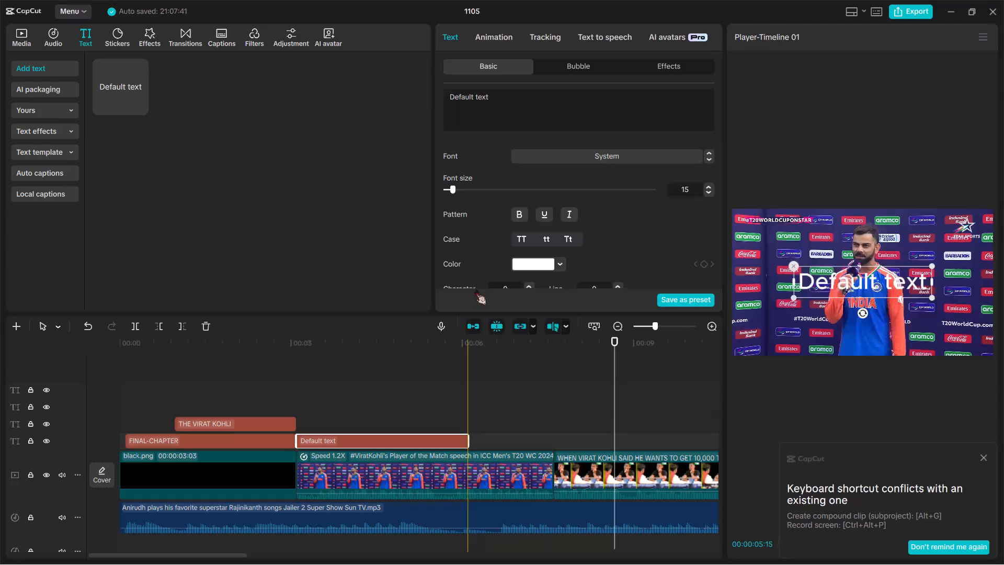
Replace the selected clip's default text with the copied quote and cut its second line, leaving “Sometimes, you get what you wish for,.
left_click_drag(508, 101, 412, 107)
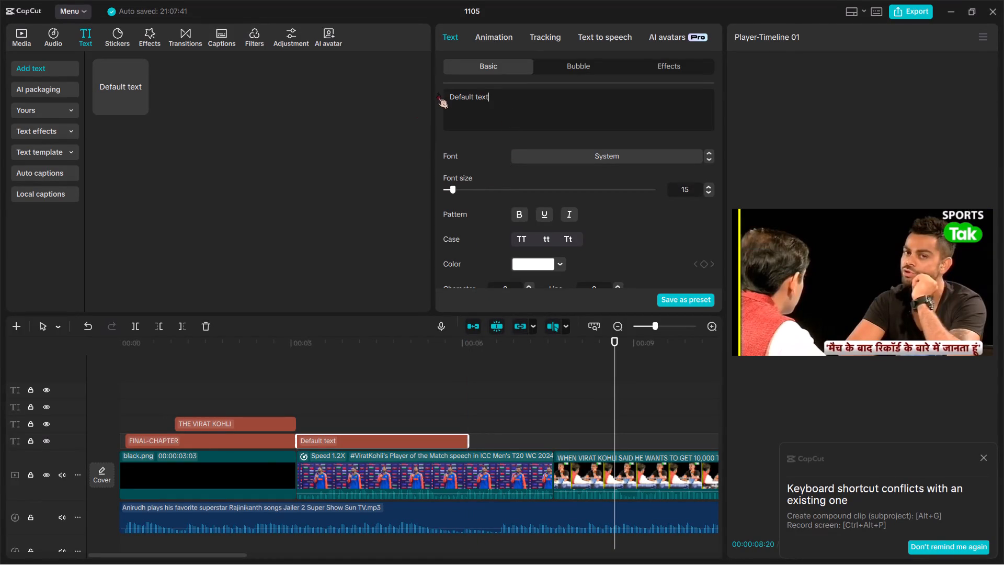
left_click_drag(451, 94, 545, 103)
key("BackSpace")
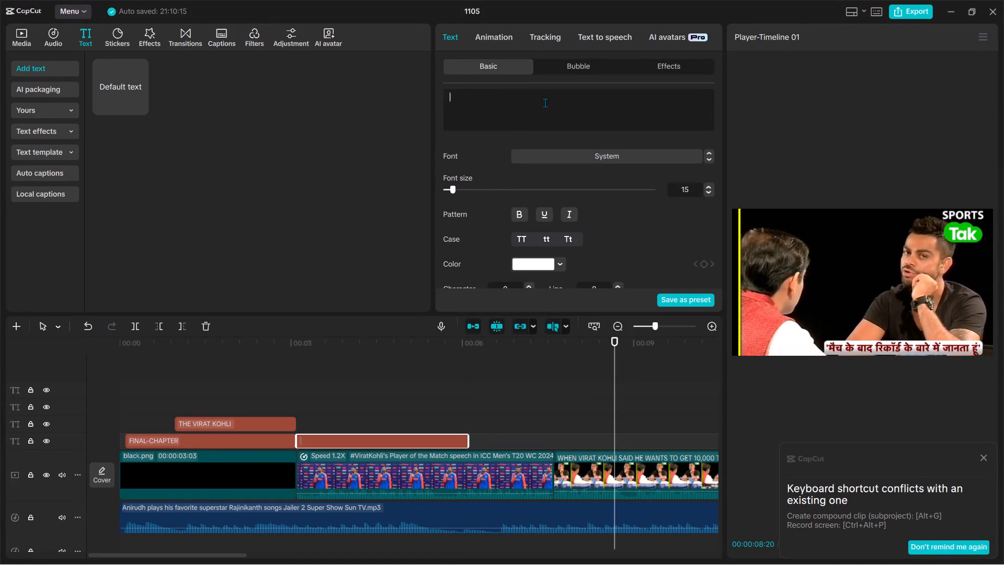
key("ctrl+v")
left_click_drag(534, 104, 441, 106)
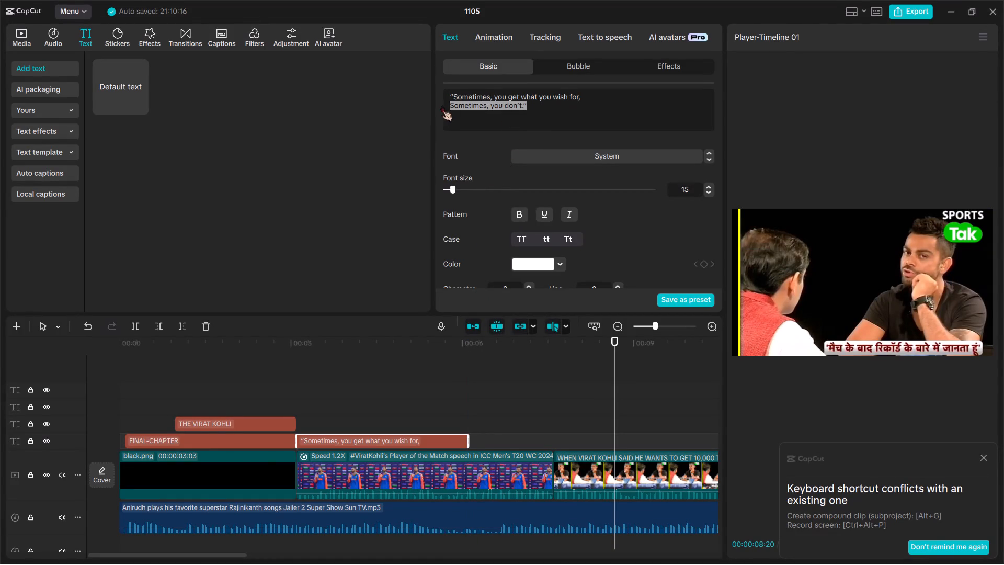
key("ctrl+c")
key("BackSpace")
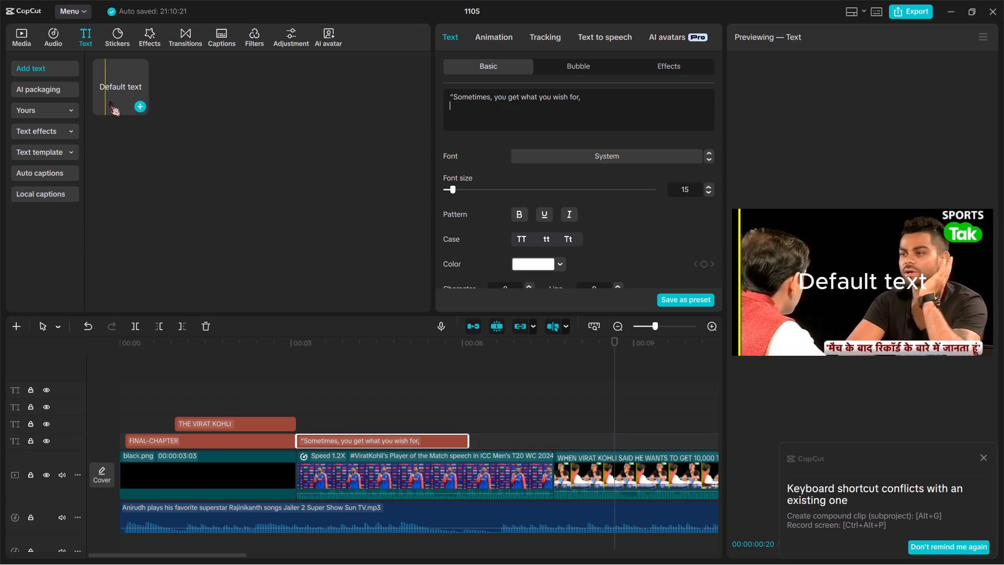
Add a default text clip above the start of the “WHEN VIRAT KOHLI SAID” clip and replace its text with the cut line “Sometimes, you don't.”.
scroll(553, 482, "left", 1)
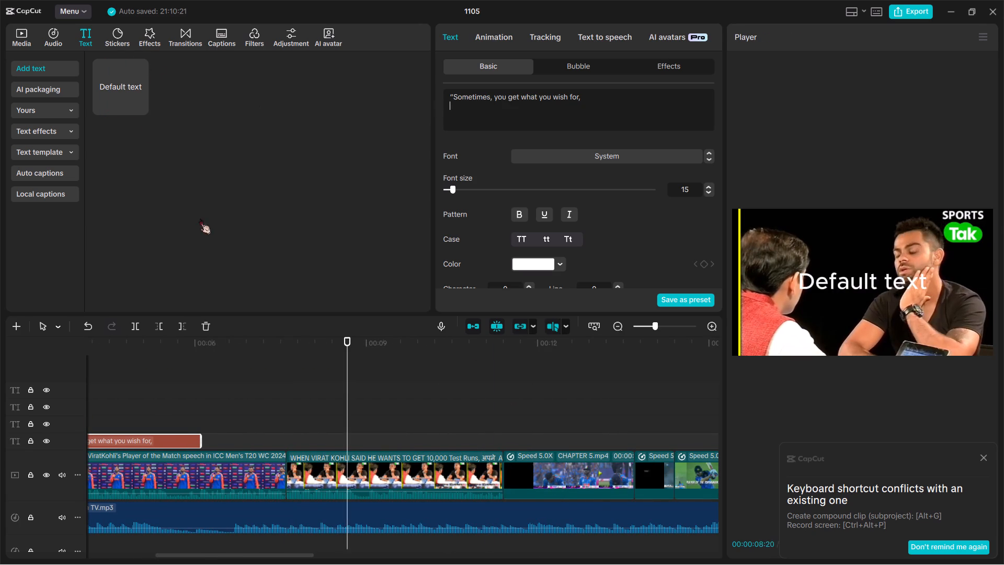
left_click_drag(104, 81, 300, 437)
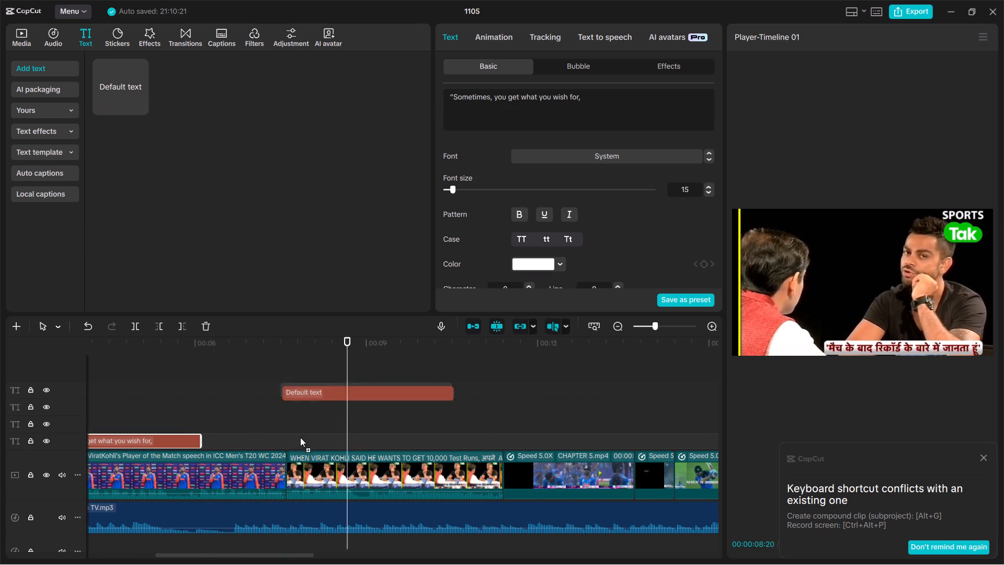
left_click_drag(300, 437, 287, 442)
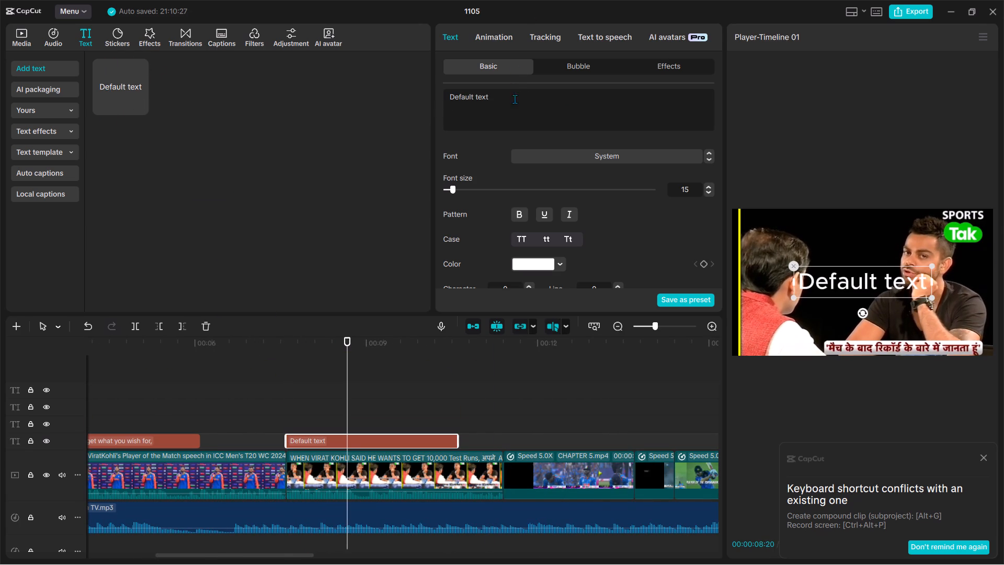
left_click_drag(515, 104, 412, 96)
key("BackSpace")
key("ctrl+v")
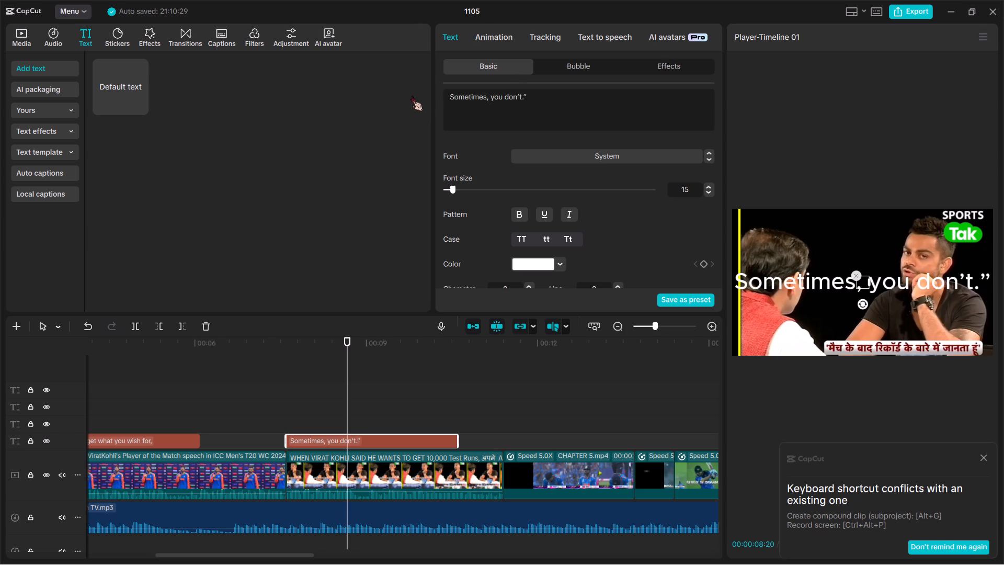
Scale down the “Sometimes, you get what you wish for, caption to fit the whole line within the video frame.
scroll(333, 379, "right", 1)
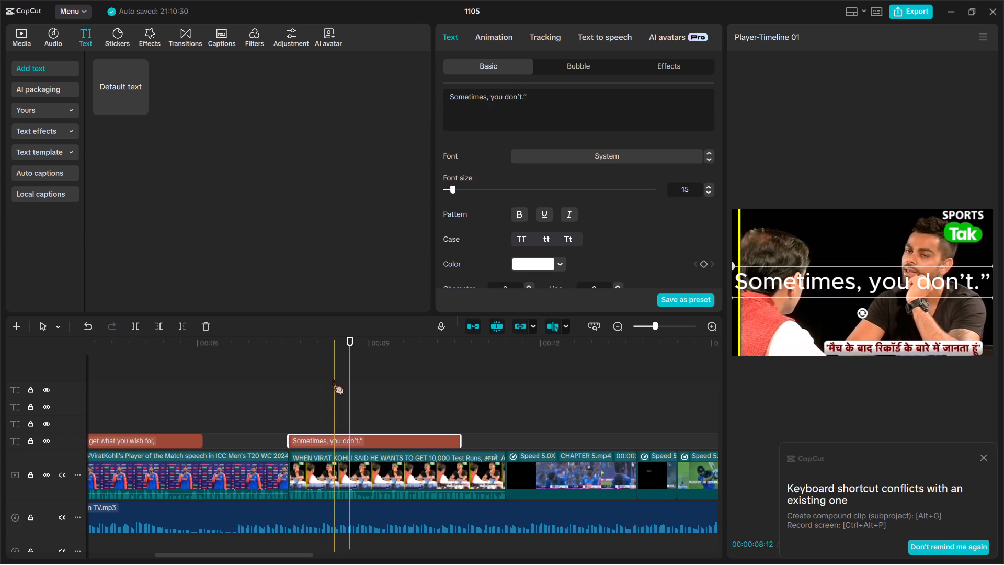
scroll(504, 266, "right", 1)
scroll(167, 378, "right", 1)
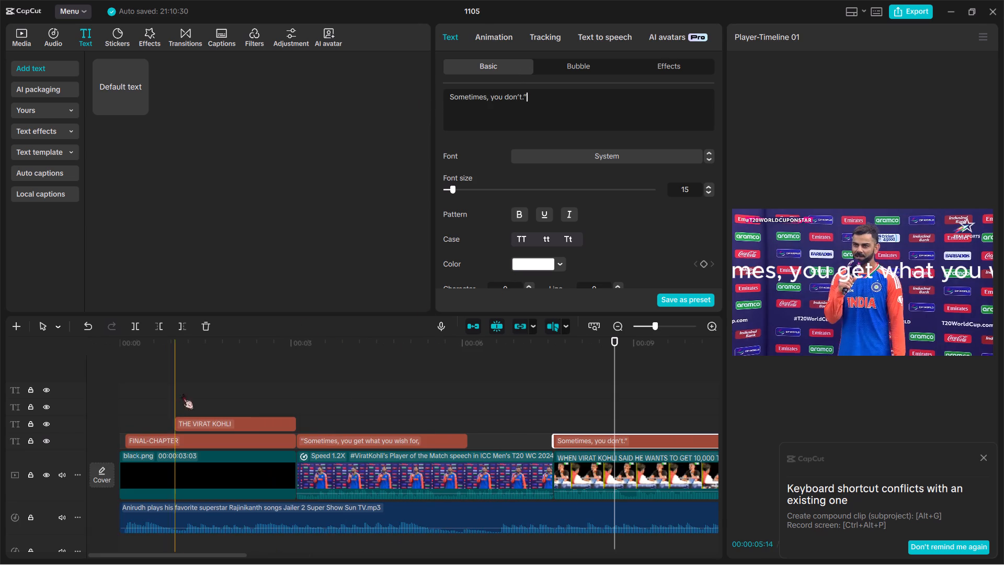
left_click(356, 409)
left_click(374, 439)
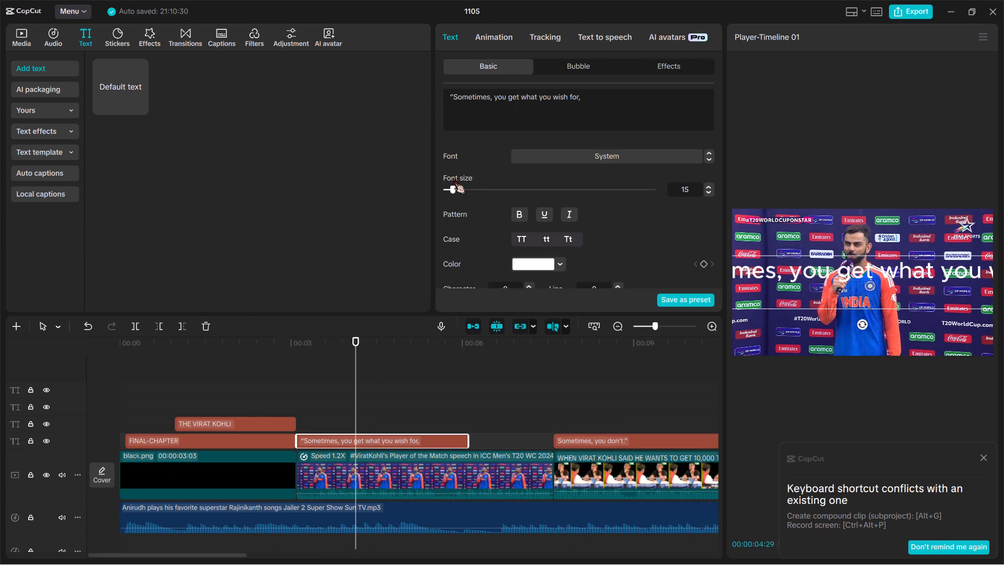
scroll(466, 176, "down", 1)
scroll(467, 239, "down", 1)
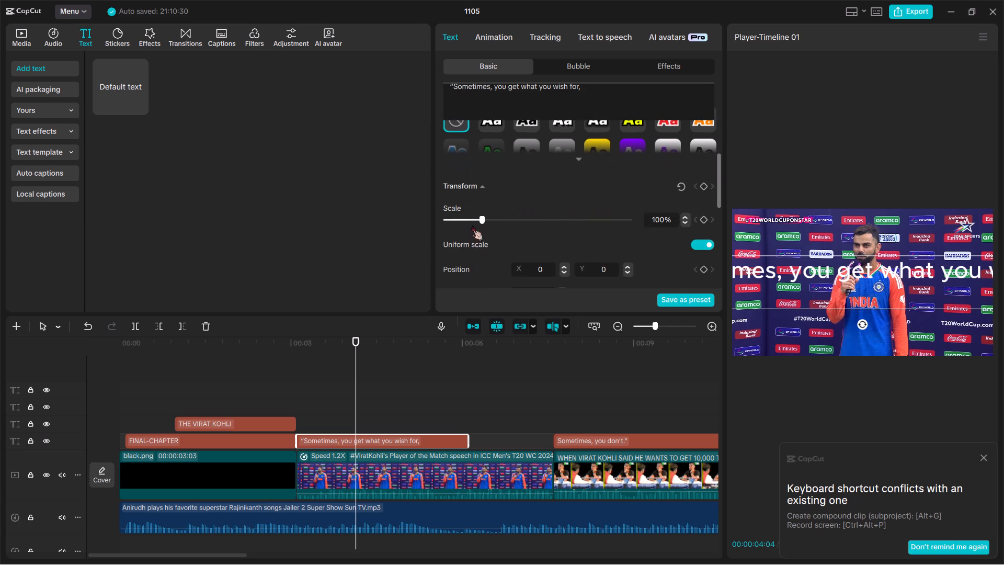
left_click_drag(471, 224, 462, 224)
Set the font of the “Sometimes, you get what you wish for, caption to the favourite Nicolas Cochin.
scroll(523, 139, "up", 1)
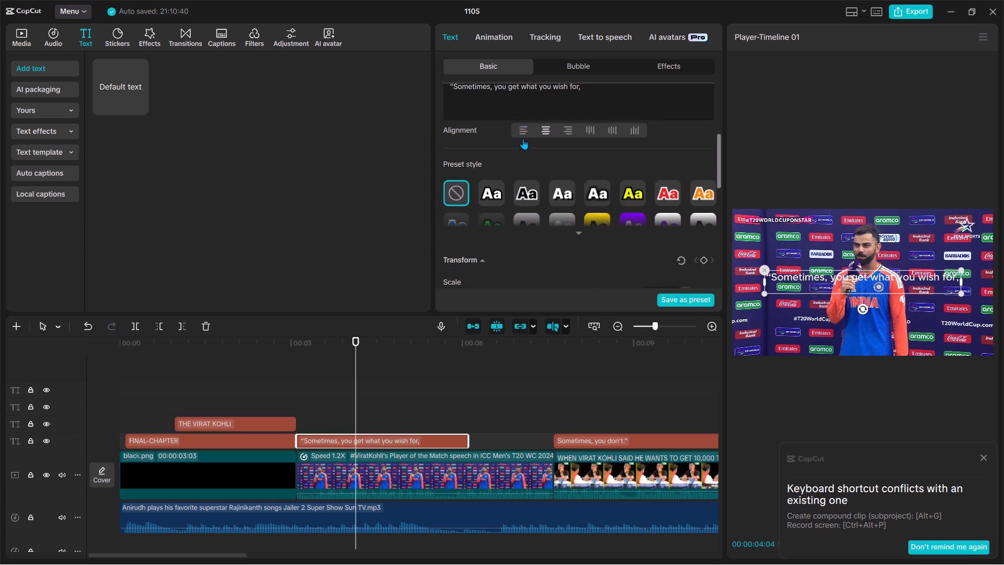
scroll(523, 139, "up", 1)
double_click(554, 221)
scroll(569, 162, "up", 1)
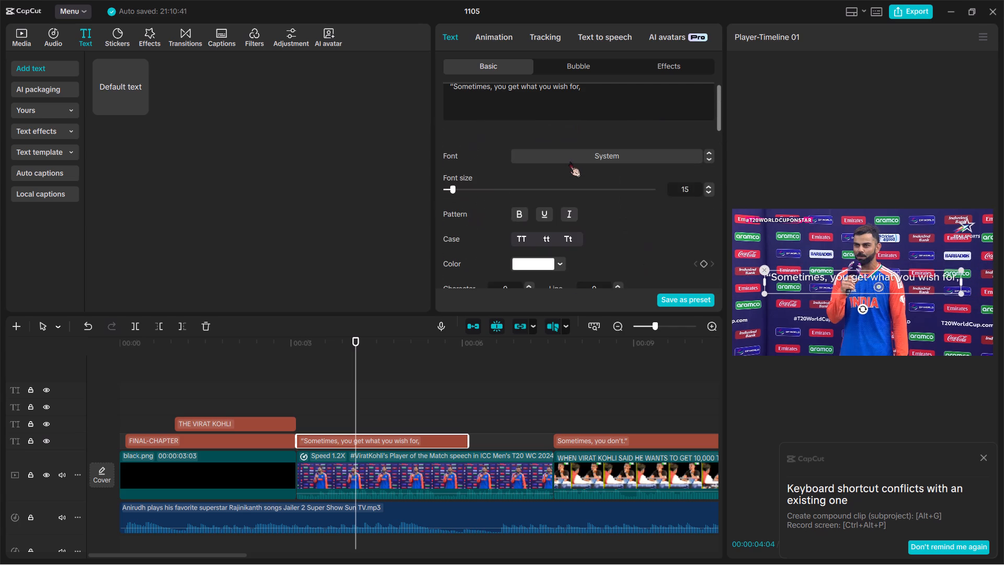
left_click(594, 159)
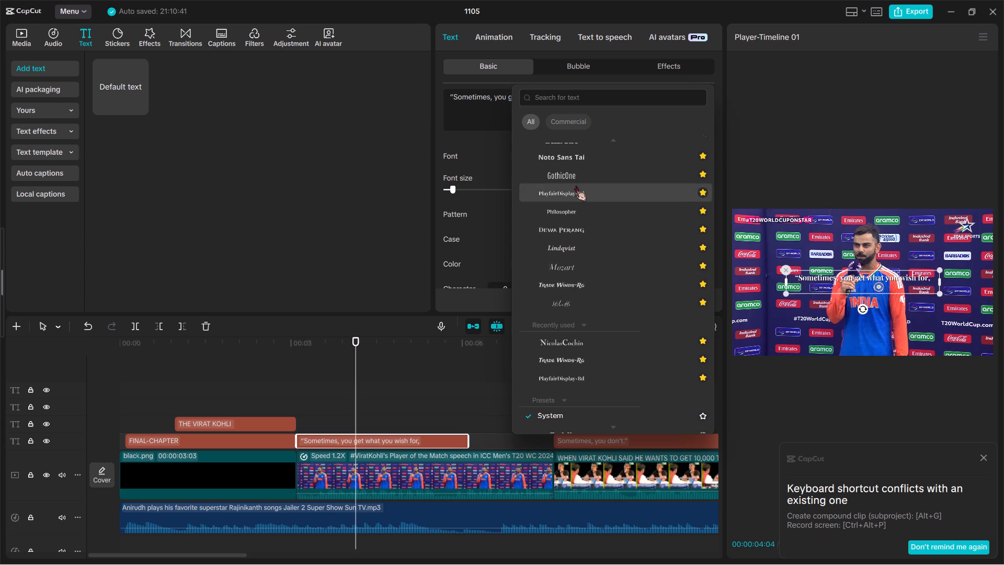
scroll(575, 186, "up", 1)
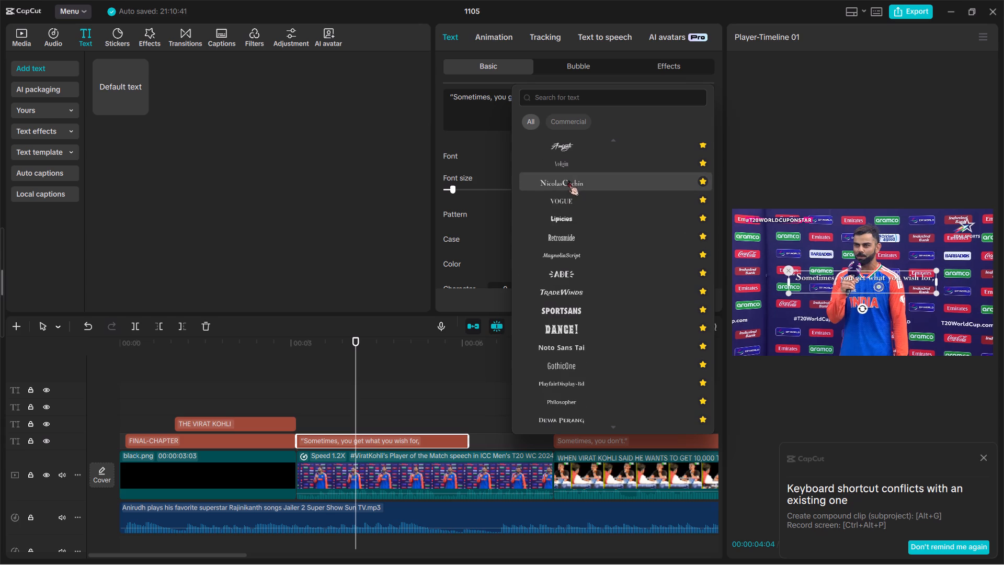
left_click(568, 180)
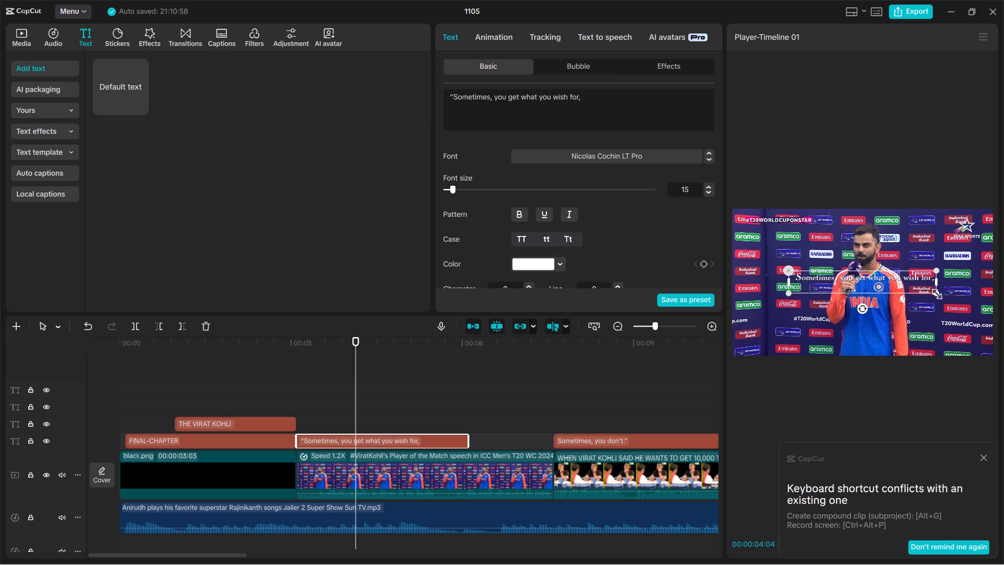
Enlarge the first quote caption to most of the frame's width and move it slightly below the middle, keeping it horizontally centred.
left_click_drag(934, 292, 961, 343)
left_click_drag(886, 271, 888, 293)
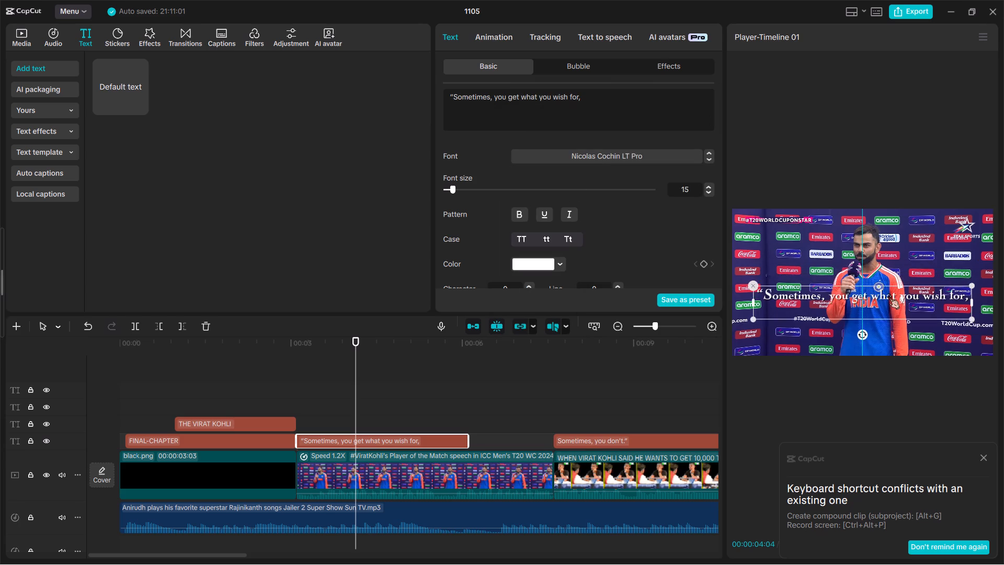
left_click_drag(888, 293, 888, 292)
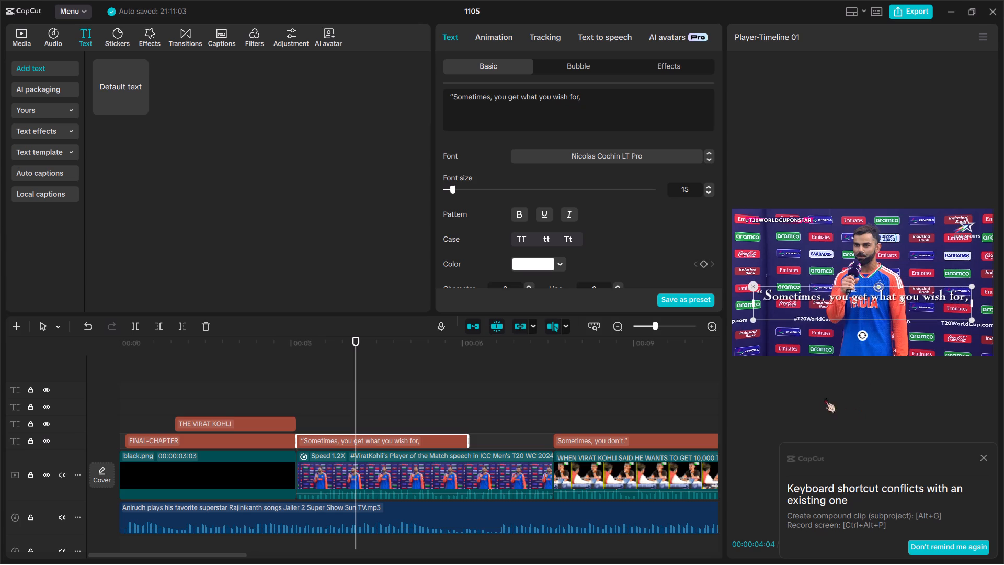
Set the font of the “Sometimes, you don't.” caption over the interview clip to Nicolas Cochin.
scroll(552, 437, "left", 1)
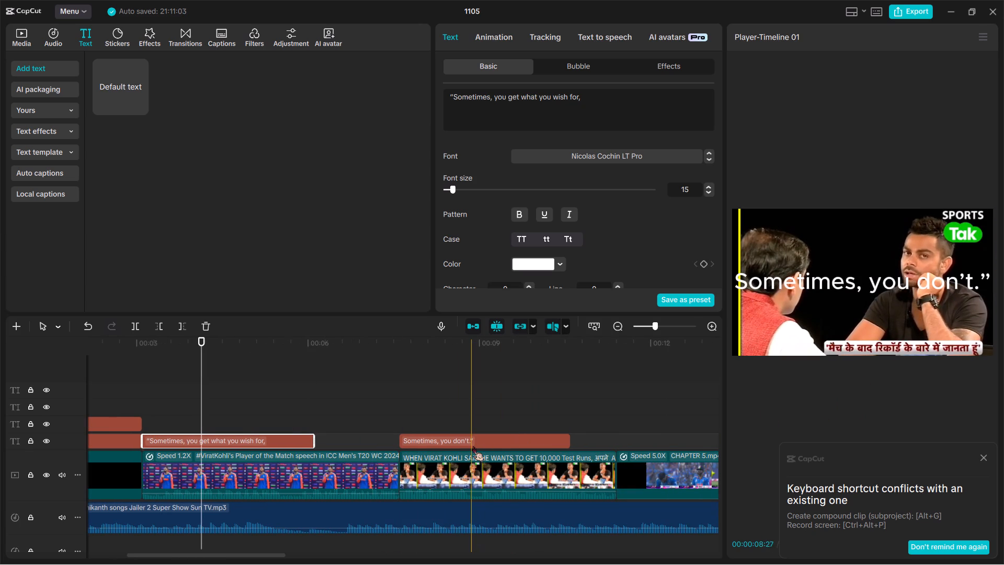
left_click(473, 446)
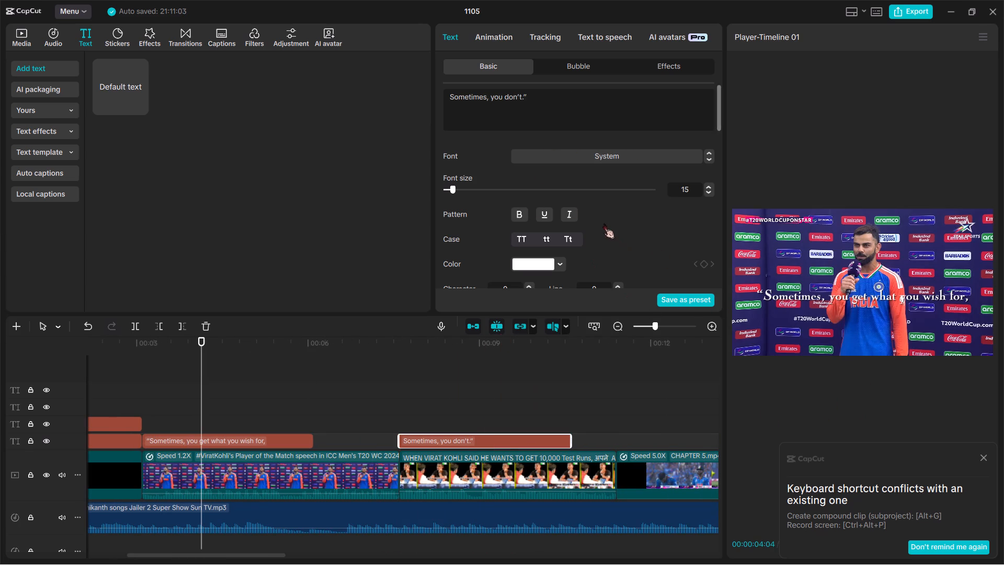
left_click_drag(490, 365, 489, 450)
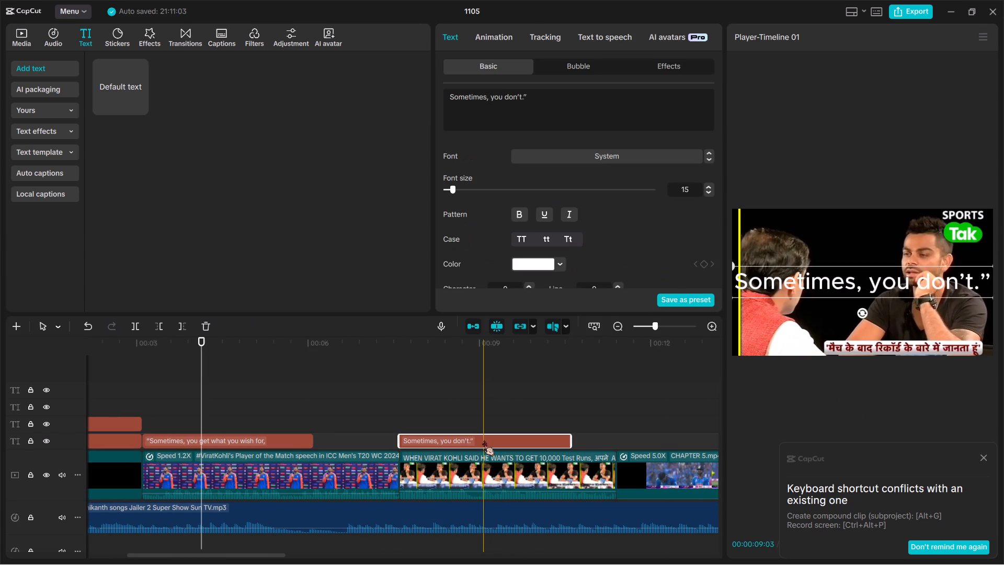
left_click(279, 444)
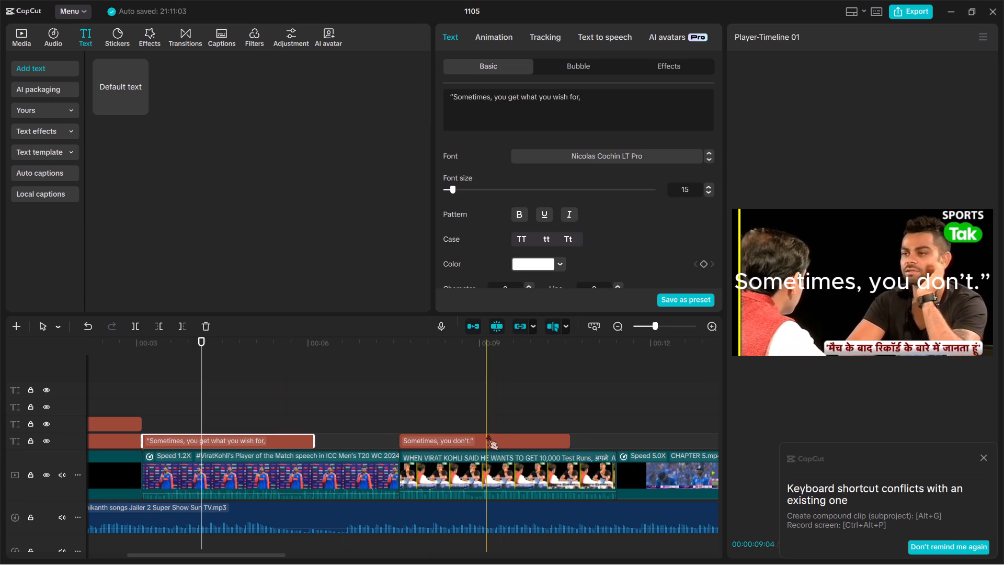
left_click(484, 427)
left_click(484, 438)
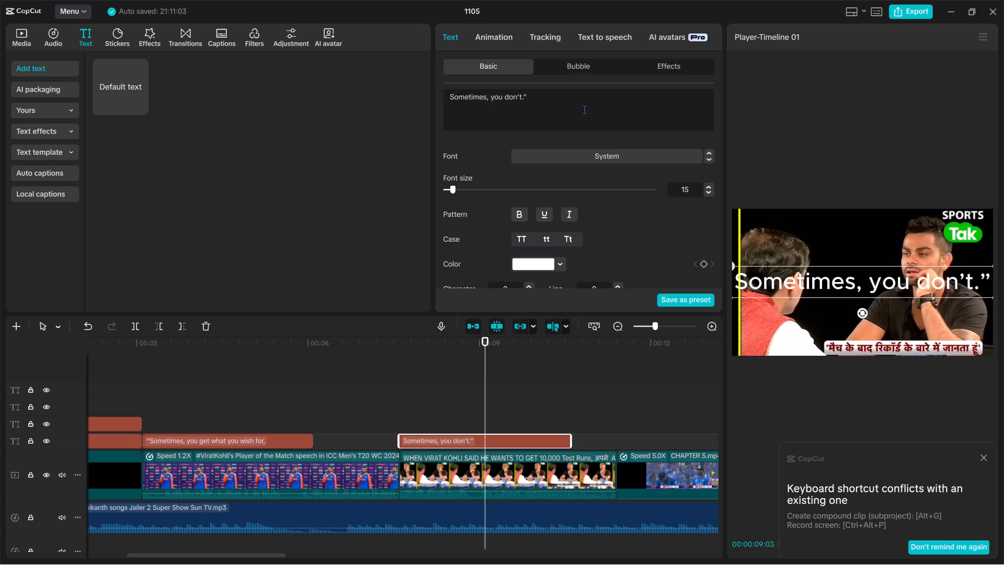
left_click(588, 153)
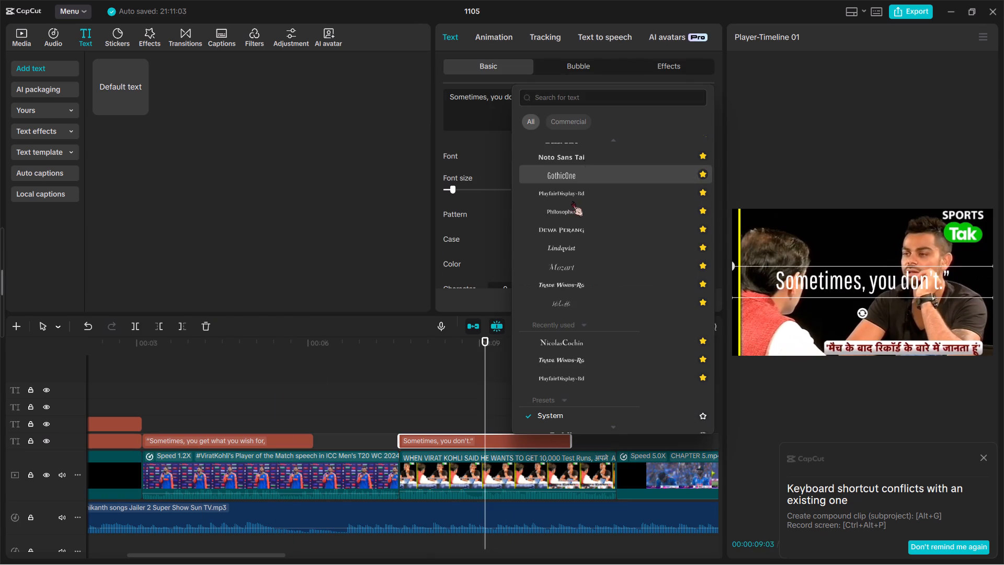
scroll(585, 156, "up", 6)
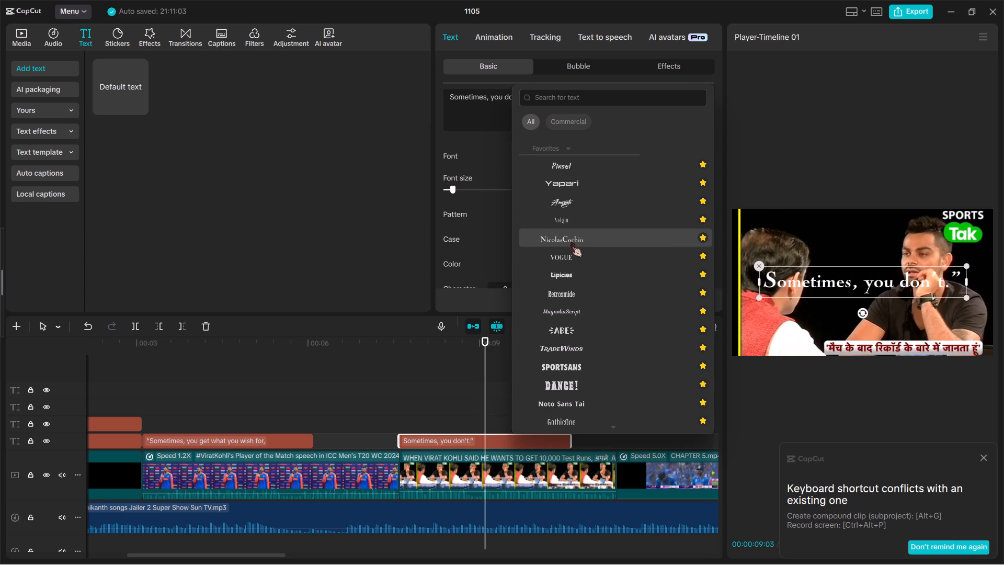
left_click(571, 242)
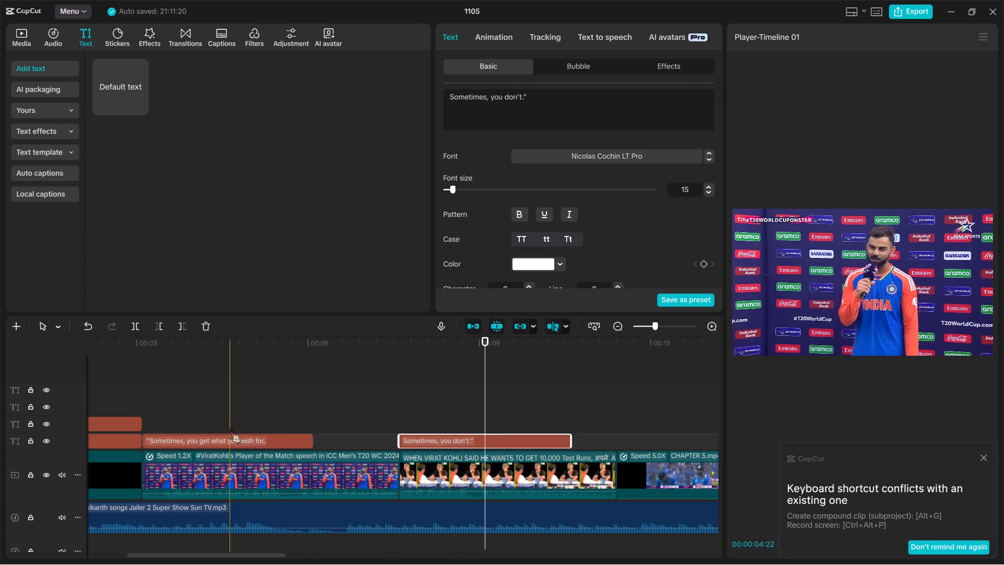
Shrink the “Sometimes, you don't.” caption and move it slightly below the middle of the frame, matching the first quote caption's placement.
left_click(266, 405)
left_click(263, 433)
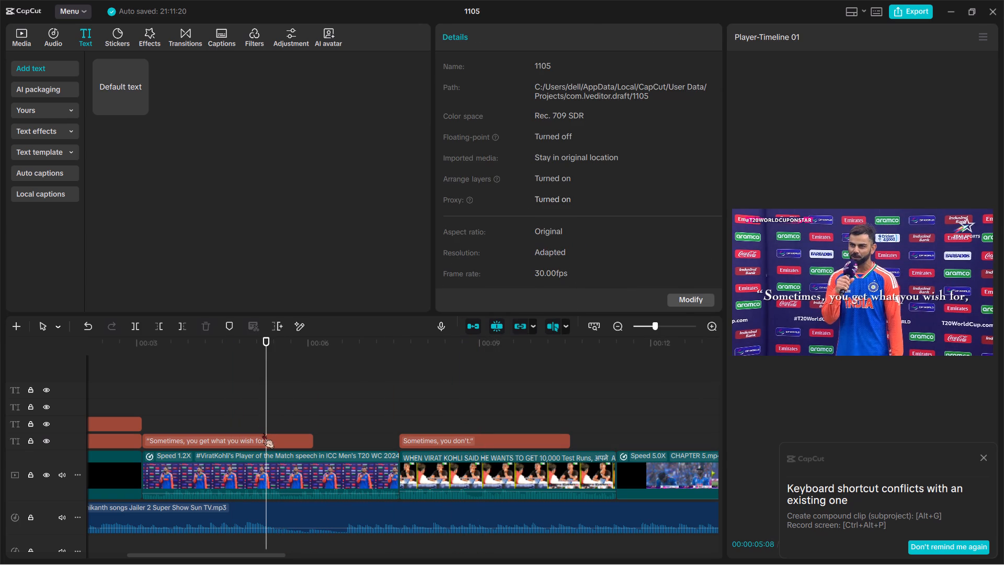
left_click(263, 442)
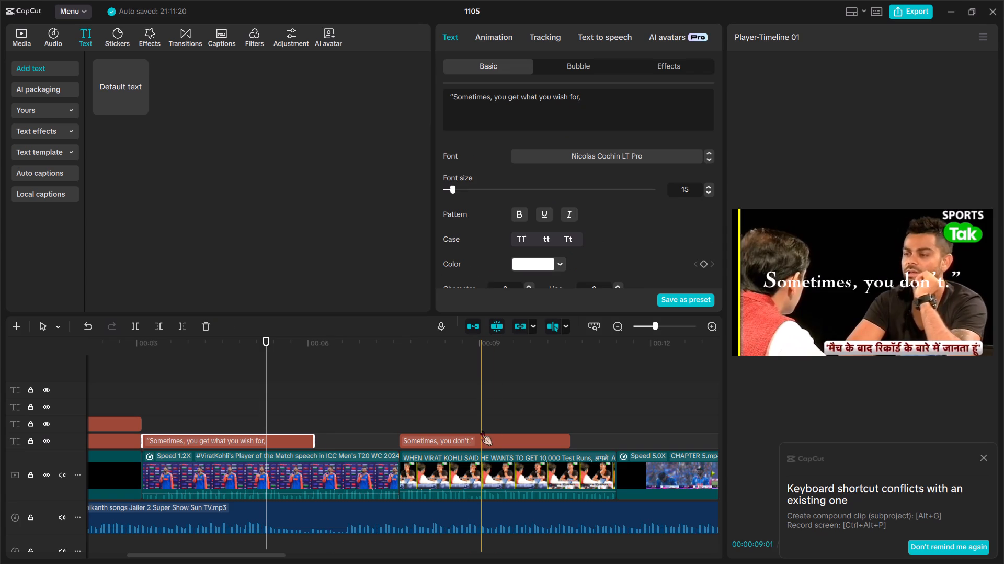
left_click(481, 438)
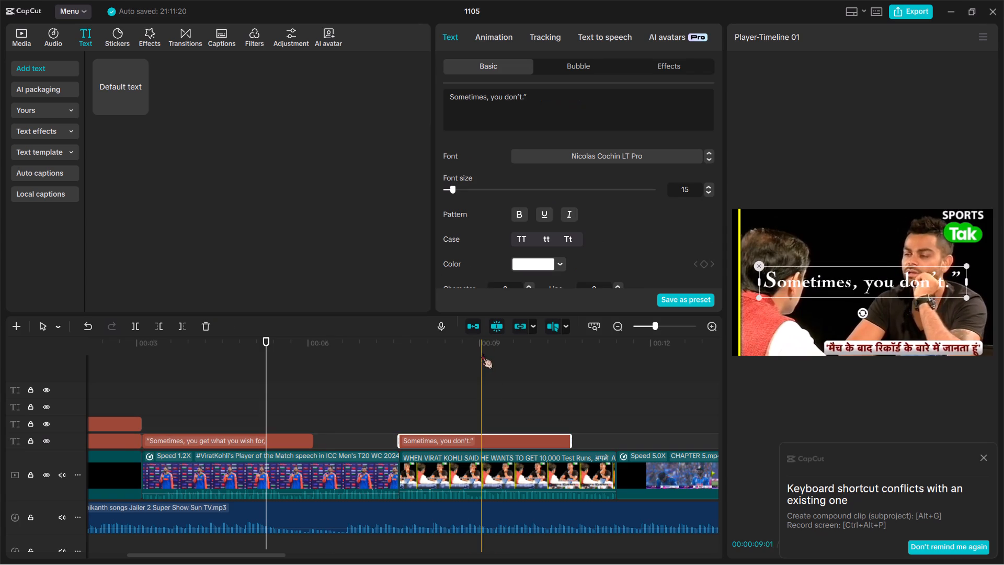
left_click(507, 390)
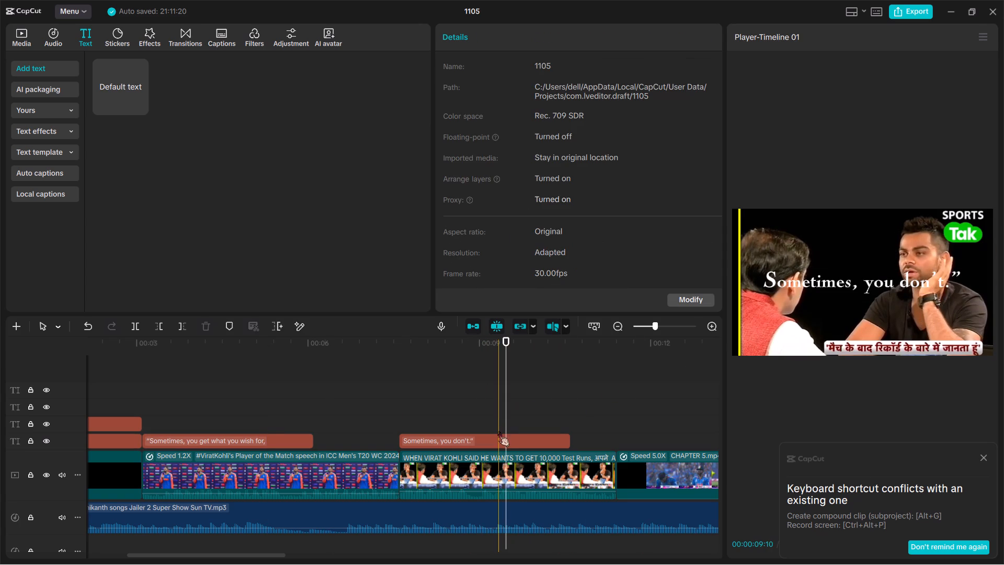
left_click(498, 431)
left_click(499, 441)
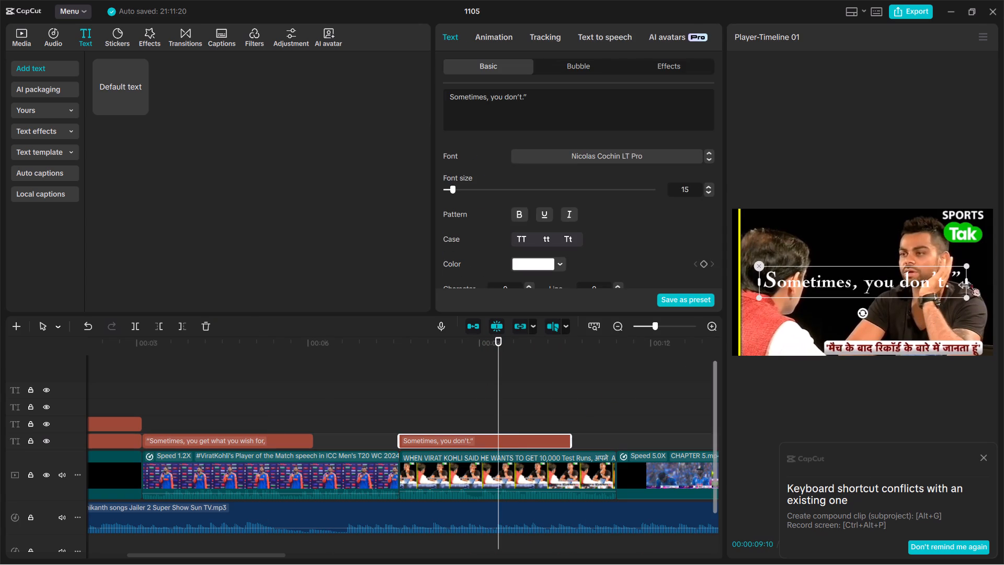
left_click_drag(963, 298, 912, 295)
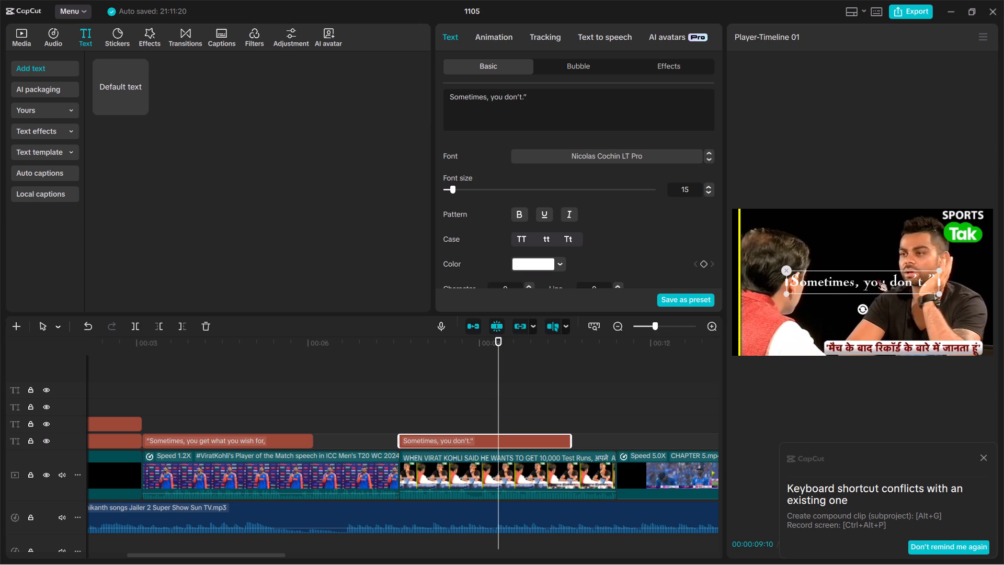
left_click_drag(877, 277, 876, 292)
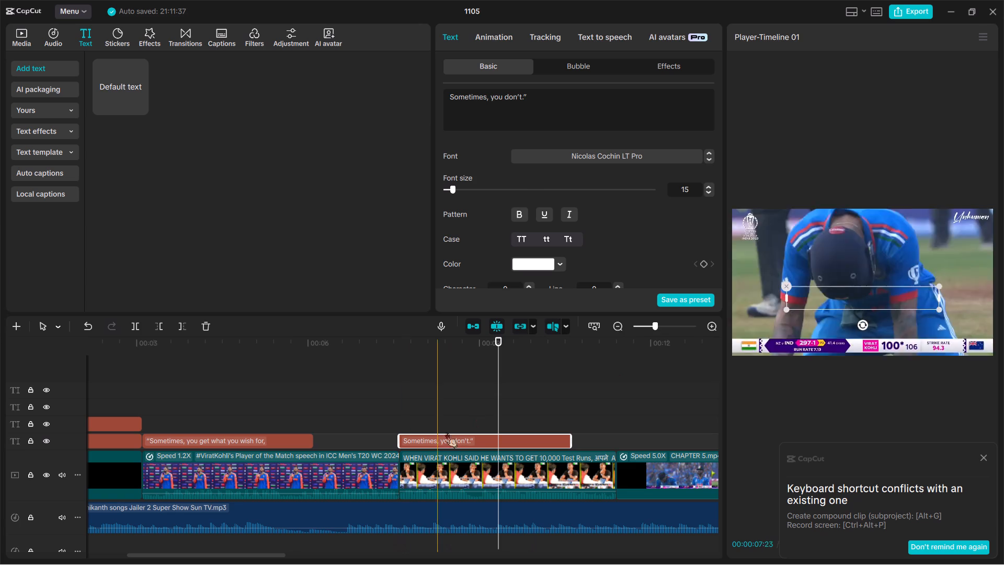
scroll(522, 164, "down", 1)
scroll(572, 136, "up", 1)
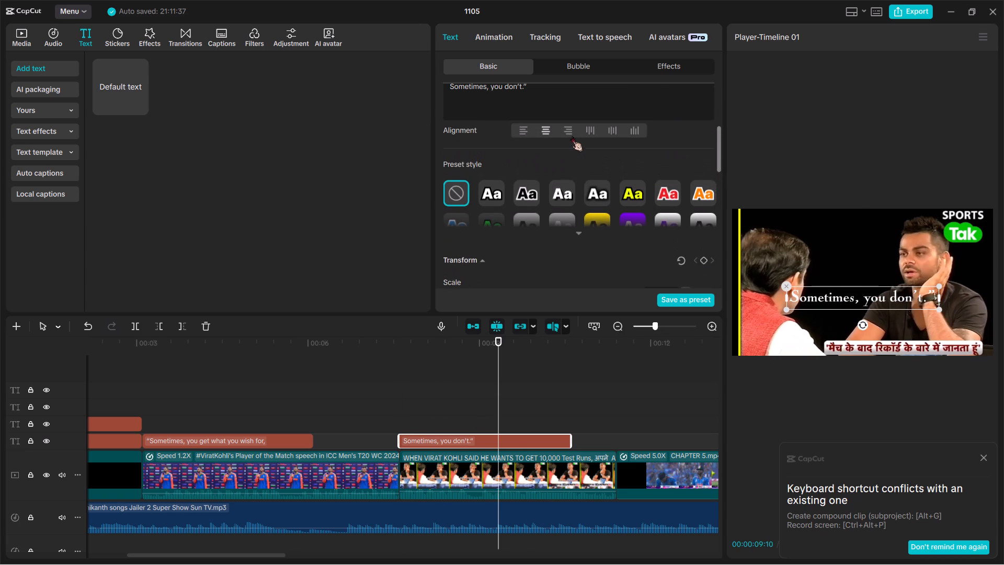
Apply the white, dark-outlined preset style used by the first quote caption to the “Sometimes, you don't.” caption.
double_click(555, 189)
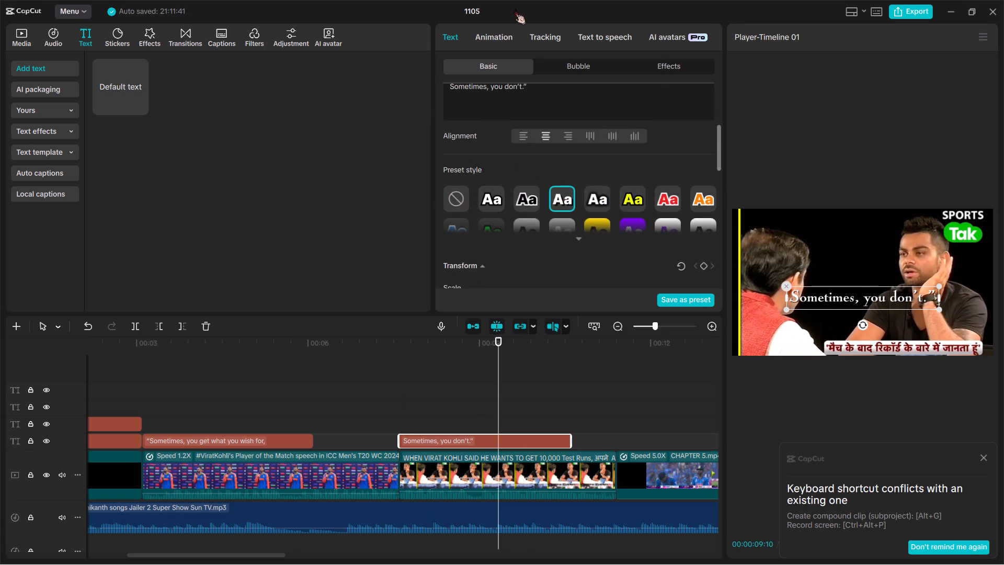
Give the “Sometimes, you don't.” caption the favourite Fade In entrance animation listed after Plain Fade-In, lasting 1.3 s.
left_click(501, 38)
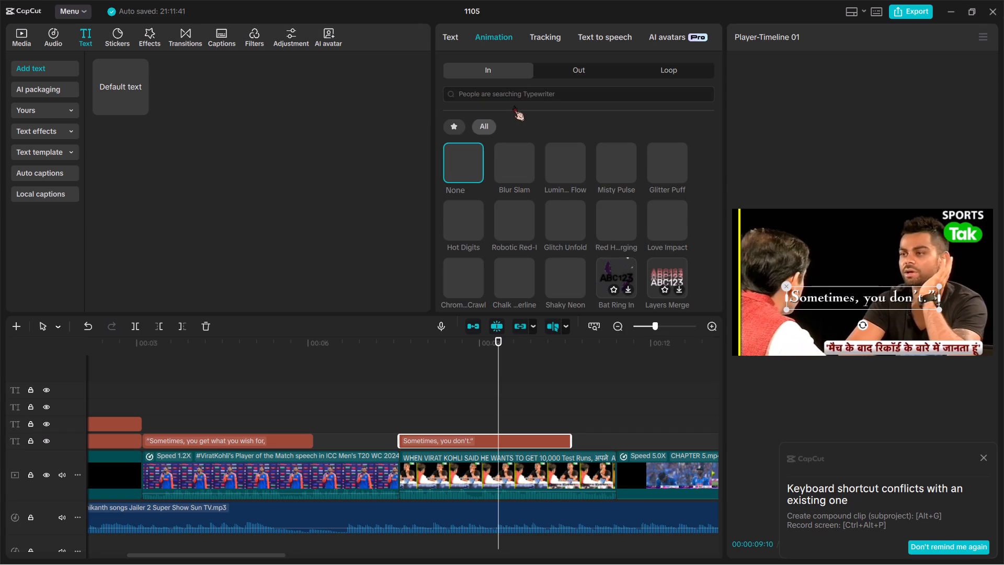
left_click(455, 128)
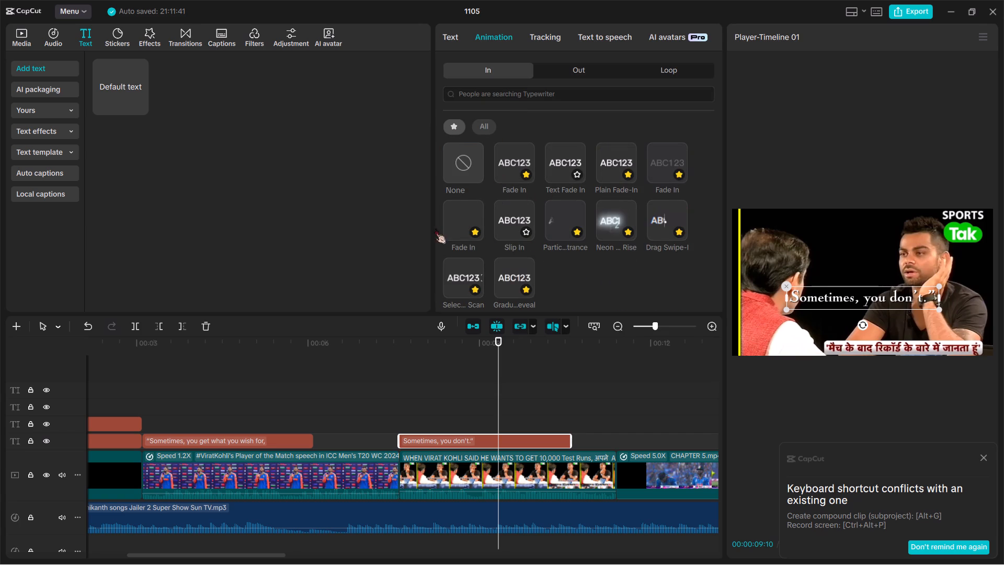
double_click(453, 228)
left_click(614, 298)
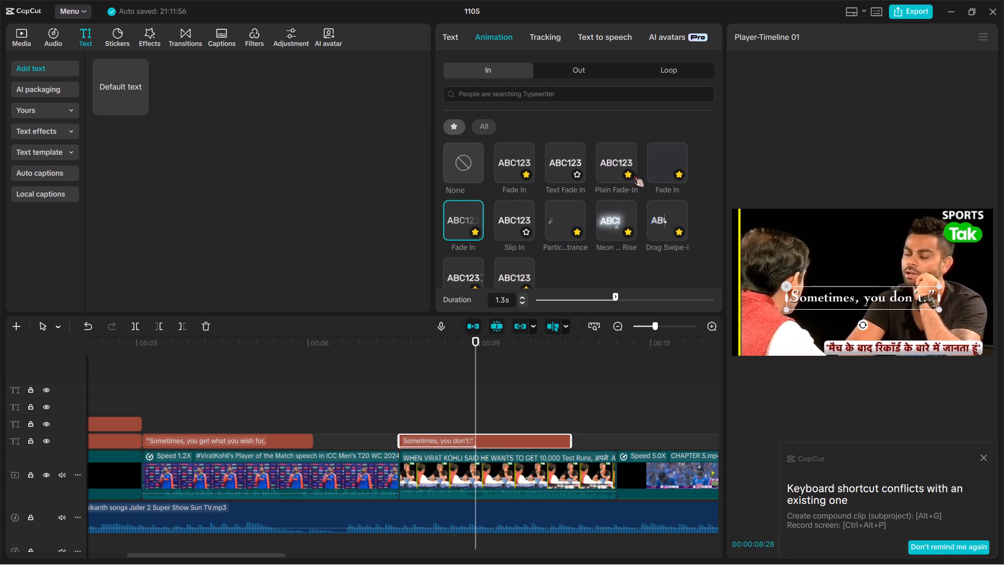
double_click(651, 168)
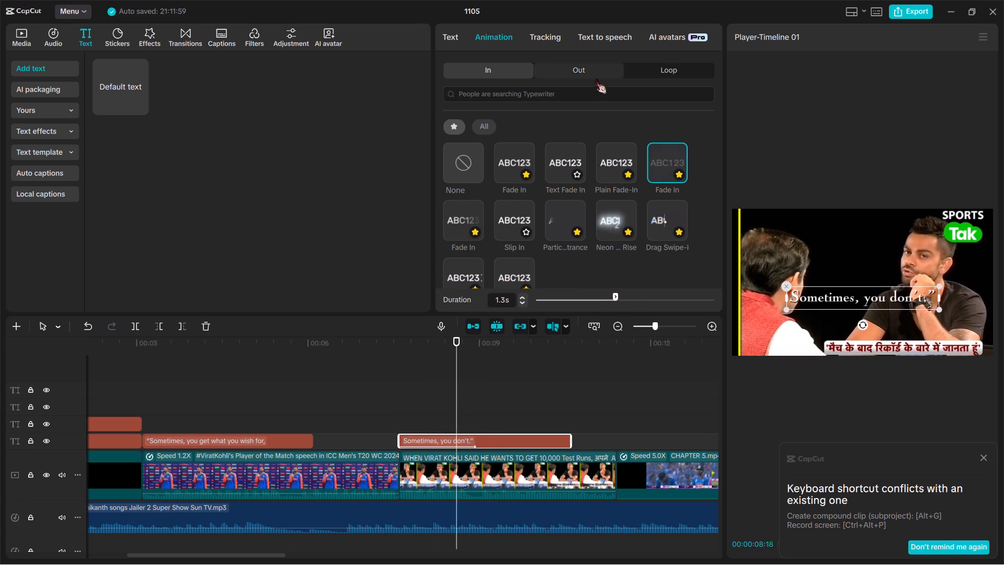
Add the “Slow …e-Out” exit animation to the “Sometimes, you don't.” caption at its default 0.5 s duration.
left_click(588, 76)
double_click(512, 166)
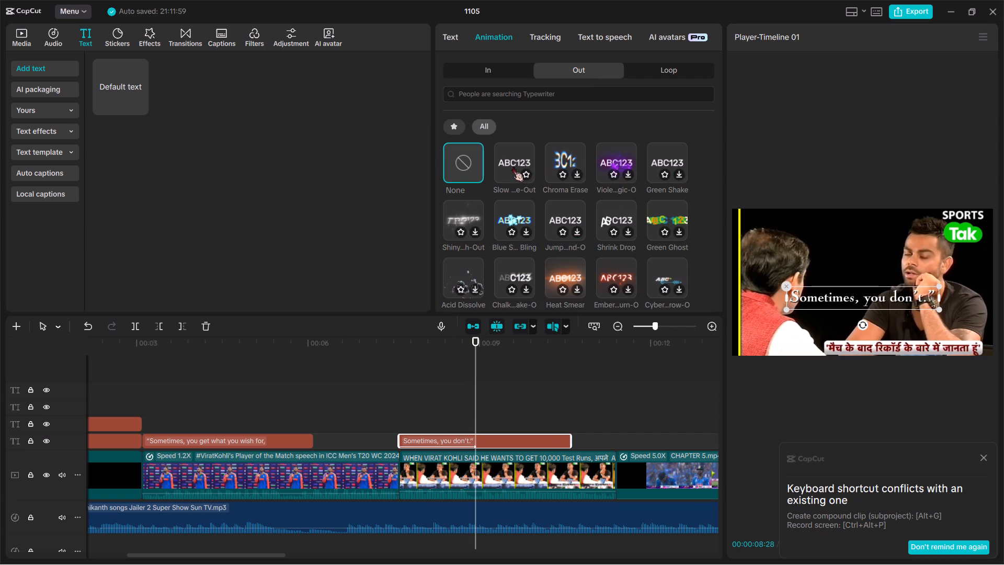
Extend the “Sometimes, you don't.” caption so it ends together with the interview clip beneath it.
left_click(571, 434)
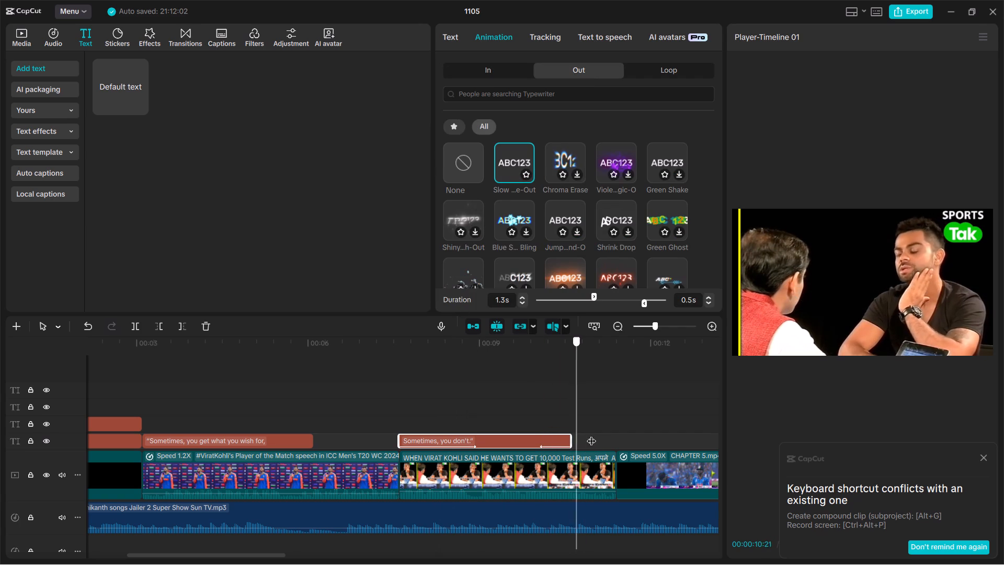
left_click_drag(572, 432, 547, 436)
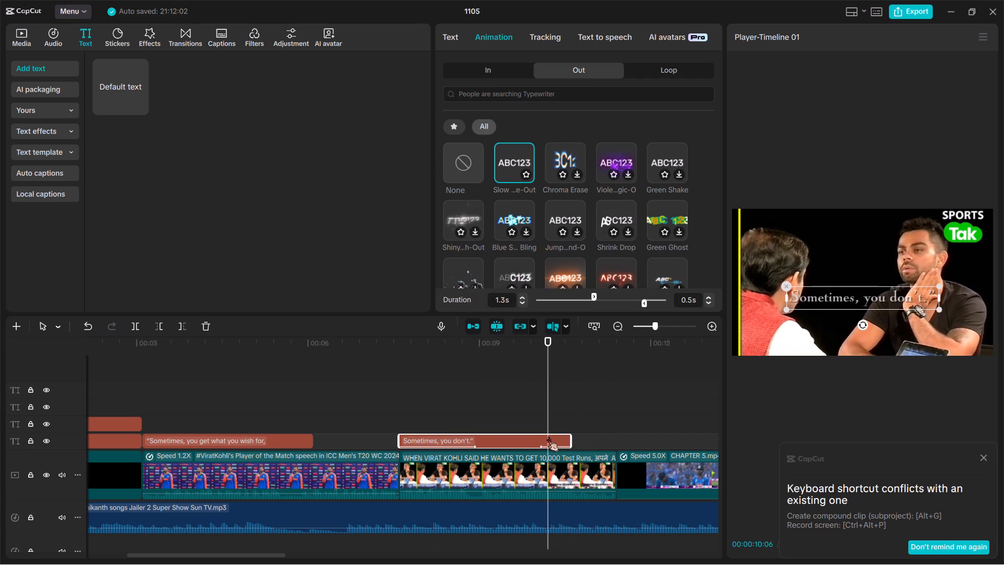
left_click(547, 436)
left_click(561, 438)
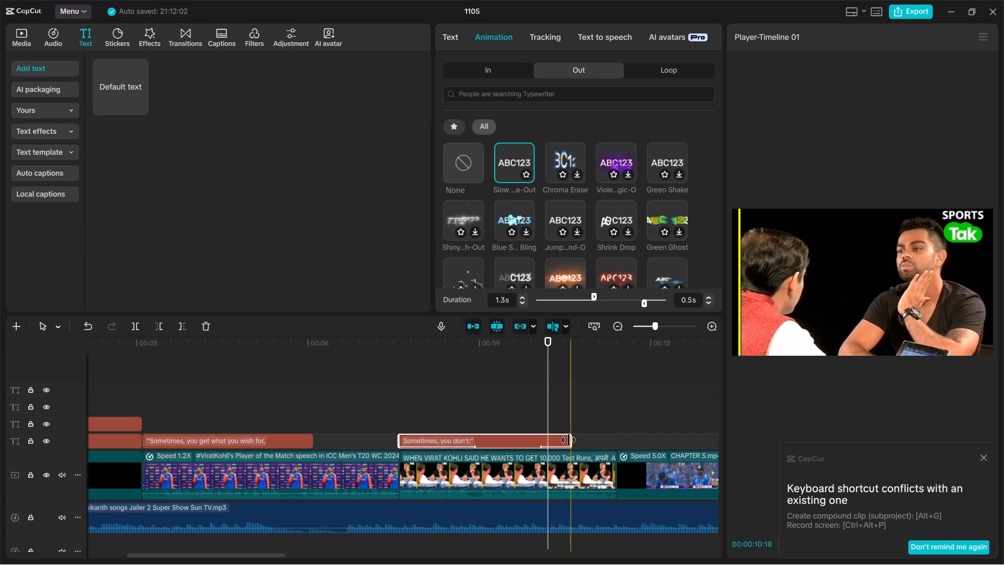
left_click_drag(568, 440, 614, 440)
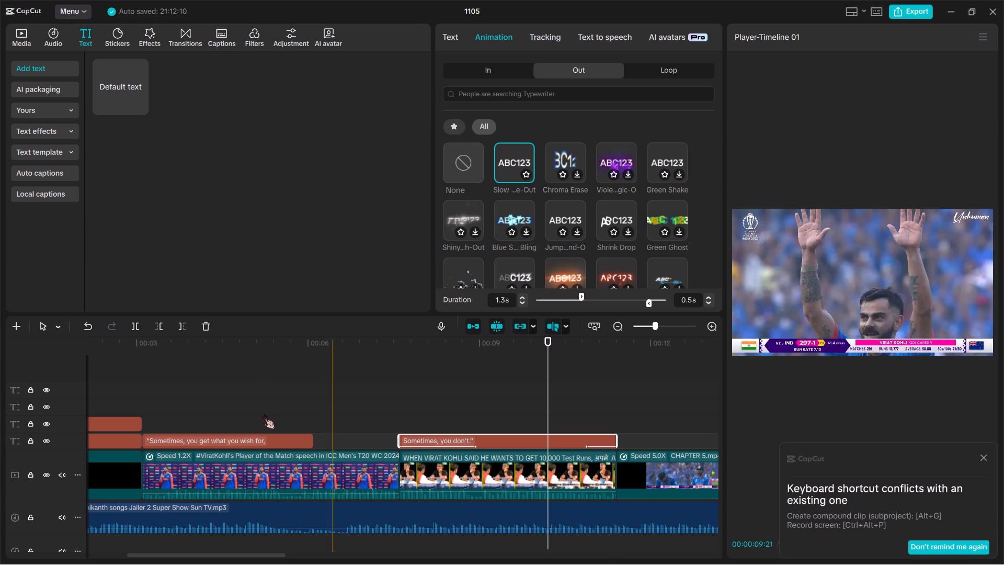
Extend the “Sometimes, you get what you wish for, caption to the end of the speech clip, meeting the second caption.
left_click(272, 439)
left_click_drag(311, 440, 396, 448)
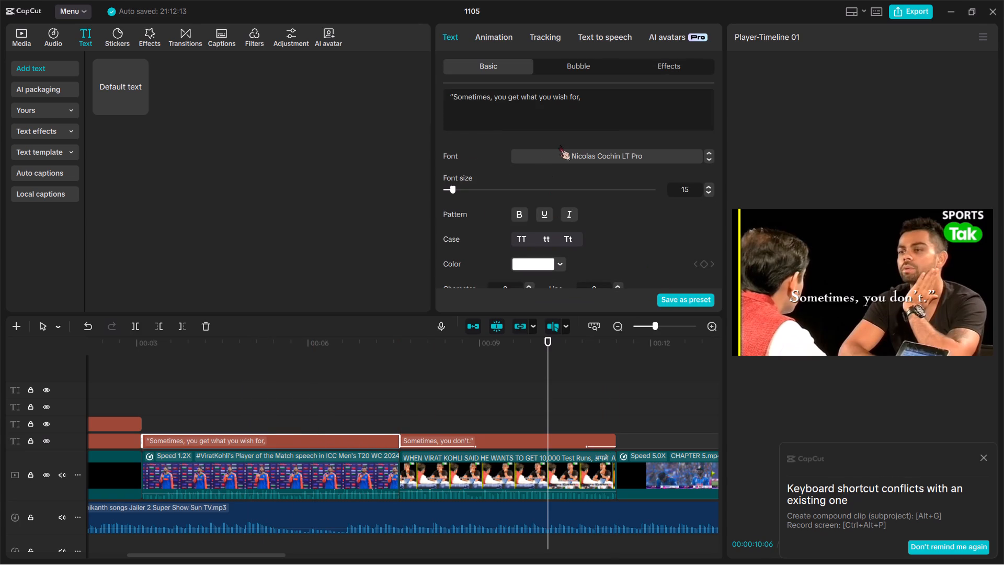
Add the “Slow …e-Out” exit animation to the “Sometimes, you get what you wish for, caption at 0.5 s.
scroll(512, 252, "down", 1)
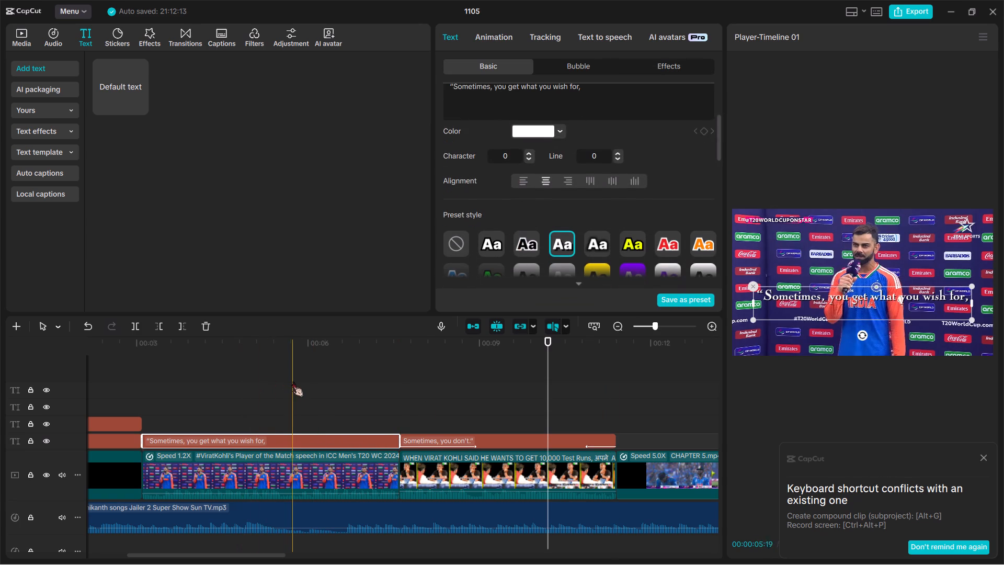
left_click(292, 381)
left_click(318, 440)
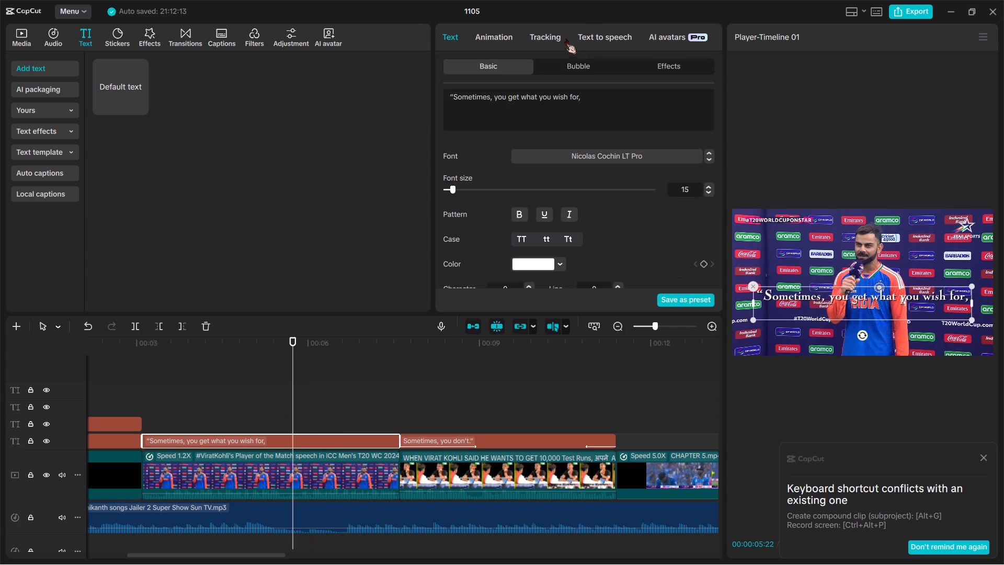
left_click(506, 28)
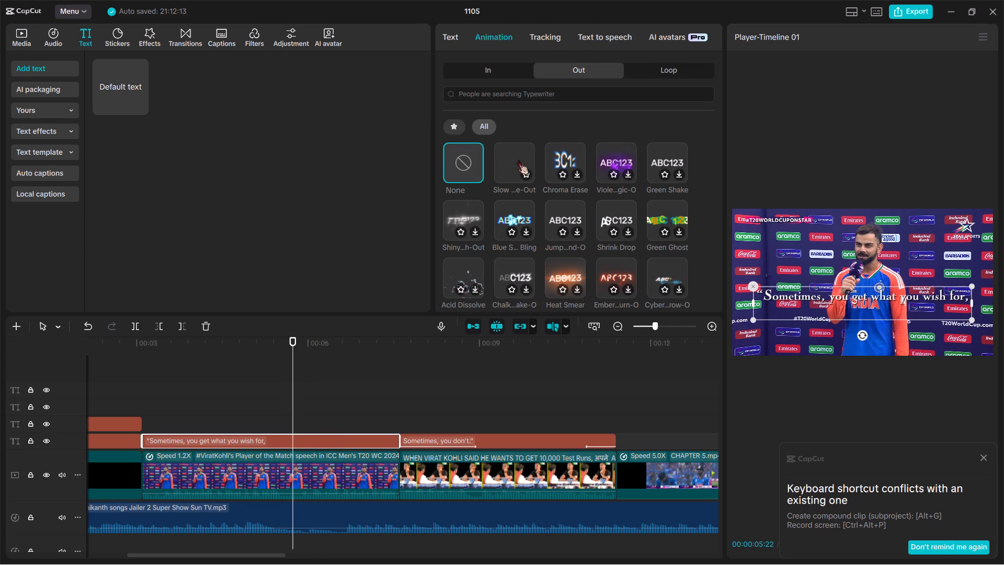
double_click(511, 165)
Give the first quote caption the same favourite Fade In entrance animation, lasting 2.3 s, and play the captioned clips back.
left_click(478, 62)
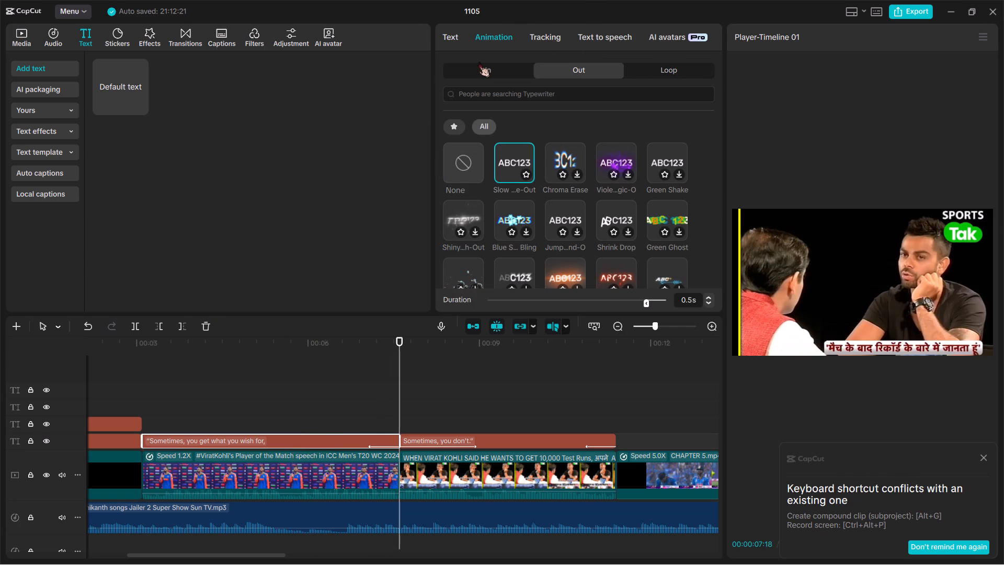
left_click(480, 72)
double_click(655, 159)
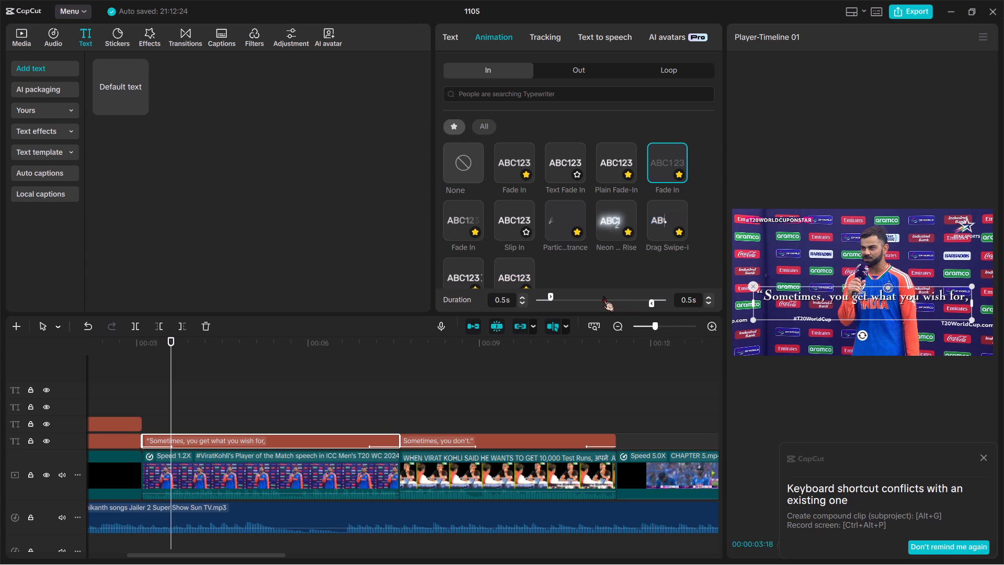
left_click(603, 296)
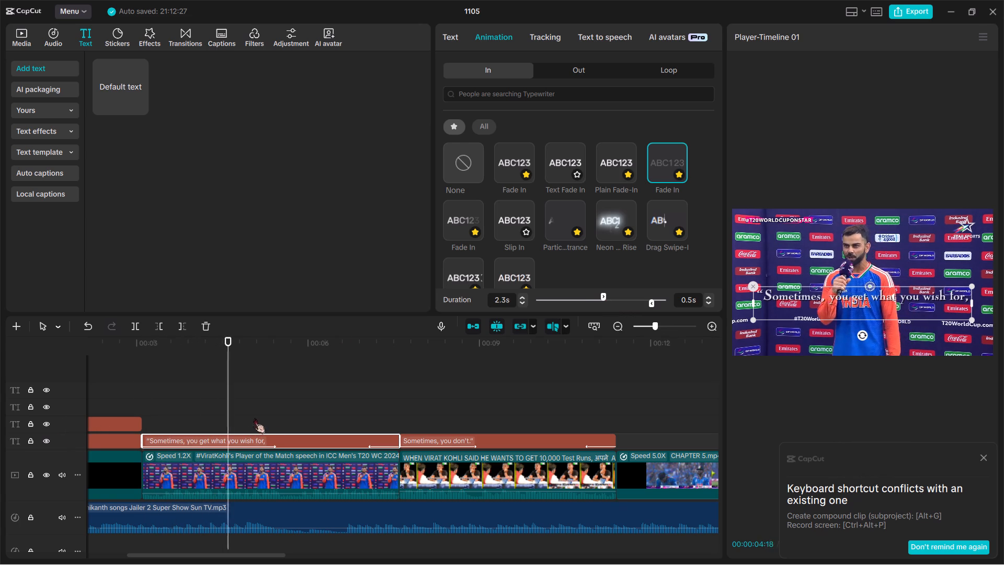
left_click(278, 419)
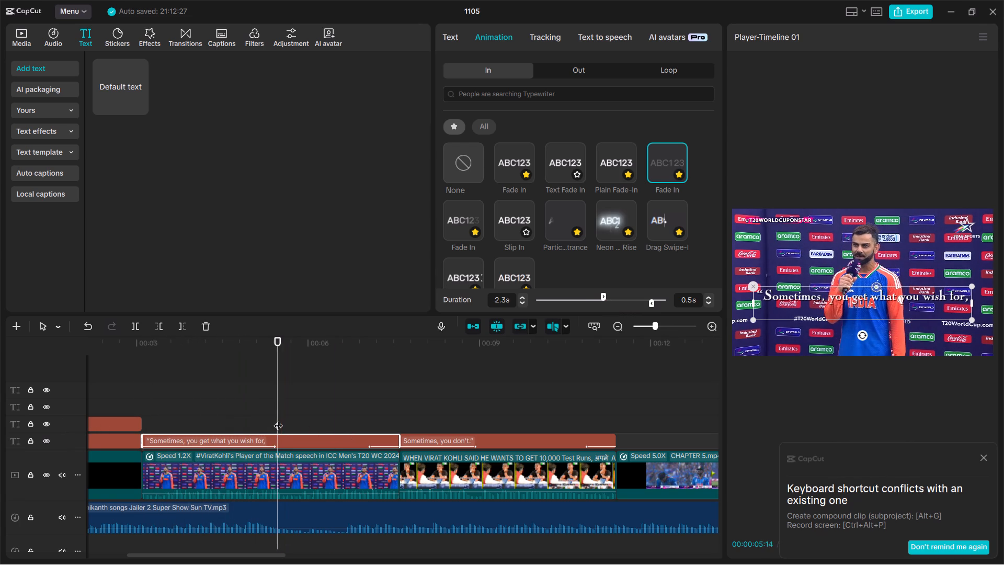
key("space")
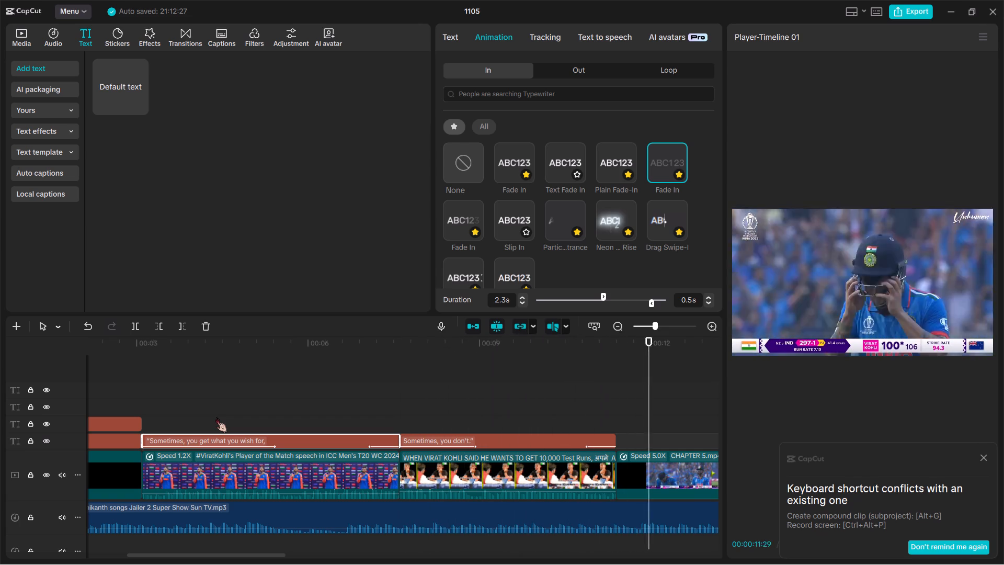
key("space")
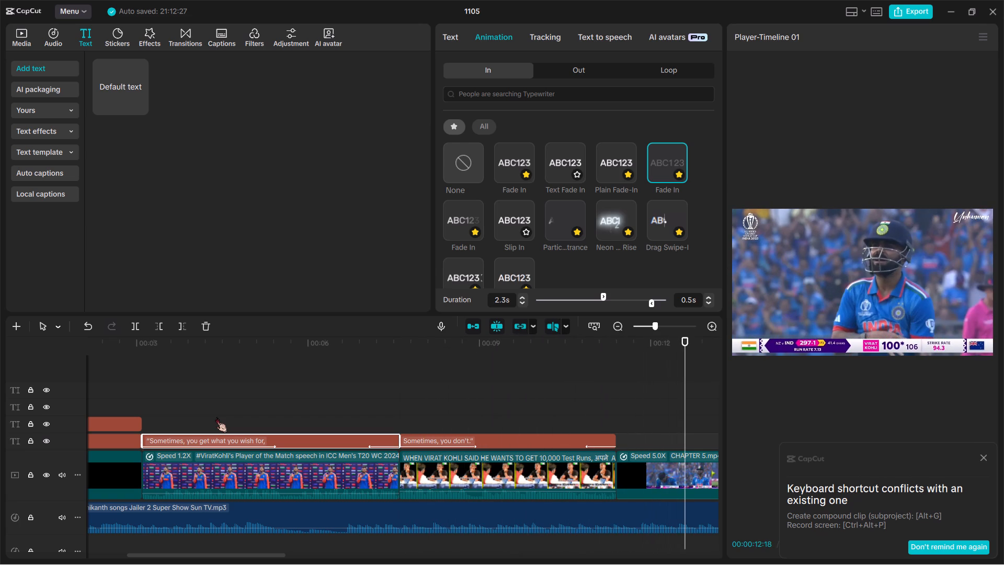
Search the video effects for “FLASH BACK” to find one for the match clips after the interview.
scroll(216, 417, "down", 5, "ctrl")
scroll(216, 417, "left", 1)
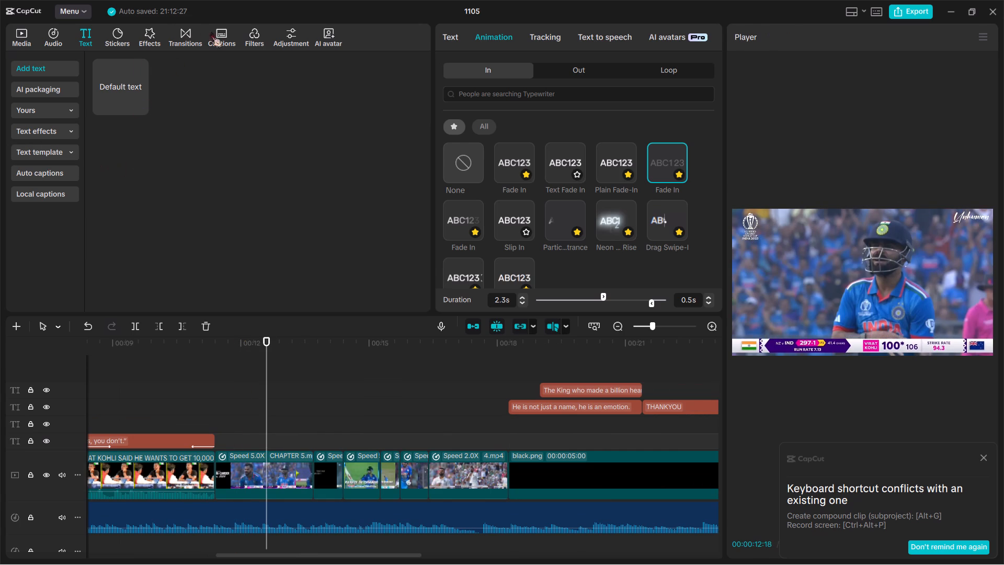
left_click(144, 33)
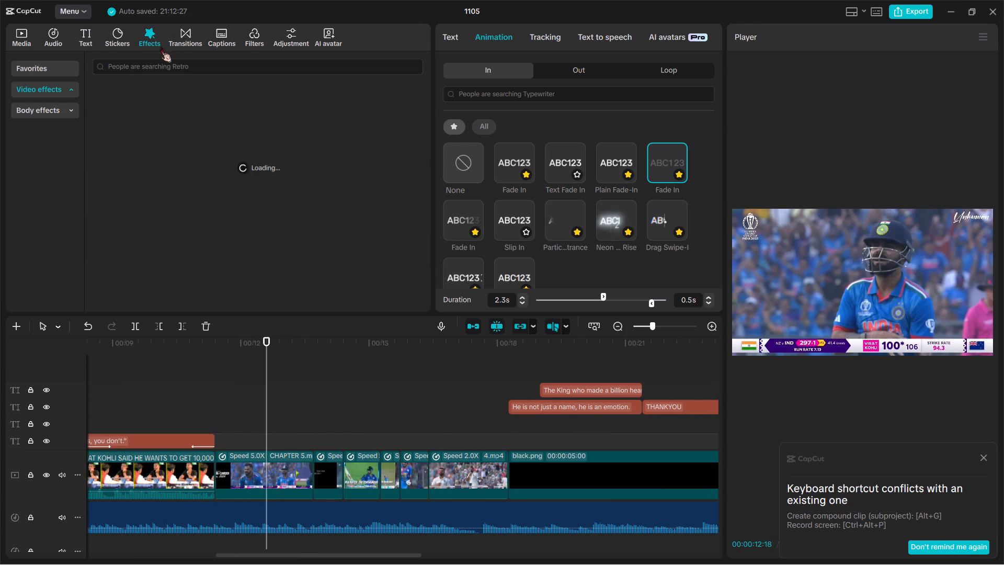
left_click(159, 65)
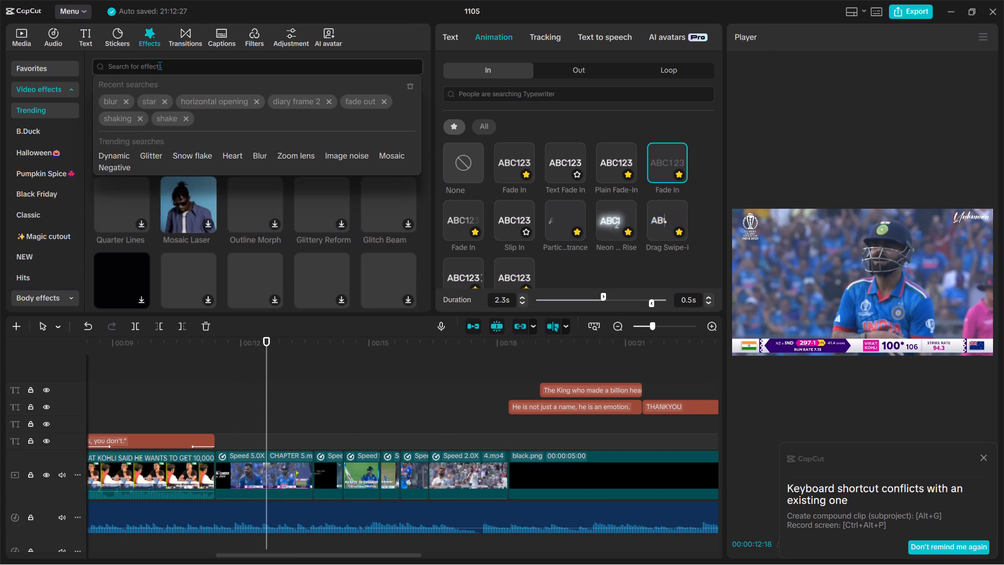
type("FLASH")
key("space")
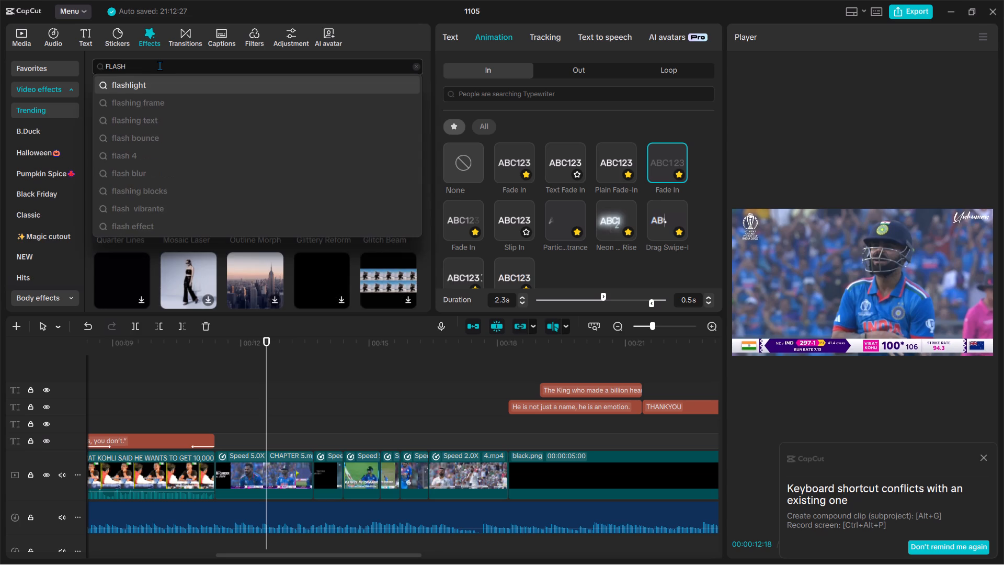
type("BA")
type("CK")
key("Return")
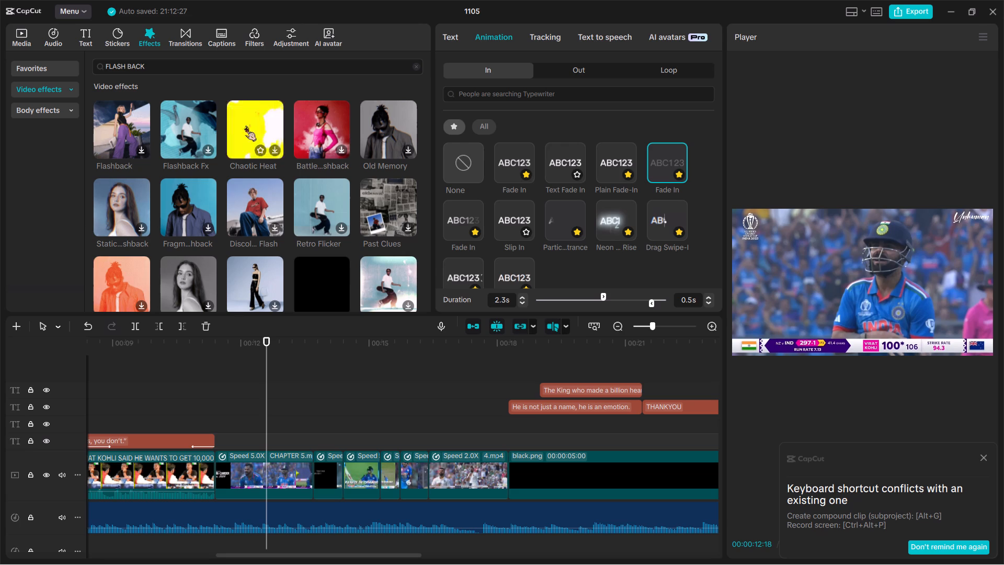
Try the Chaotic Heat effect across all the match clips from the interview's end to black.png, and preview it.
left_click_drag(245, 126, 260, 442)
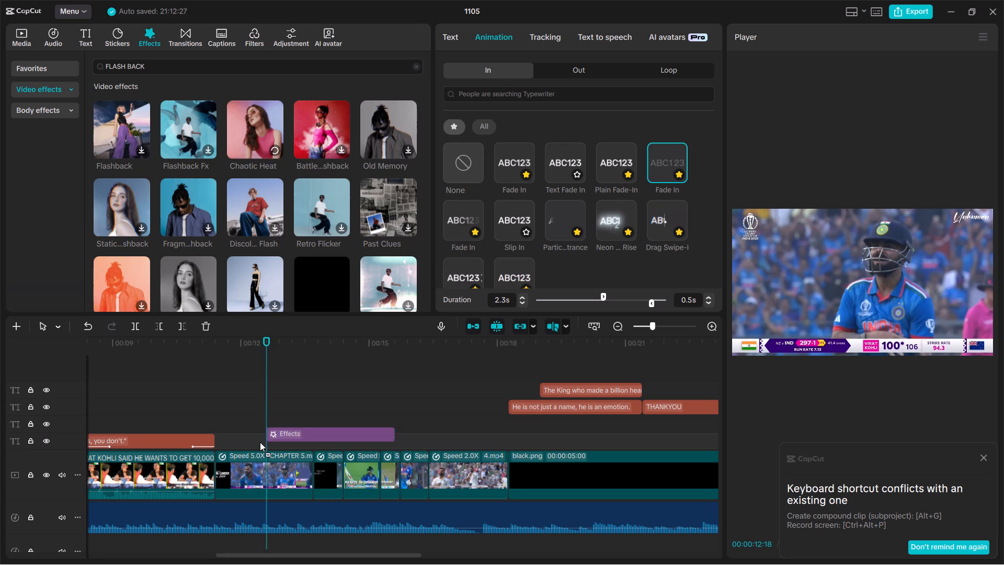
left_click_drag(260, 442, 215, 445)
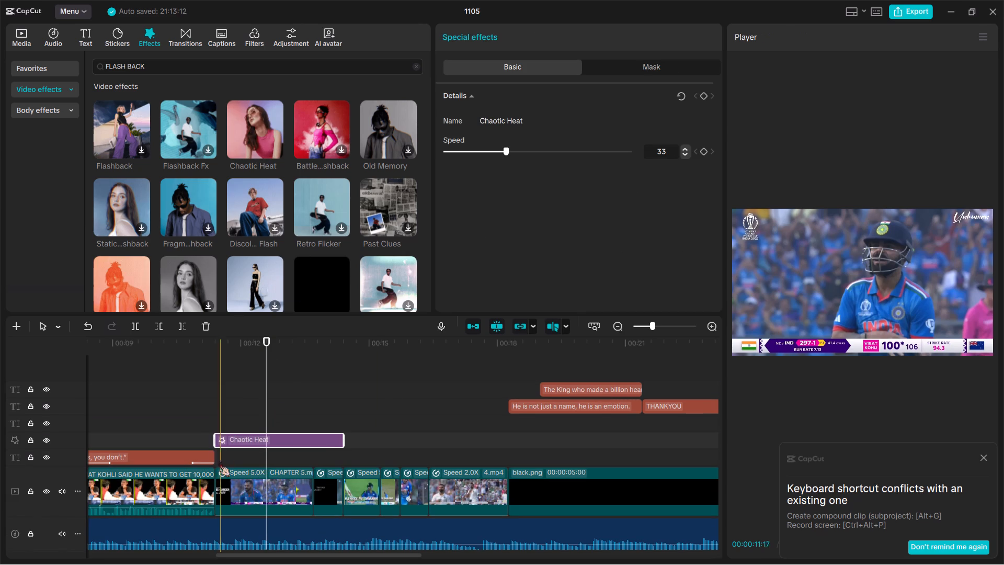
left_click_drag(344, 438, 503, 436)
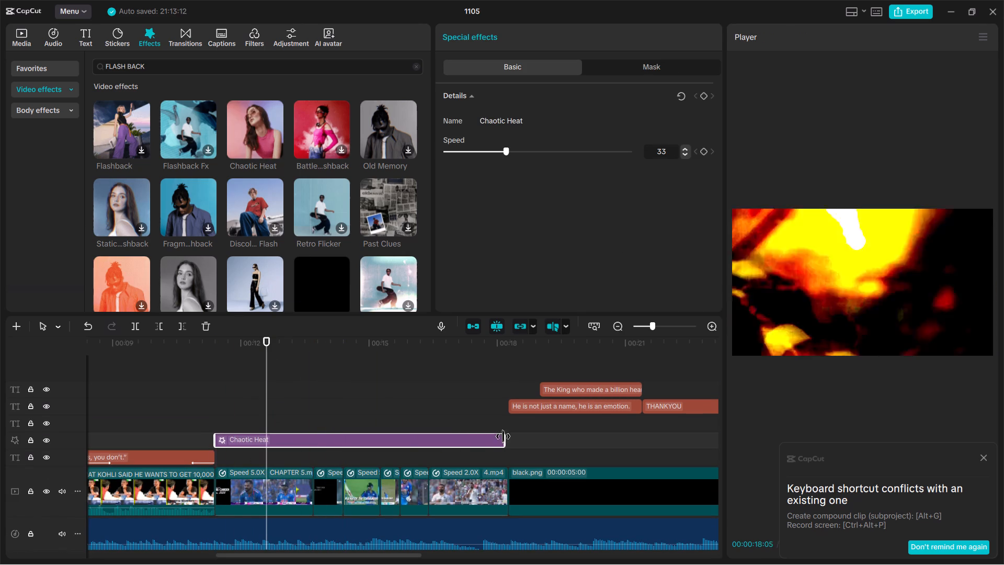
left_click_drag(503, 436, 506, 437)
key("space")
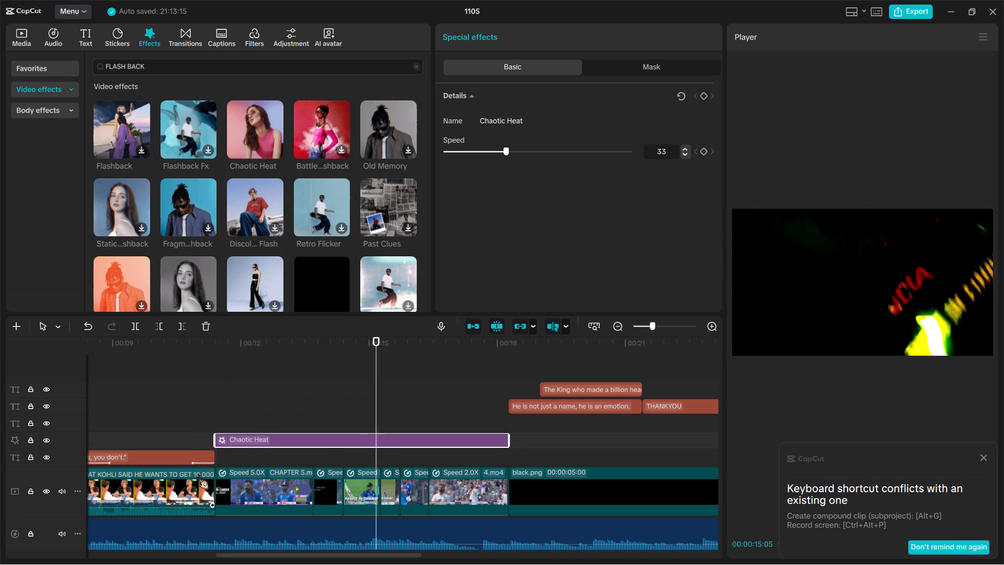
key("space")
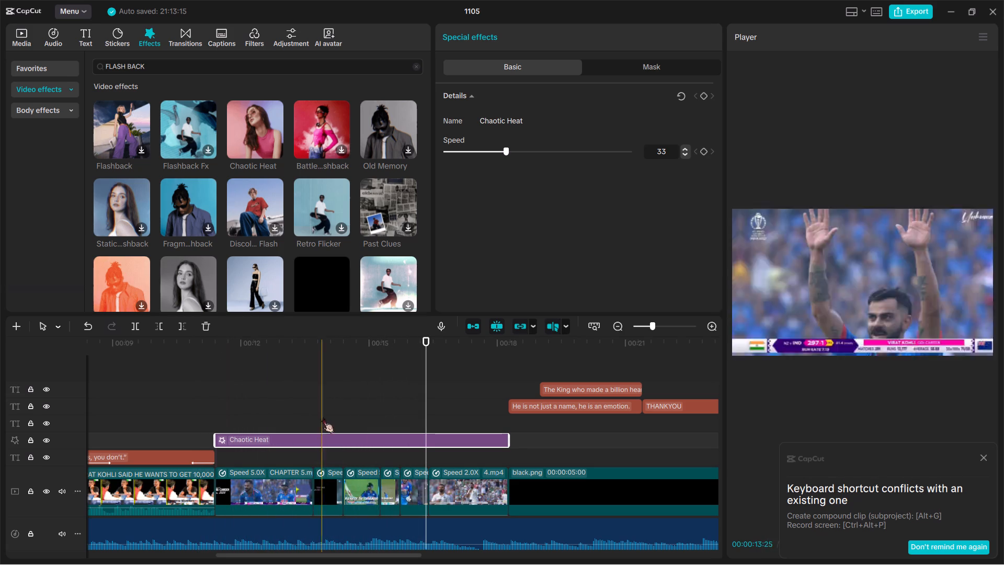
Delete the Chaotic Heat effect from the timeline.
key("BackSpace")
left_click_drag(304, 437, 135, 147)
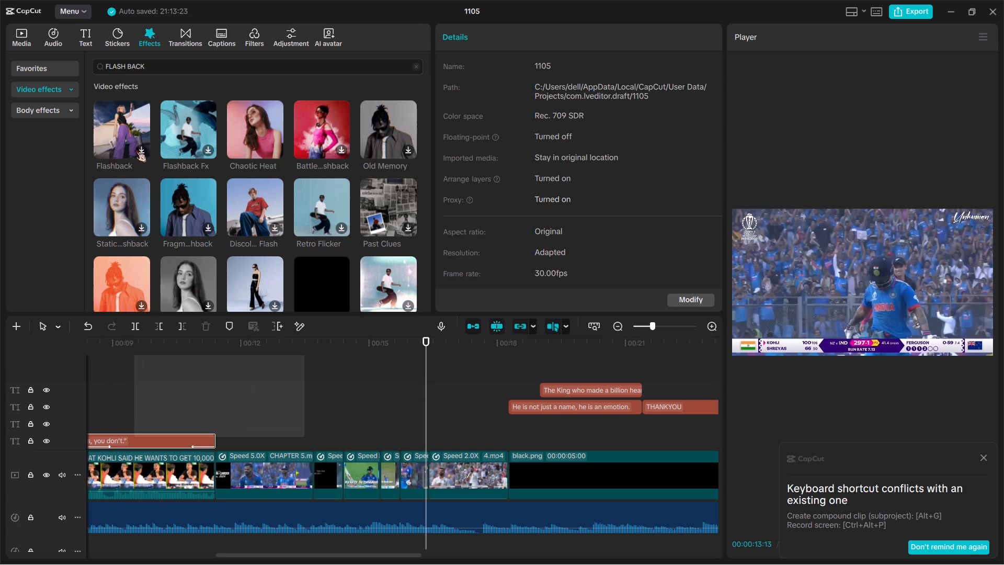
Preview the Flashback Fx, Battle Flashback and Flashback effects from the search results for the match clips.
double_click(185, 134)
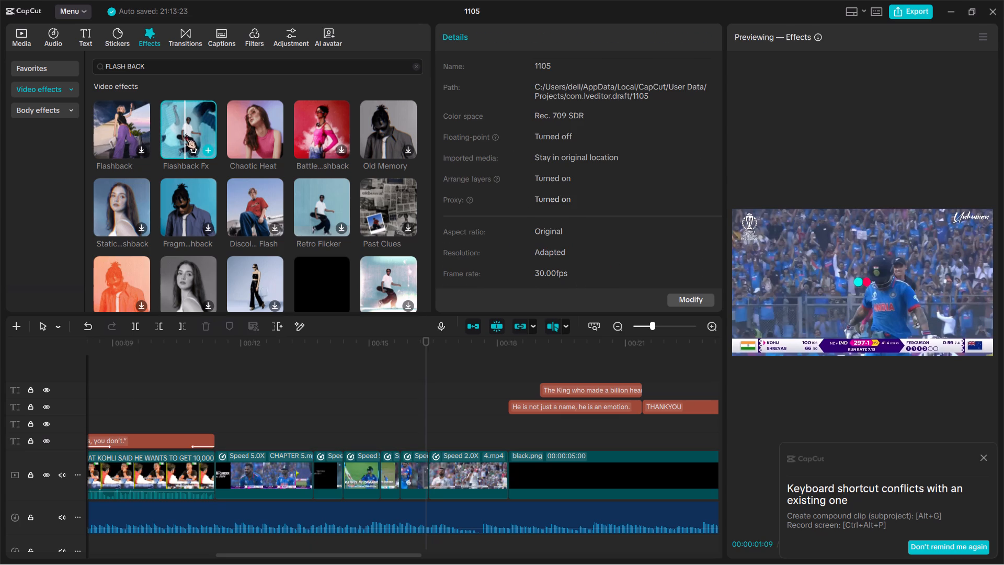
double_click(316, 122)
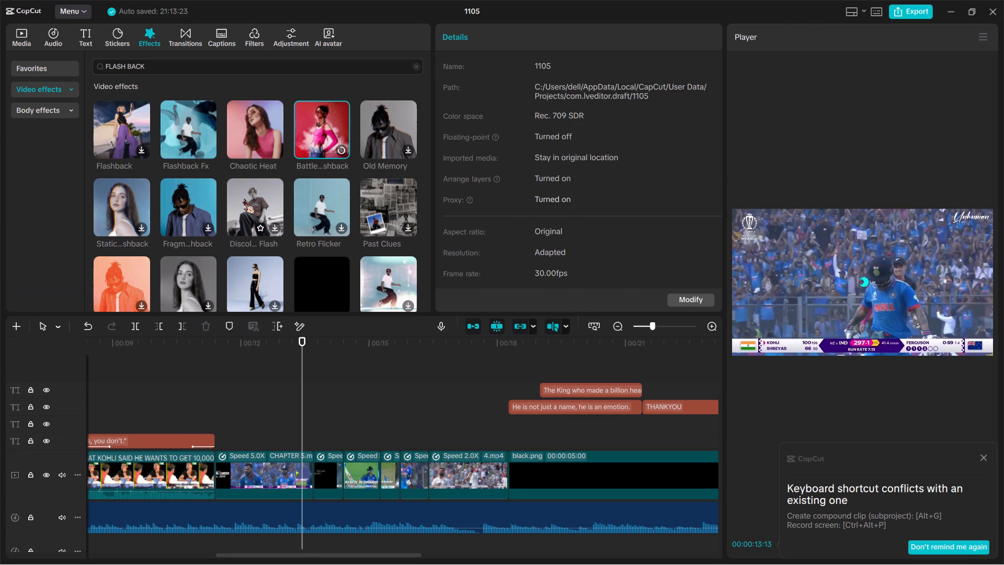
left_click(188, 204)
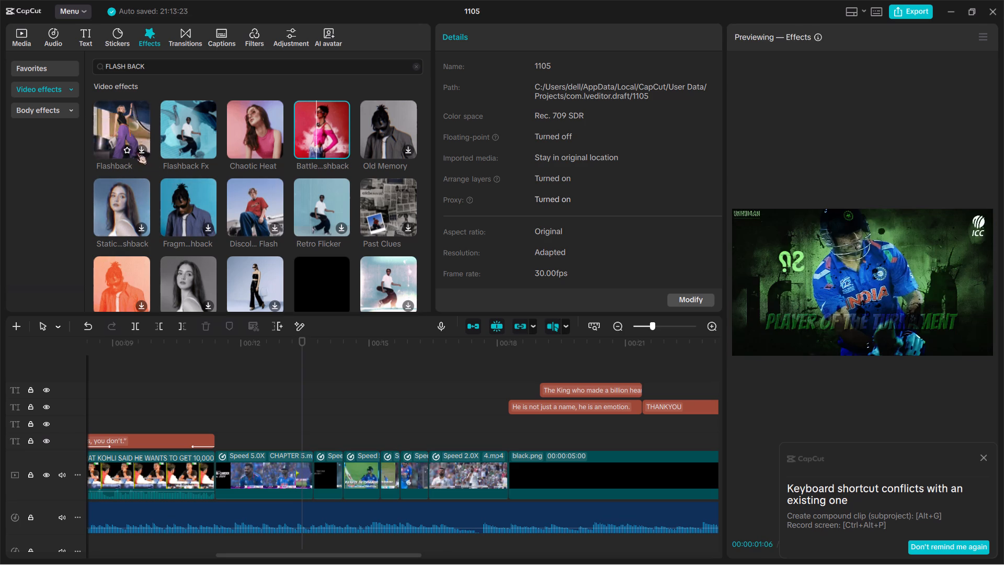
double_click(122, 128)
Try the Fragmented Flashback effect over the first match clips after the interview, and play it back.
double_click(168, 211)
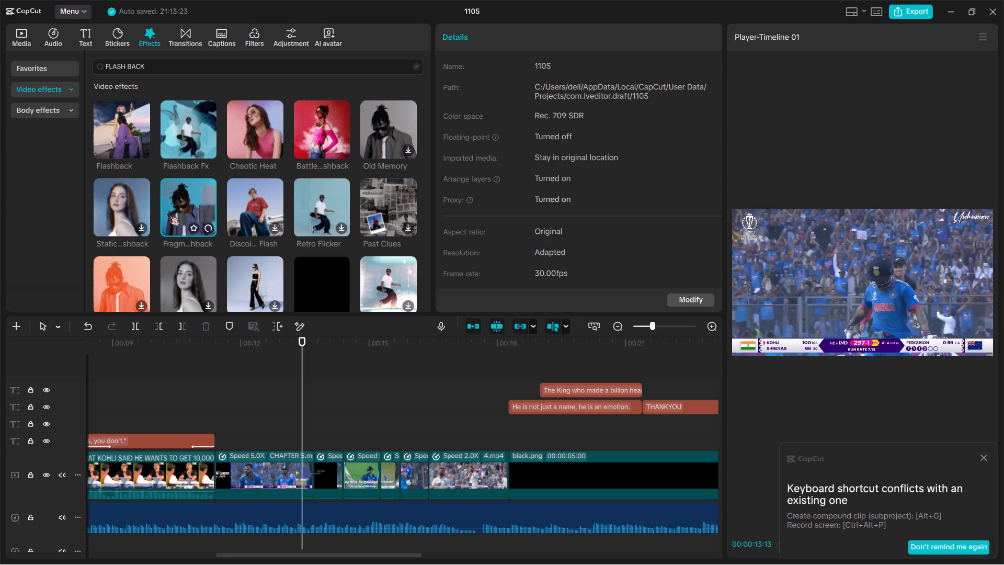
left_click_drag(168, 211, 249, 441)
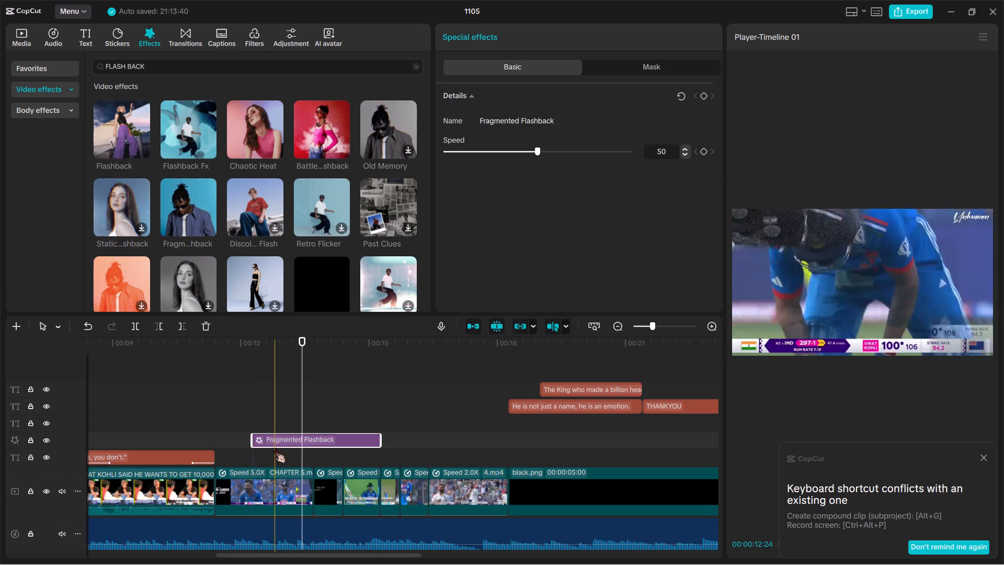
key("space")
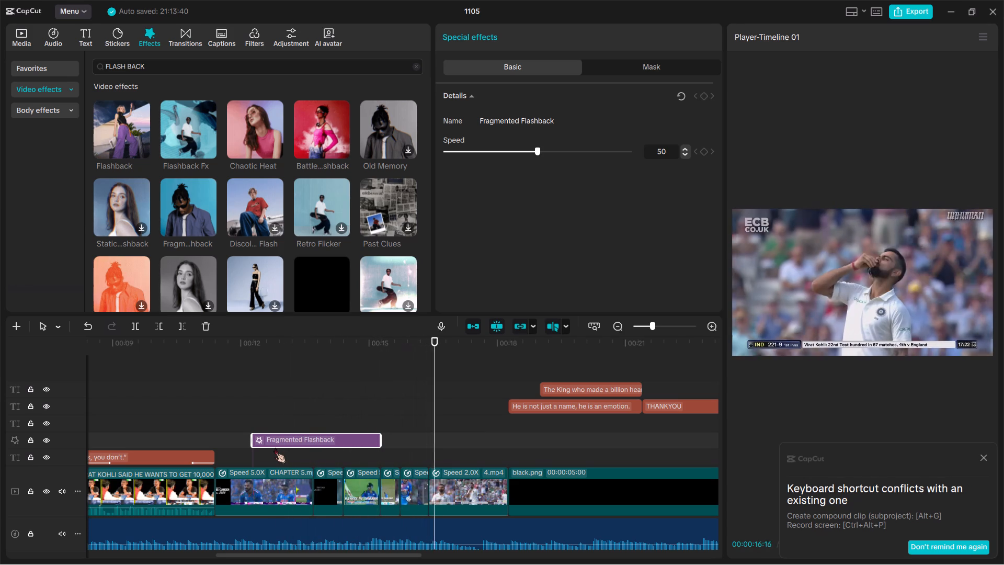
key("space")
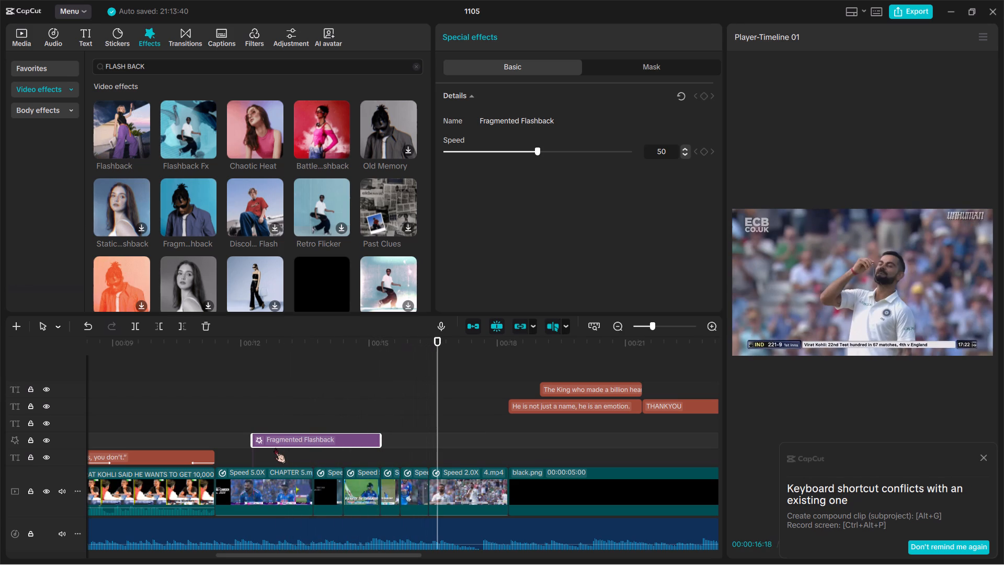
Place the Flashback effect over the later match clips, starting at about 15:14, and play that part.
left_click_drag(108, 120, 321, 317)
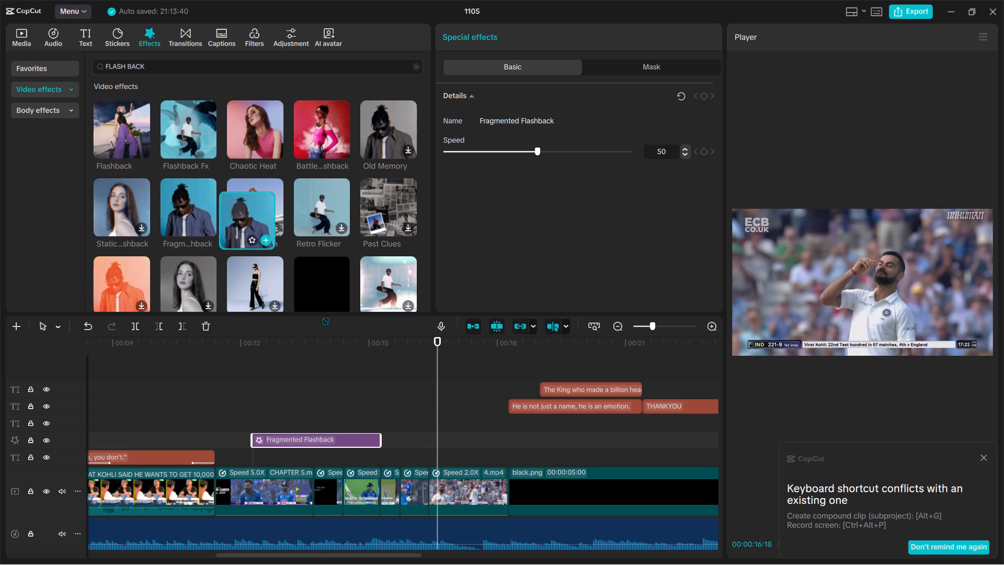
left_click_drag(321, 317, 389, 441)
key("space")
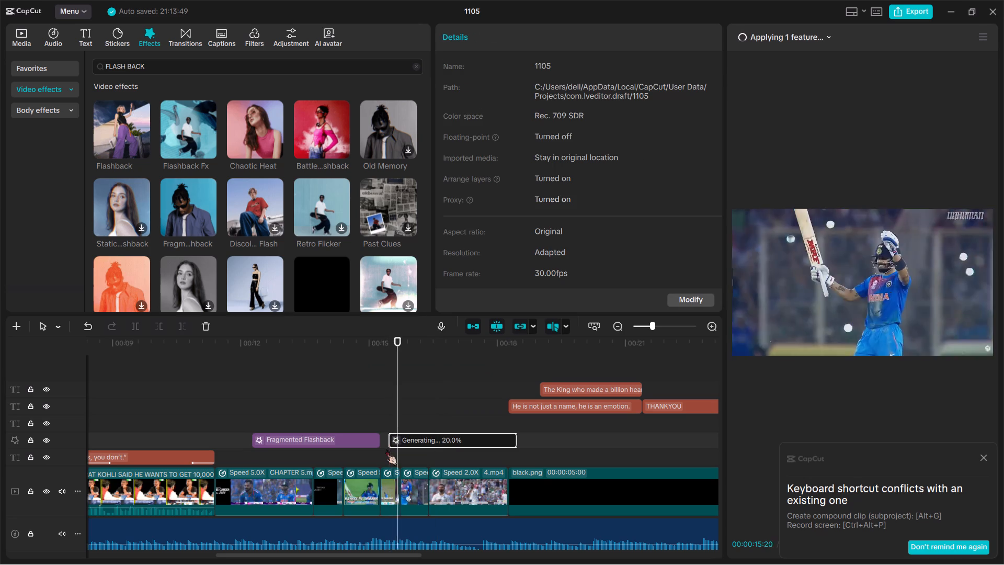
key("space")
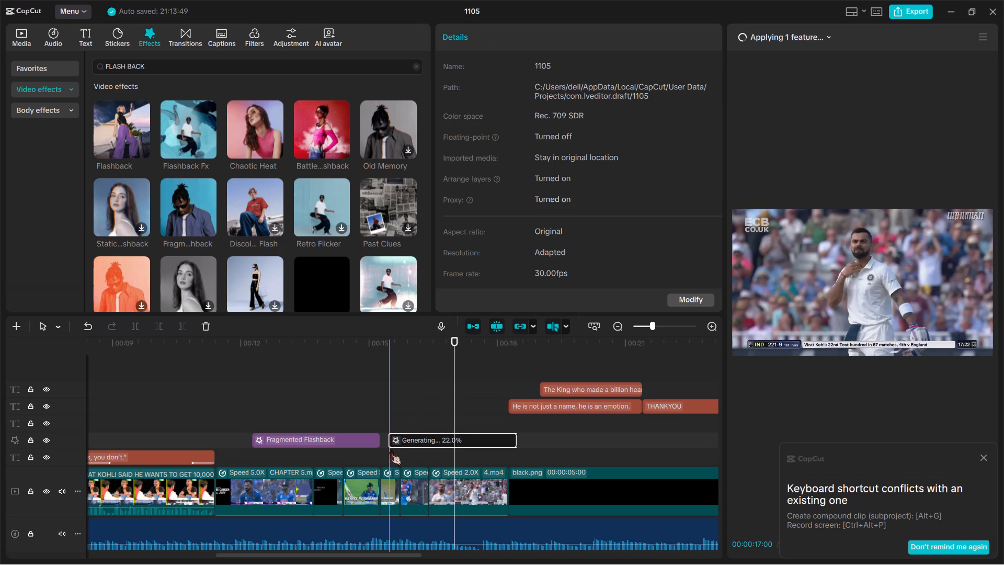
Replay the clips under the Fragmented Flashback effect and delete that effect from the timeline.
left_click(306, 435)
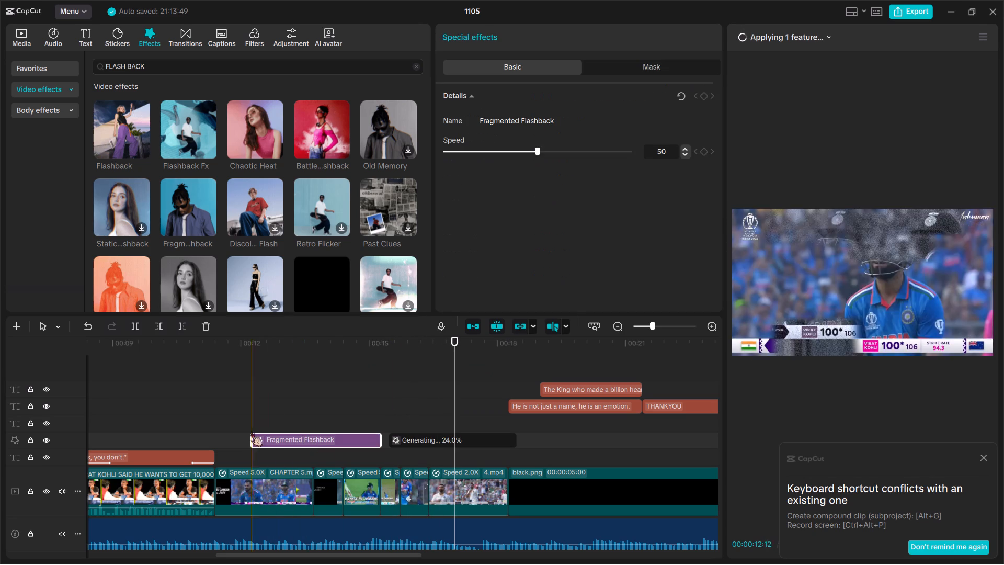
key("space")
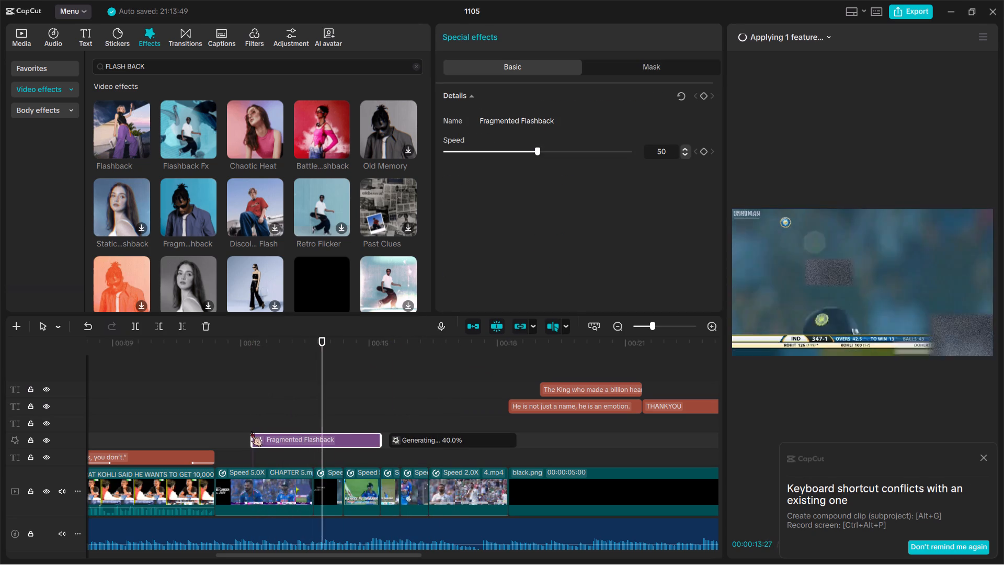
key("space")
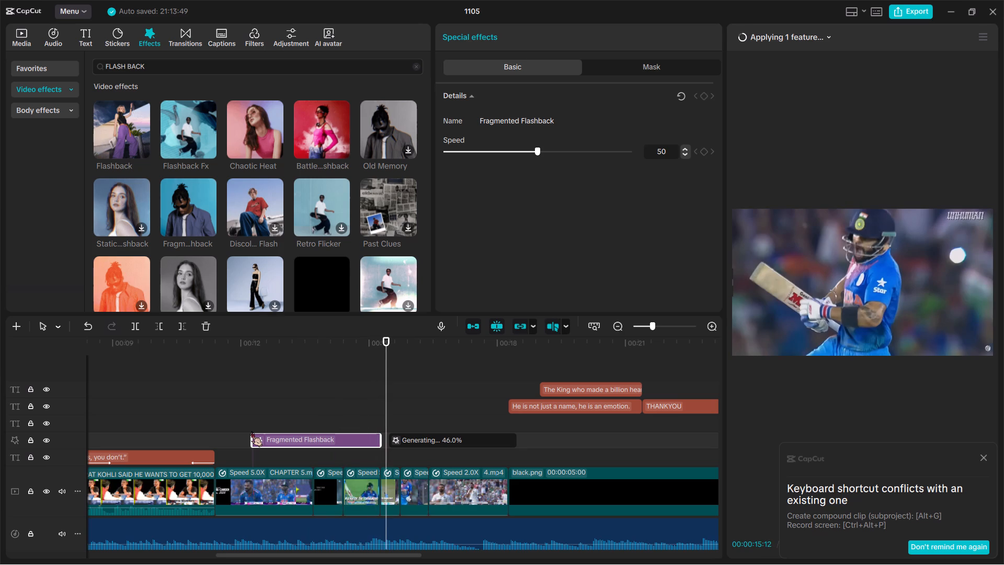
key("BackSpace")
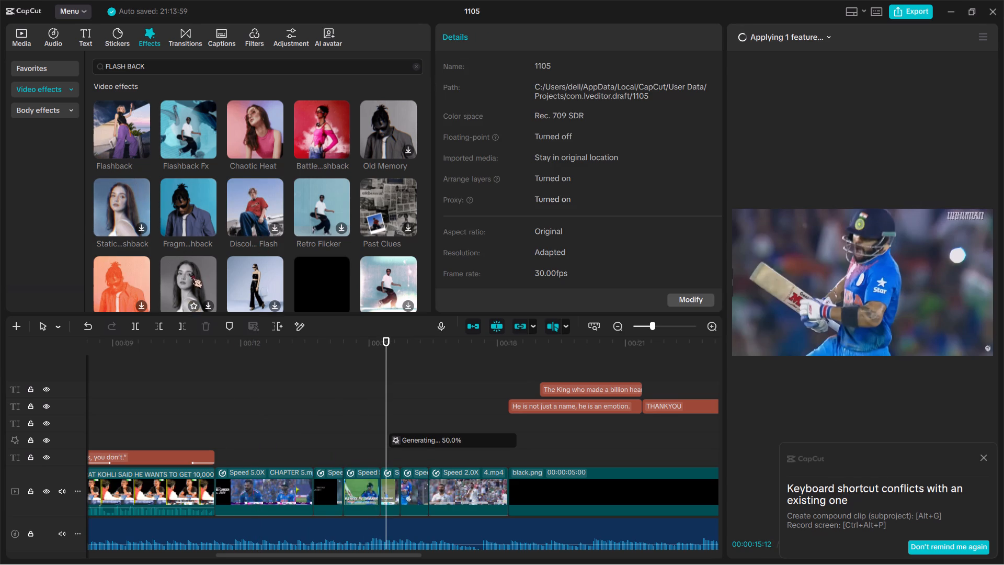
Look further through the flashback effect results and preview the Fade Out effect.
scroll(191, 273, "down", 1)
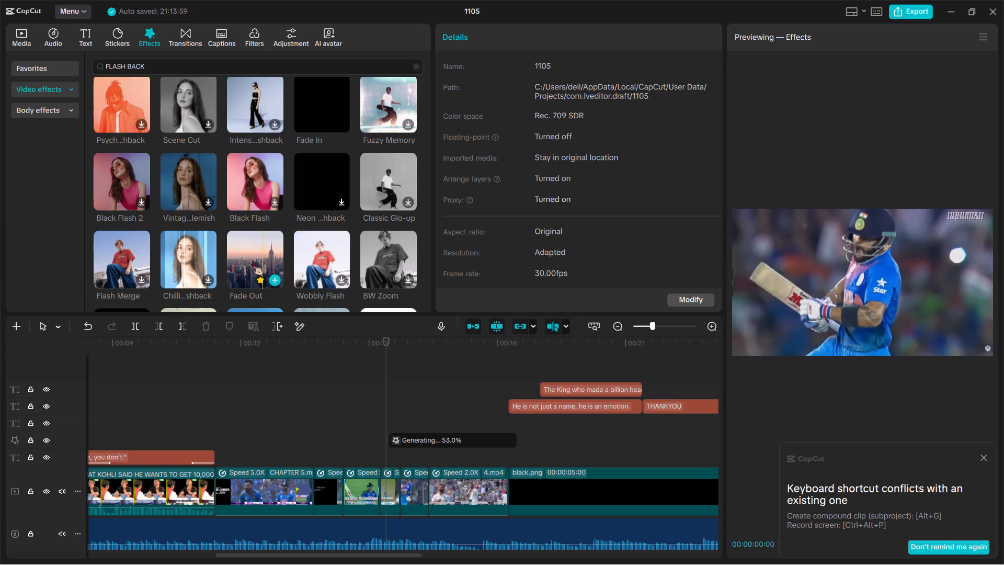
left_click(244, 287)
scroll(236, 242, "up", 5)
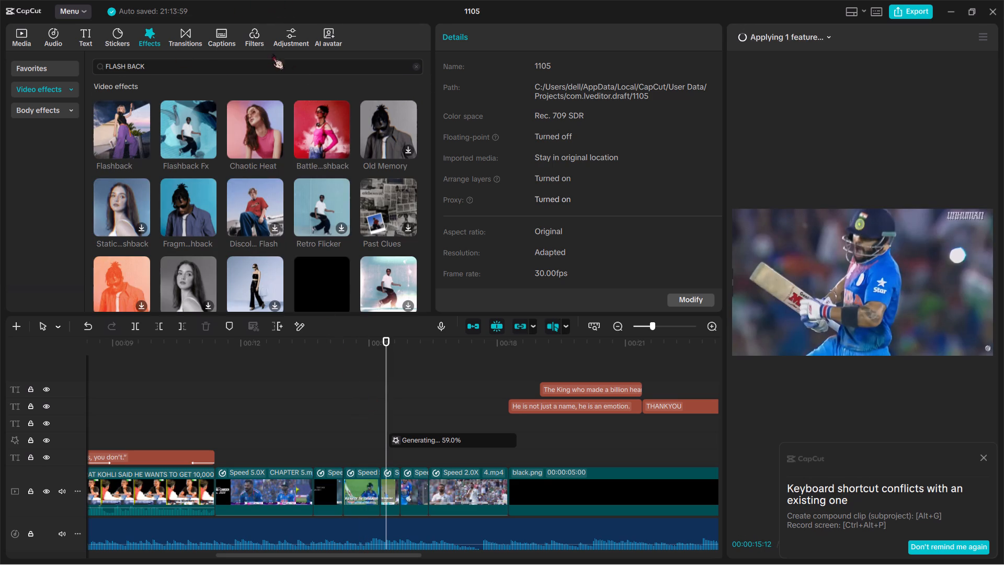
Search the filters for “flashback” and preview the 90s 2 filter.
left_click(254, 46)
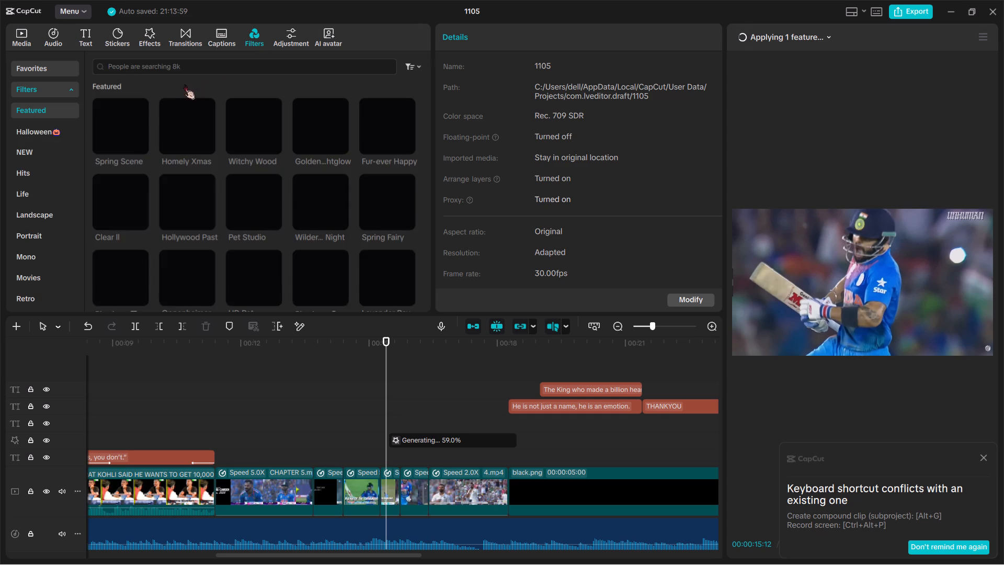
left_click(141, 71)
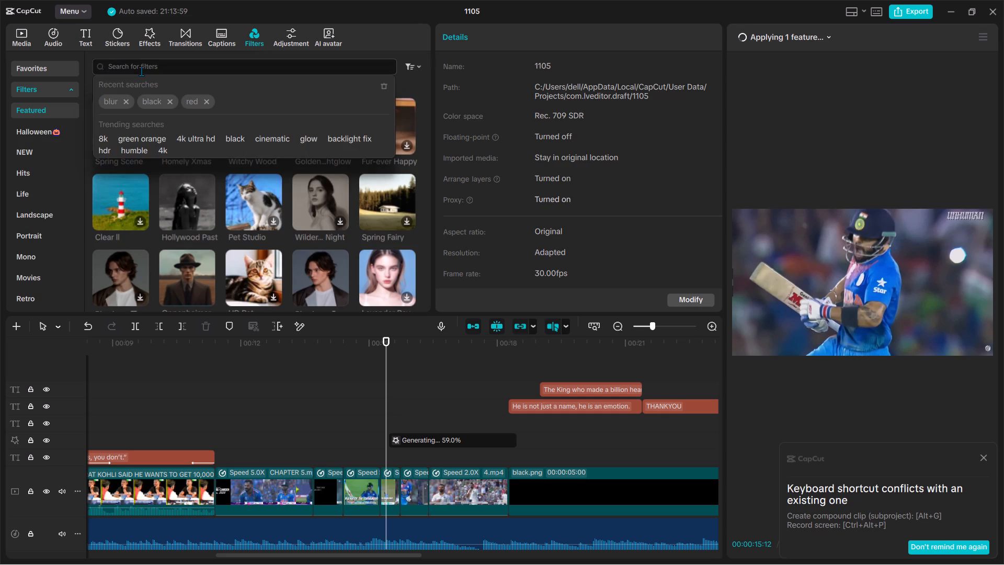
type("FL")
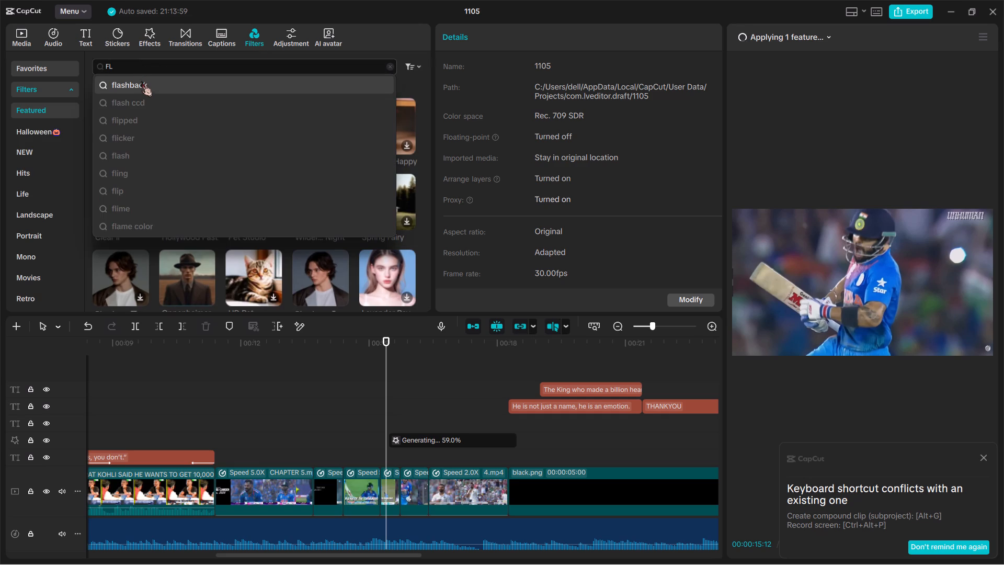
right_click(141, 84)
left_click(141, 84)
left_click(141, 84)
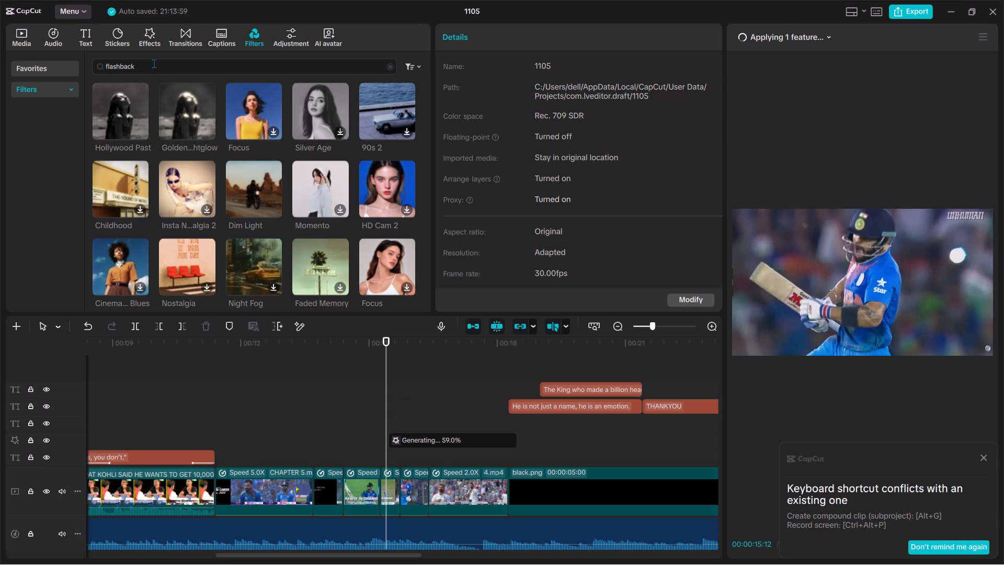
key("space")
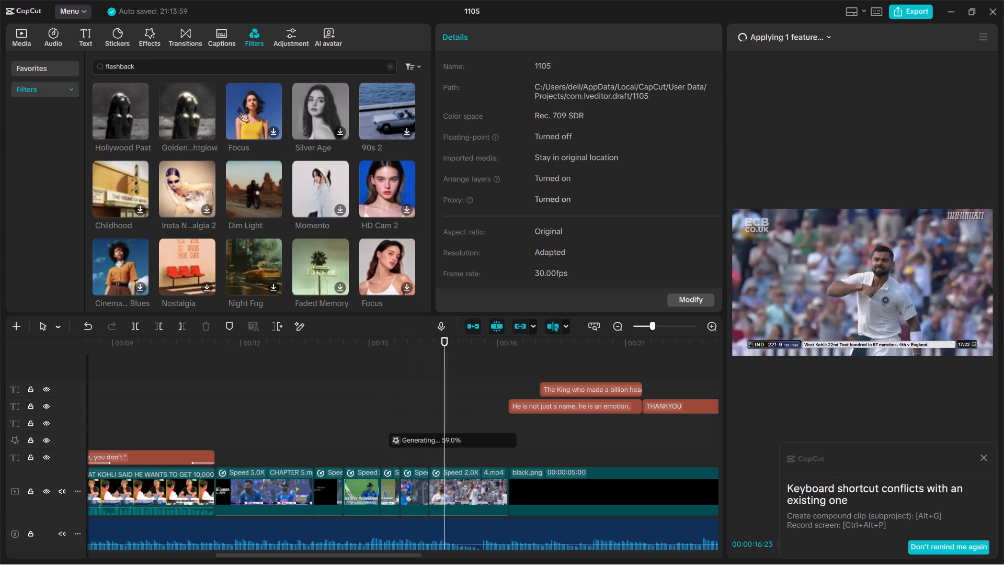
double_click(379, 114)
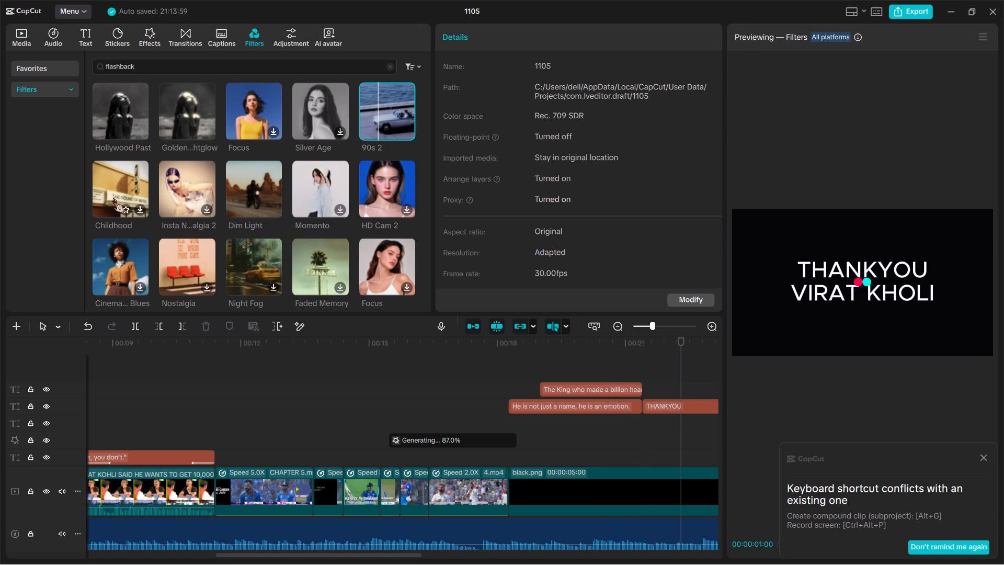
Place the Childhood filter over the match clips just after the interview's end, and play them through to check it.
left_click_drag(113, 187, 220, 434)
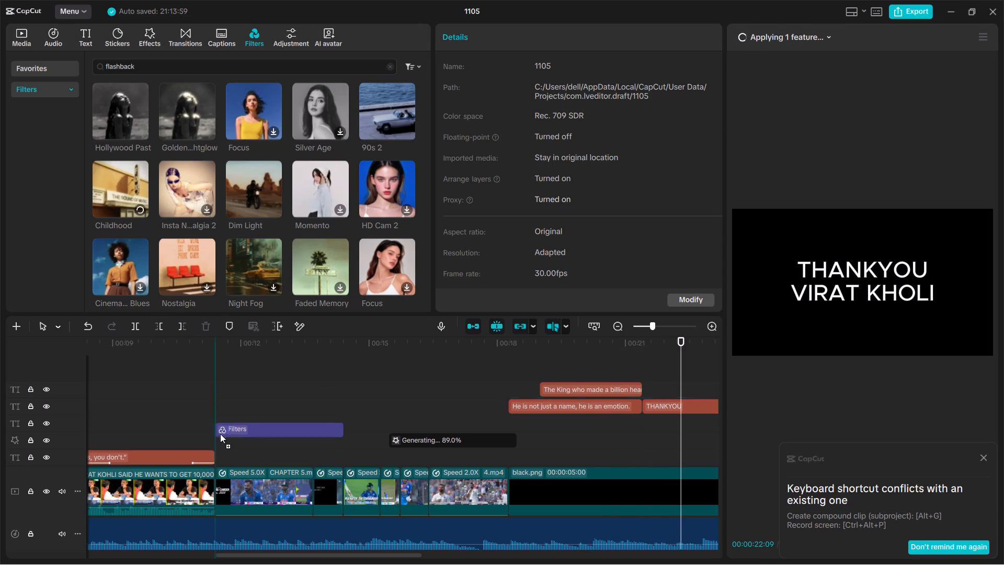
left_click_drag(220, 434, 222, 442)
key("space")
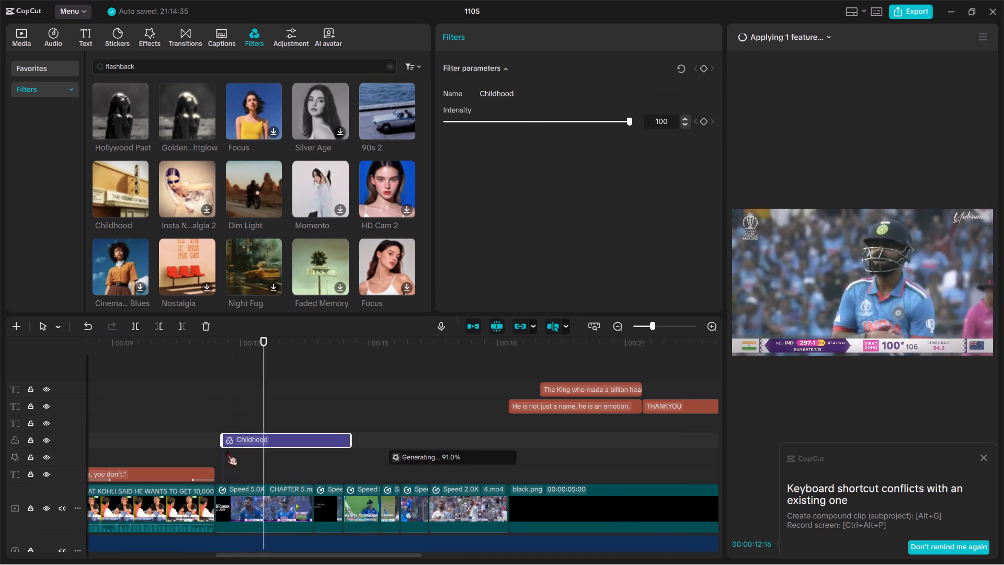
key("space")
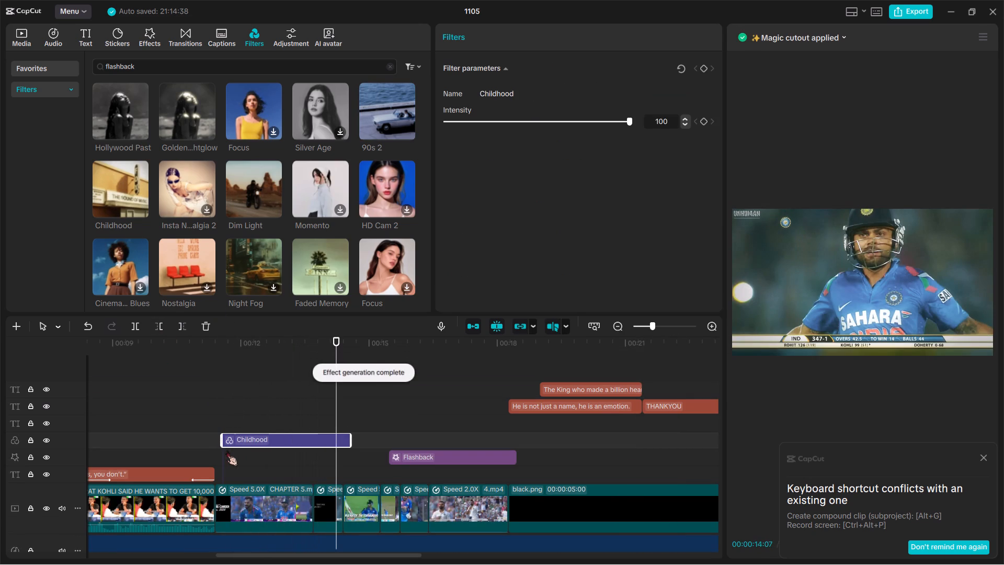
key("space")
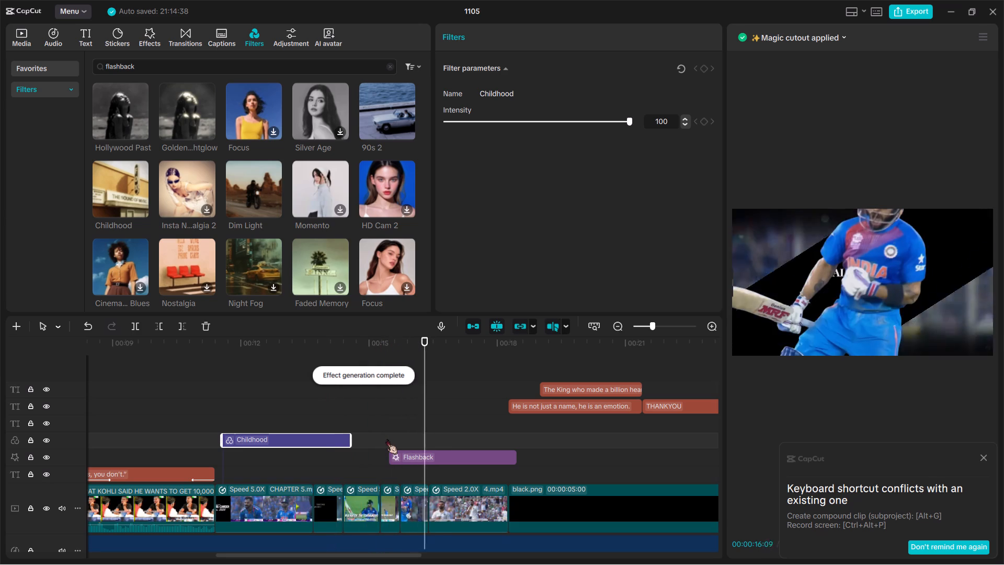
key("space")
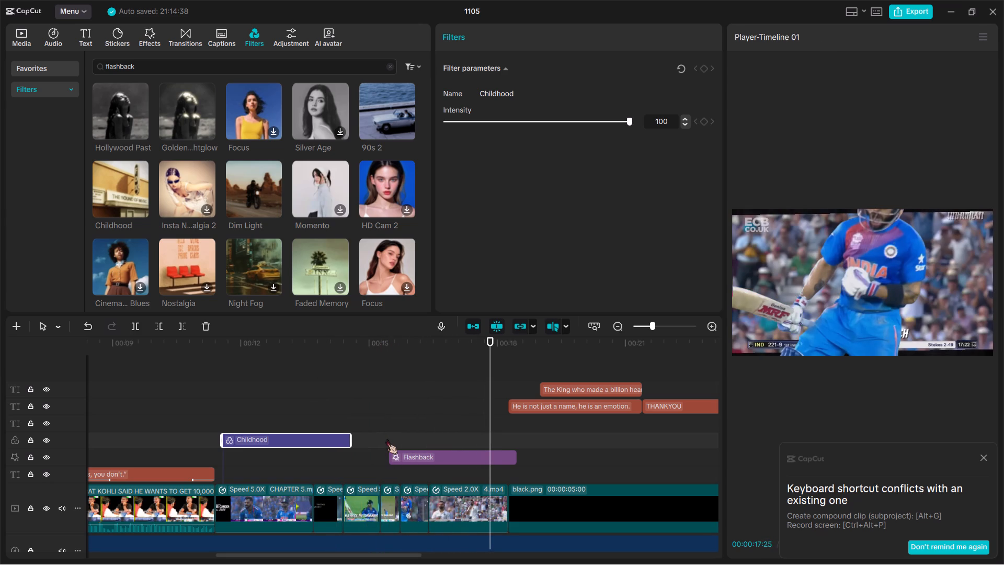
left_click(309, 433)
left_click(310, 443)
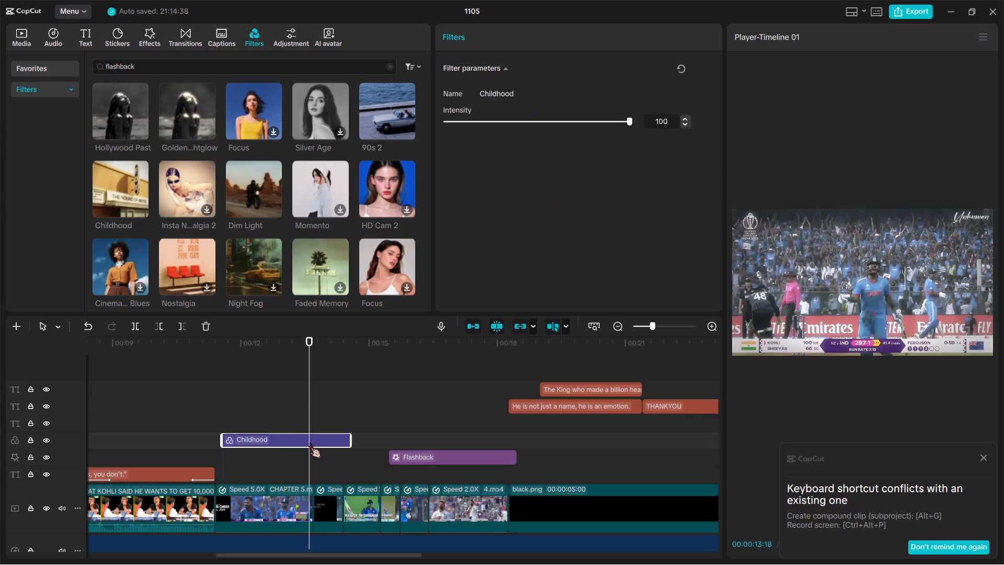
Extend the Flashback effect's start back to about 14:23 over the EP 2 clip, check playback, and regenerate the effect.
scroll(287, 493, "up", 15, "ctrl")
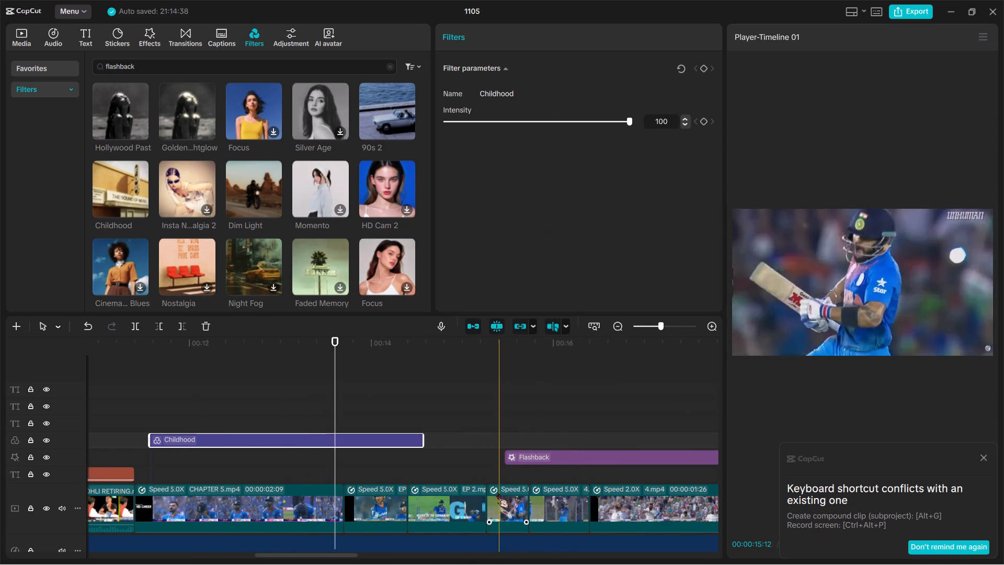
key("space")
key("space")
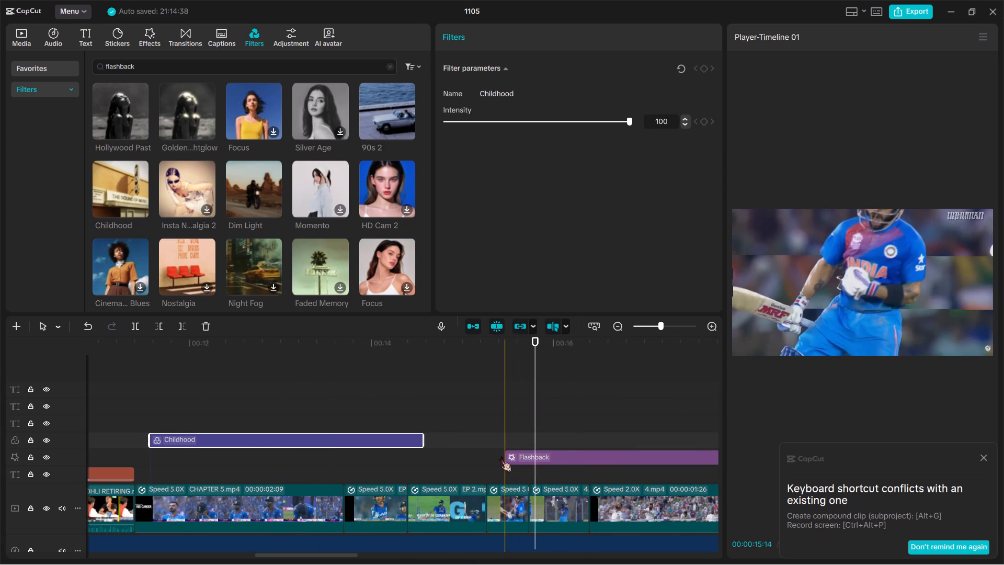
left_click_drag(506, 456, 485, 458)
key("space")
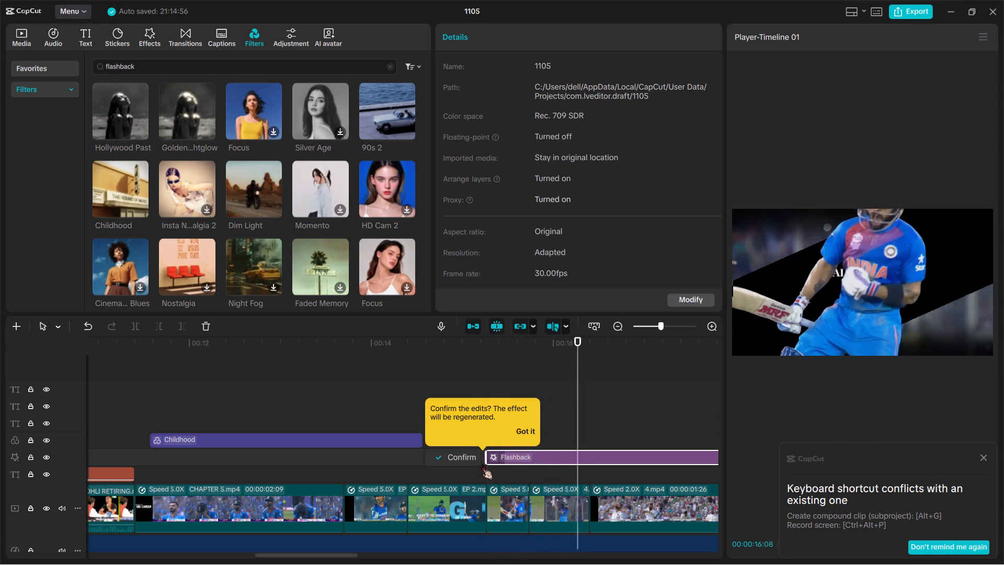
key("space")
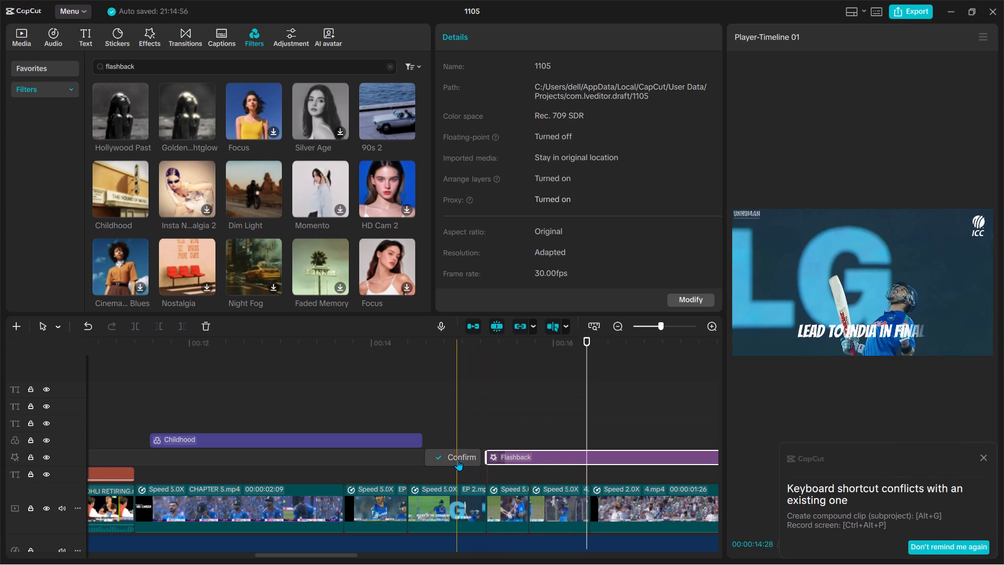
left_click(468, 409)
left_click_drag(489, 455, 443, 462)
key("space")
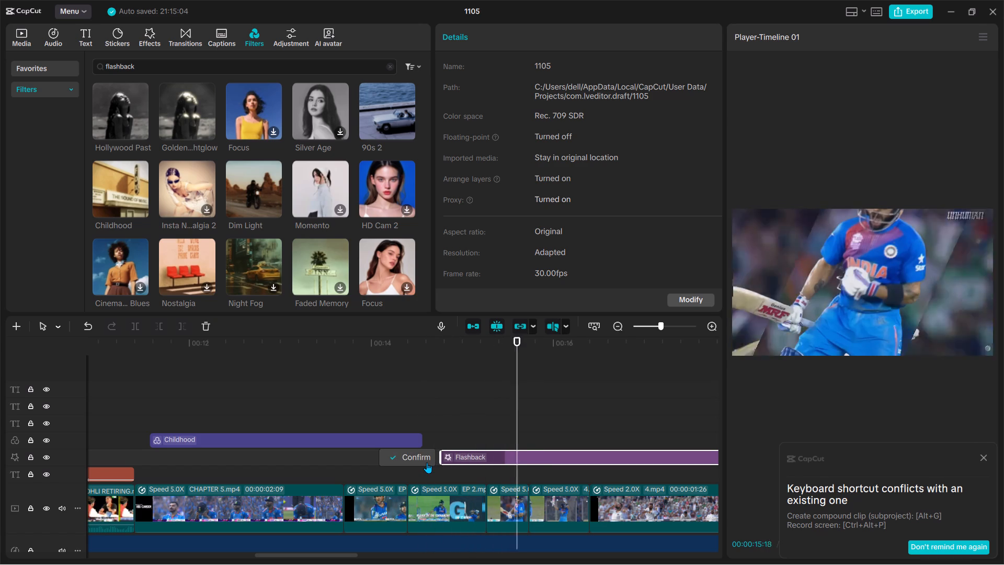
key("space")
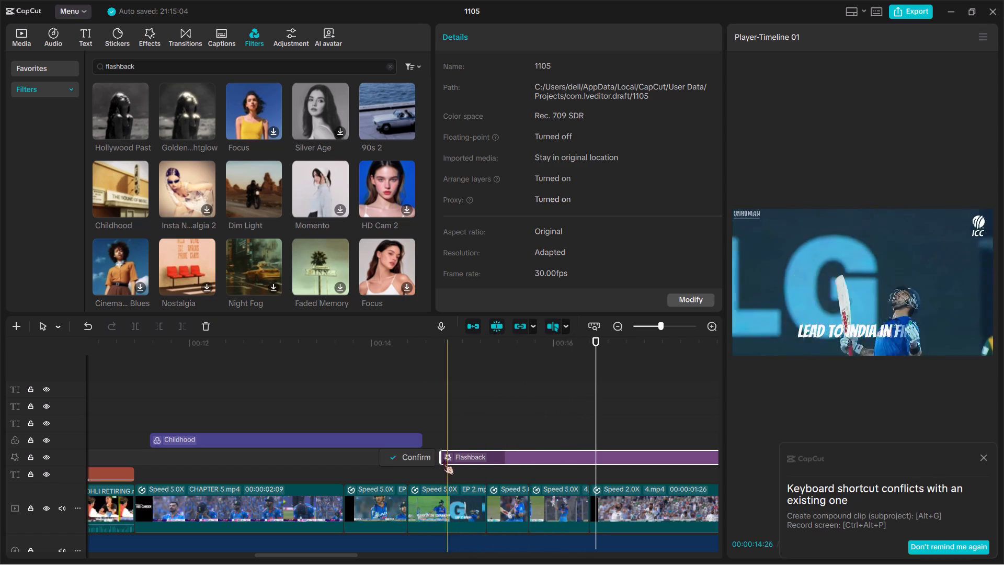
left_click(436, 460)
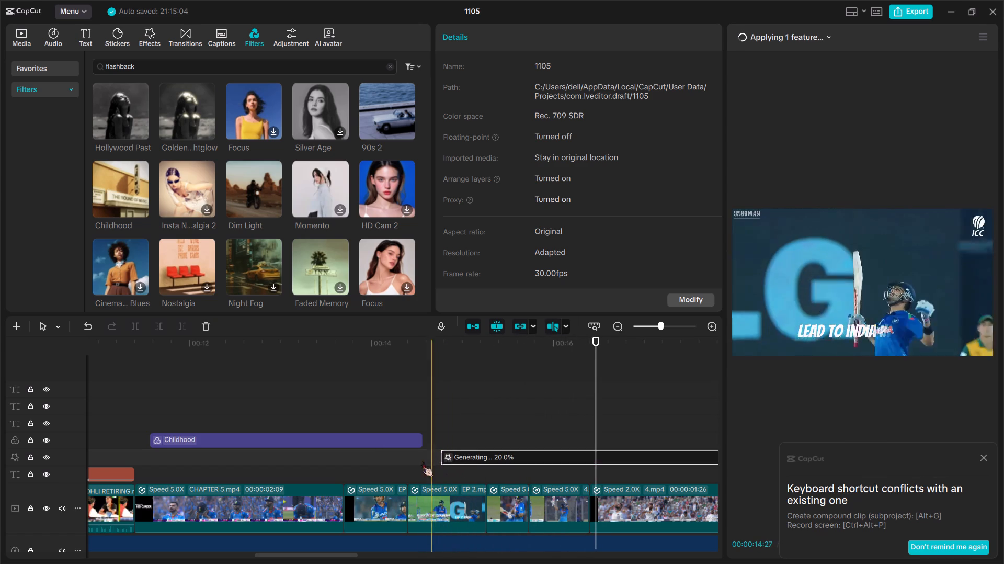
Play the match clips through to the "He is not just a name" quote to check the flashback section.
left_click_drag(442, 454, 448, 454)
left_click(448, 454)
left_click_drag(448, 454, 242, 422)
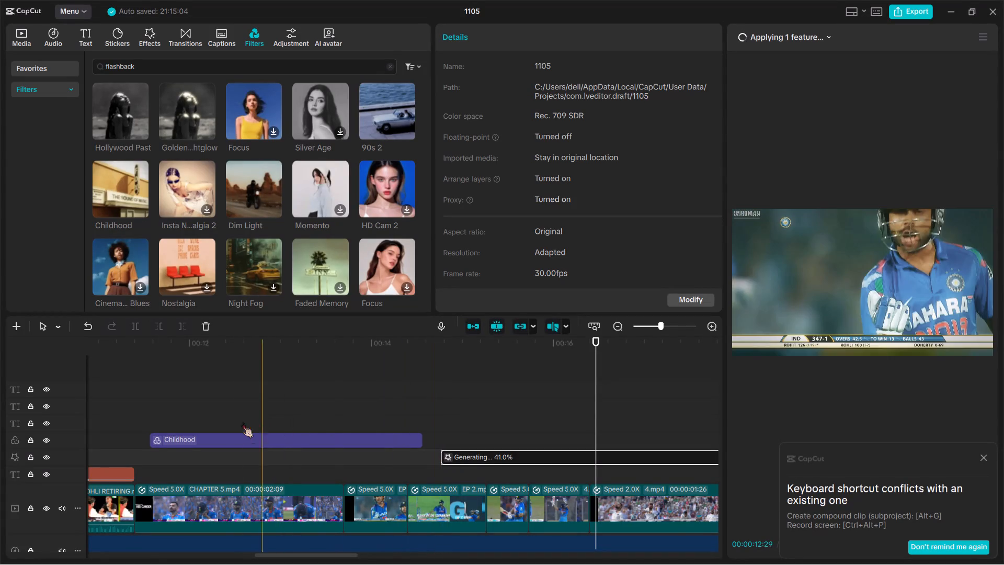
left_click_drag(242, 422, 232, 427)
key("space")
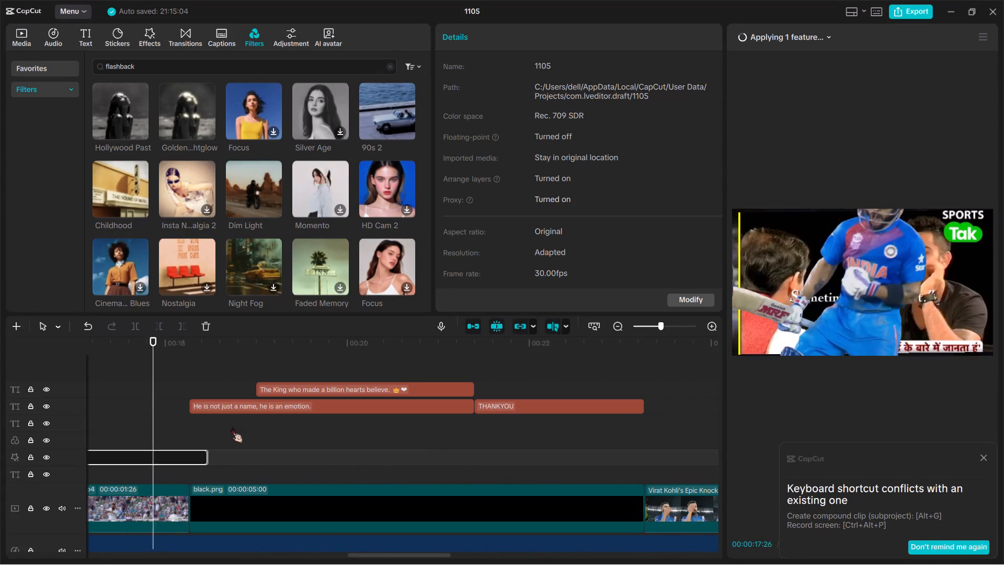
key("space")
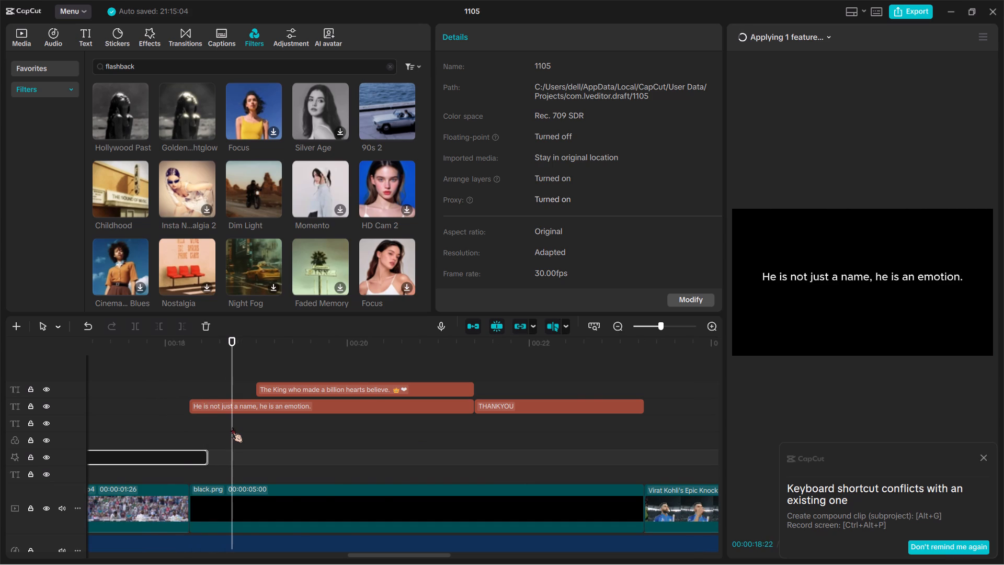
scroll(232, 427, "right", 1)
scroll(232, 427, "down", 4, "ctrl")
scroll(186, 442, "right", 1)
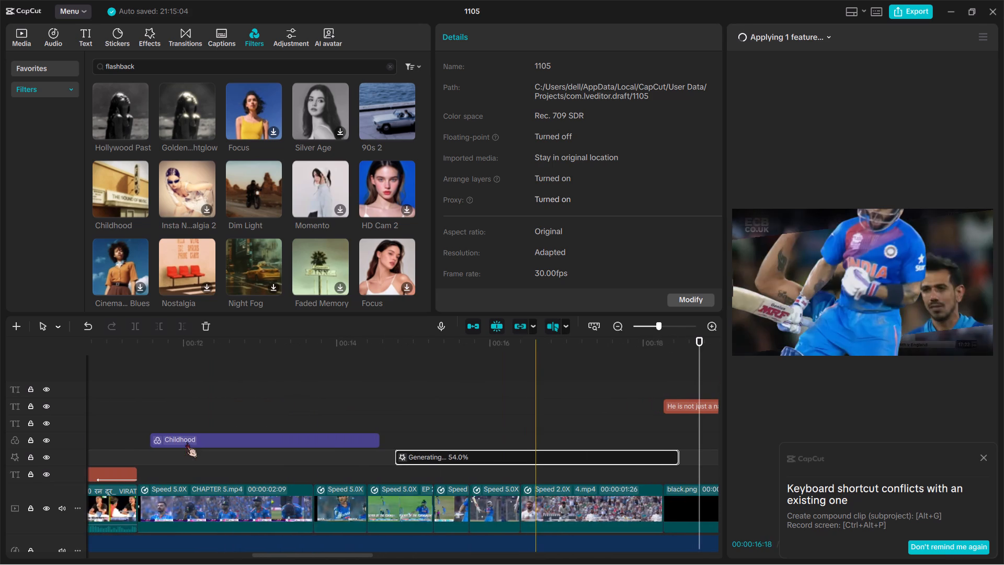
Preview the Night Fog filter from the flashback filter results.
double_click(241, 268)
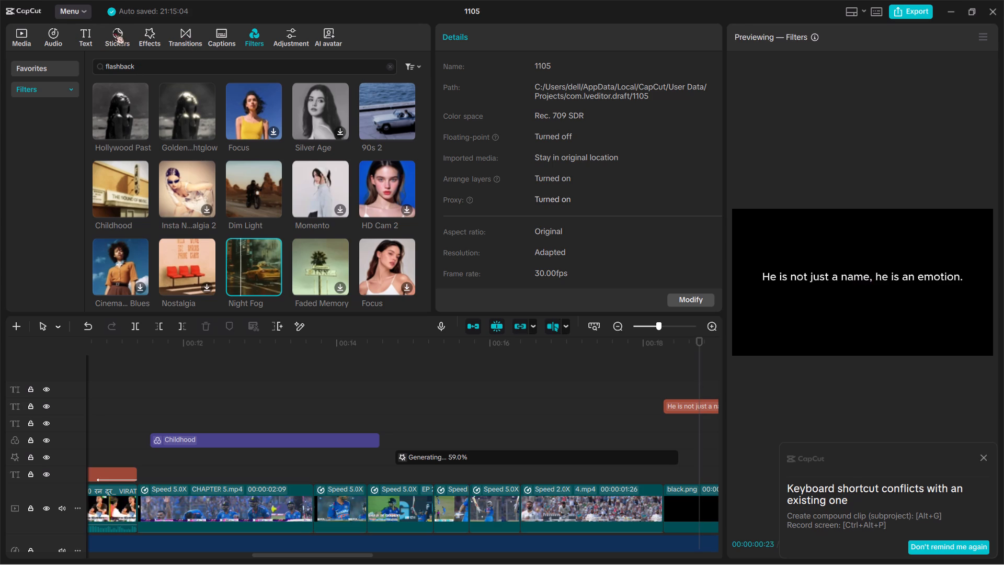
Search the audio library for "flashback sound effect".
left_click(60, 31)
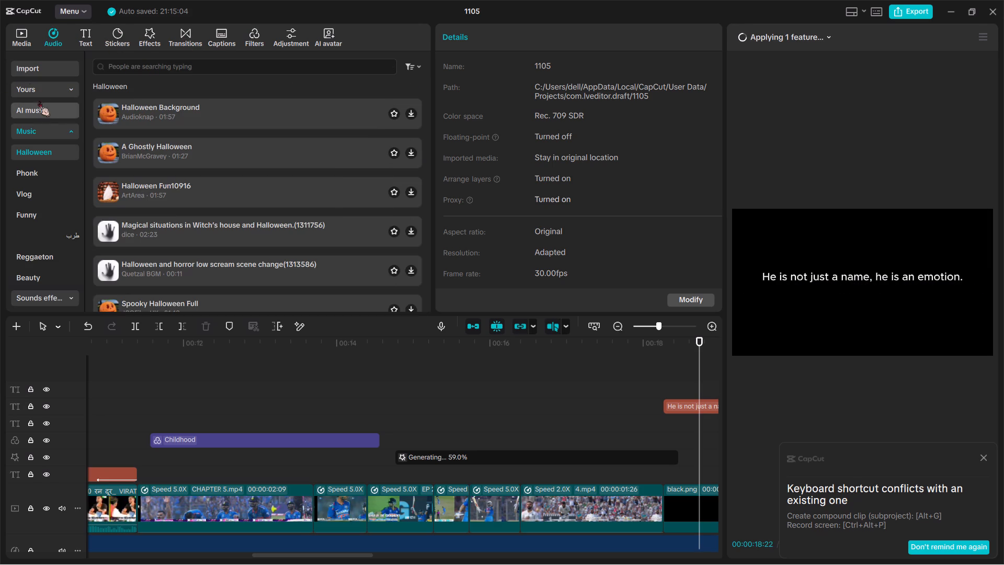
left_click(150, 71)
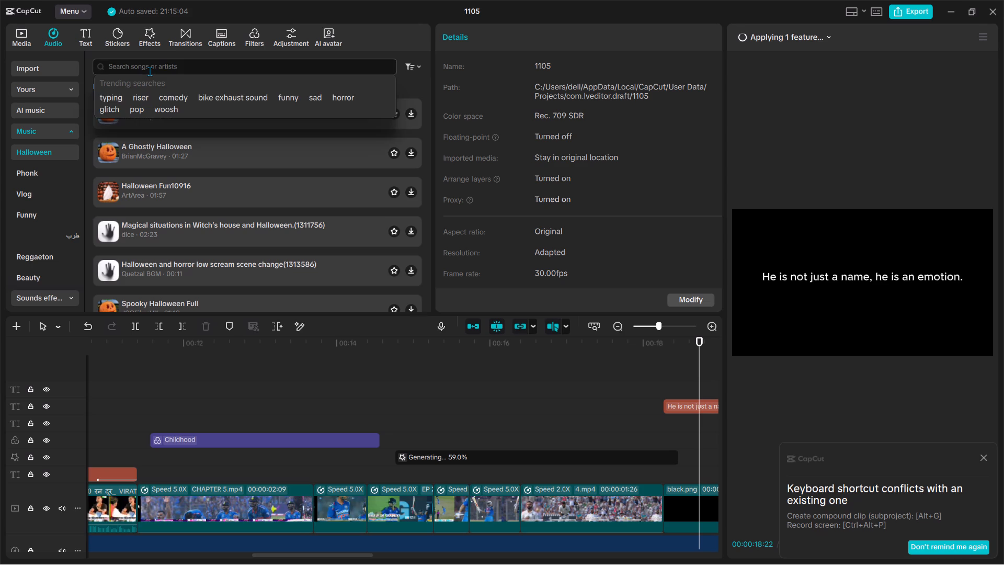
type("FA")
key("BackSpace")
type("LASH")
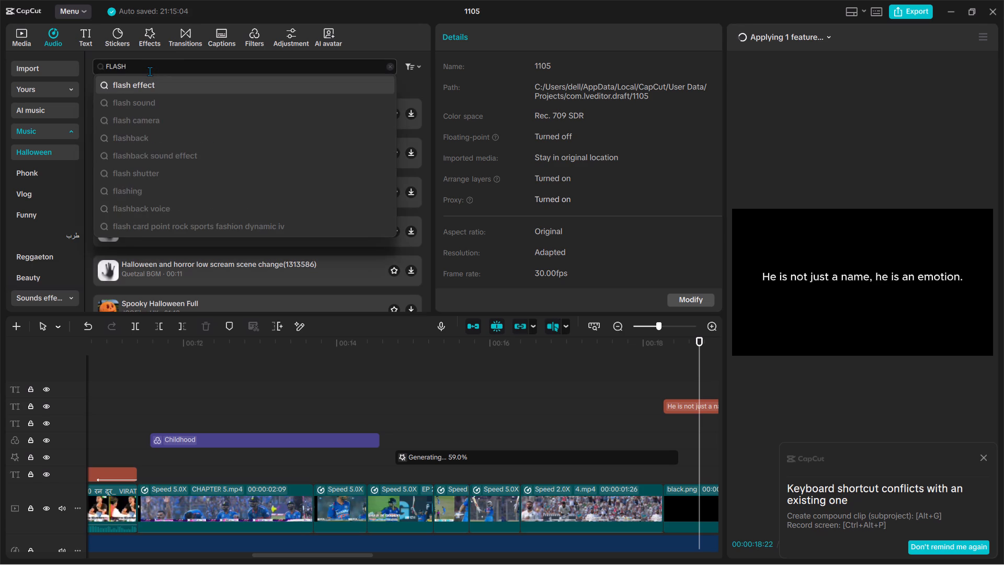
type("BACK")
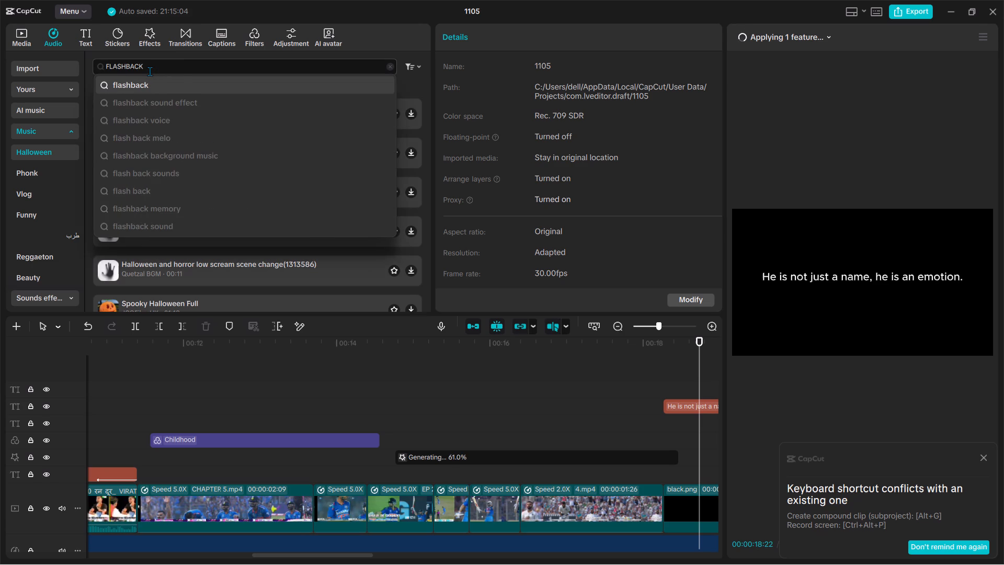
left_click(159, 75)
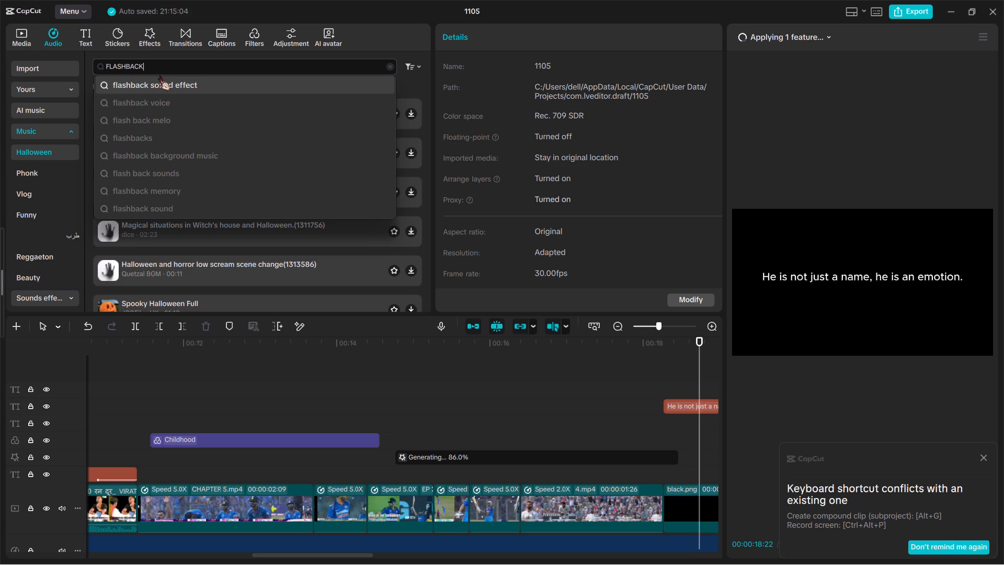
left_click(160, 81)
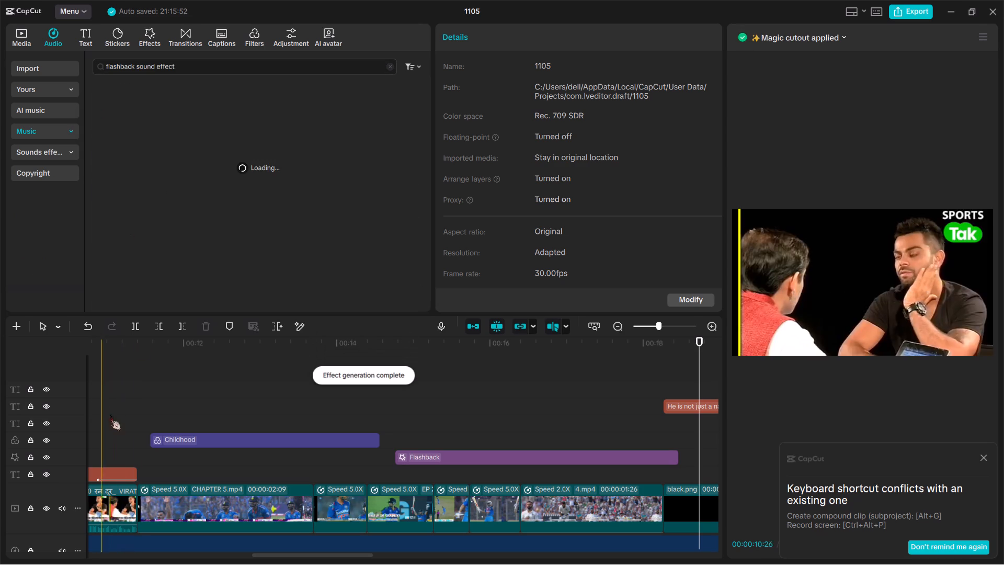
Play the video from the interview's end through the match clips to check the regenerated Flashback effect.
key("space")
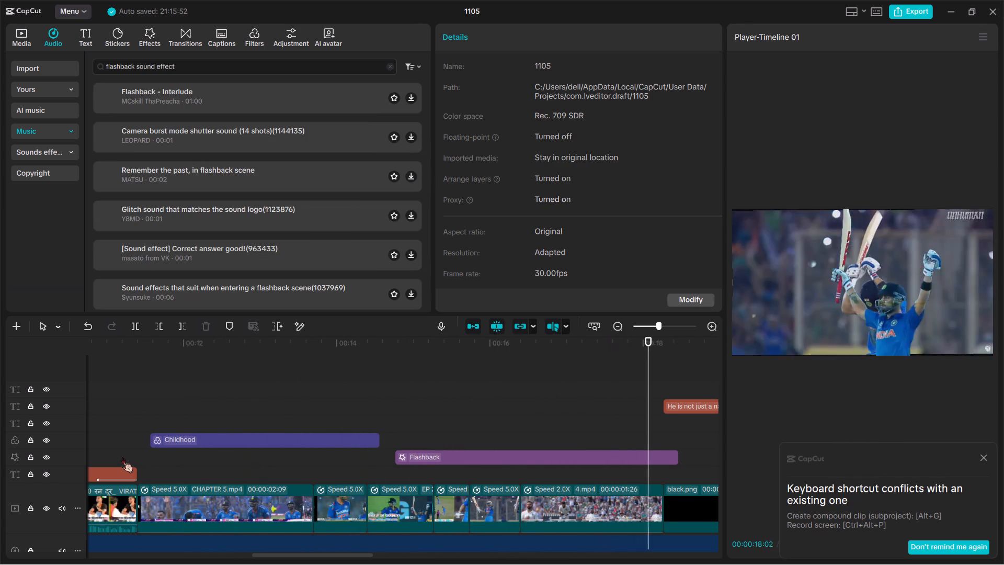
key("space")
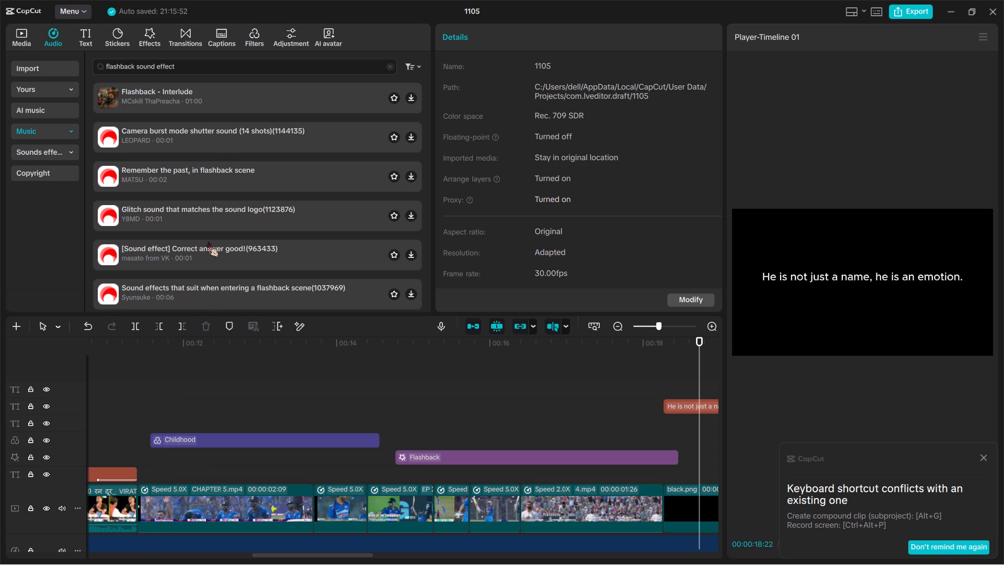
Load the Flashback - Interlude track for listening from the sound results.
double_click(204, 94)
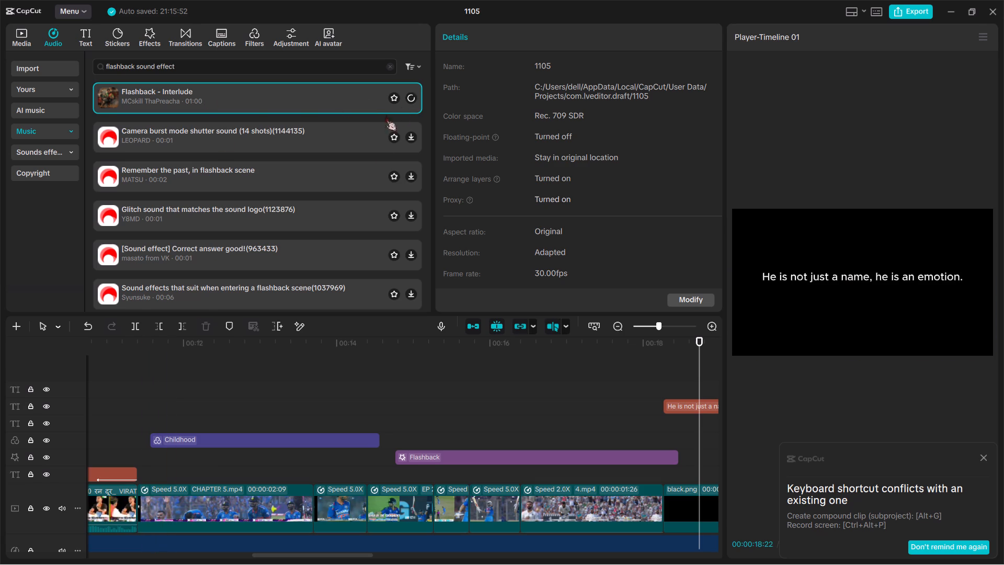
Extend the Flashback effect's start back to the beginning of the CHAPTER 5 clip and regenerate the effect.
left_click_drag(397, 453, 148, 420)
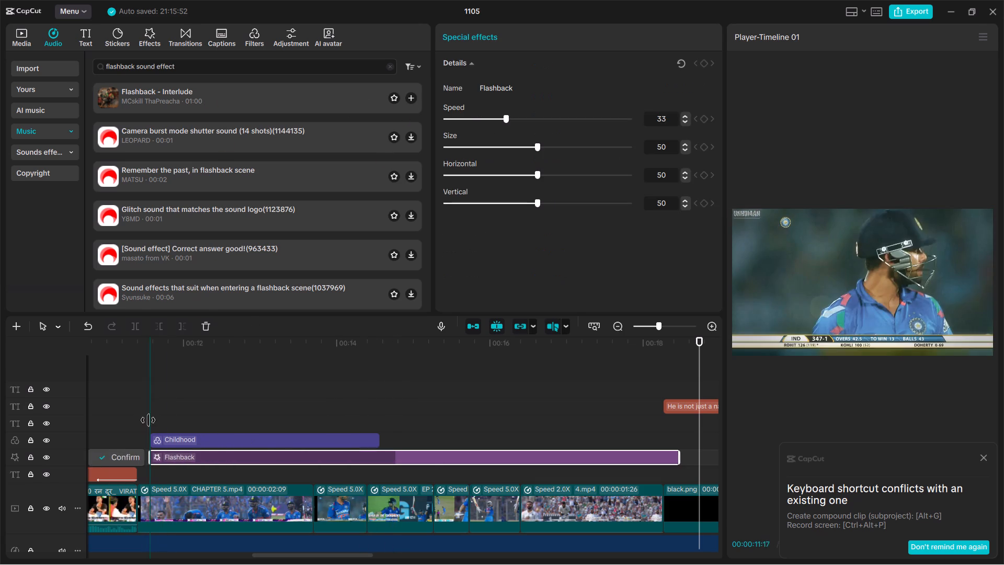
left_click_drag(148, 420, 138, 445)
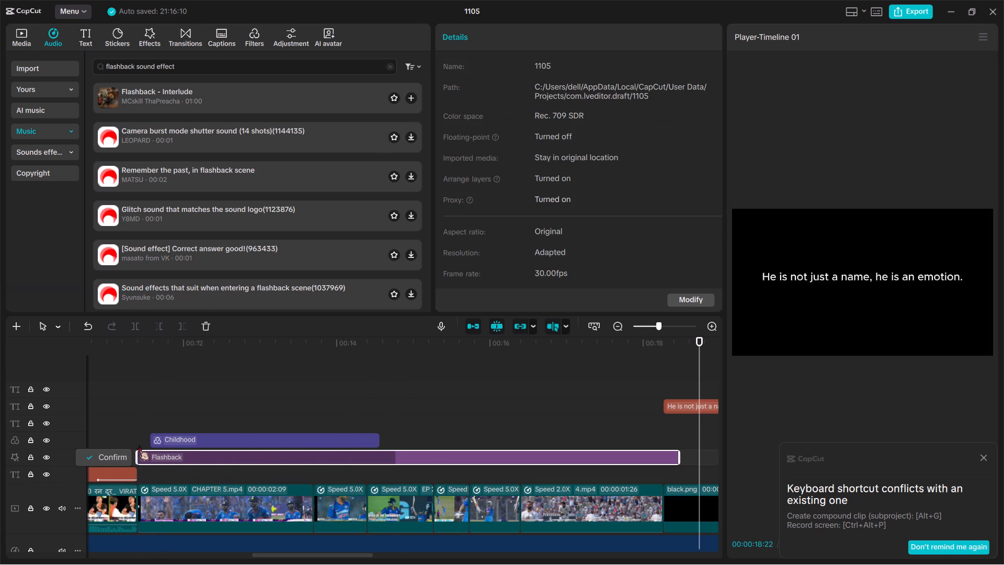
left_click(113, 456)
Delete the Childhood filter from above the match clips.
left_click(193, 439)
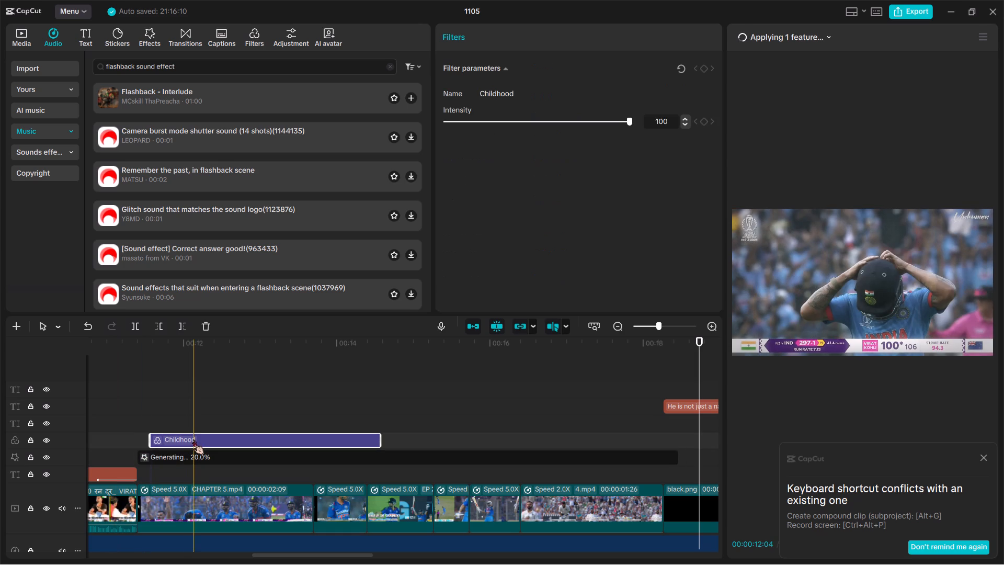
key("BackSpace")
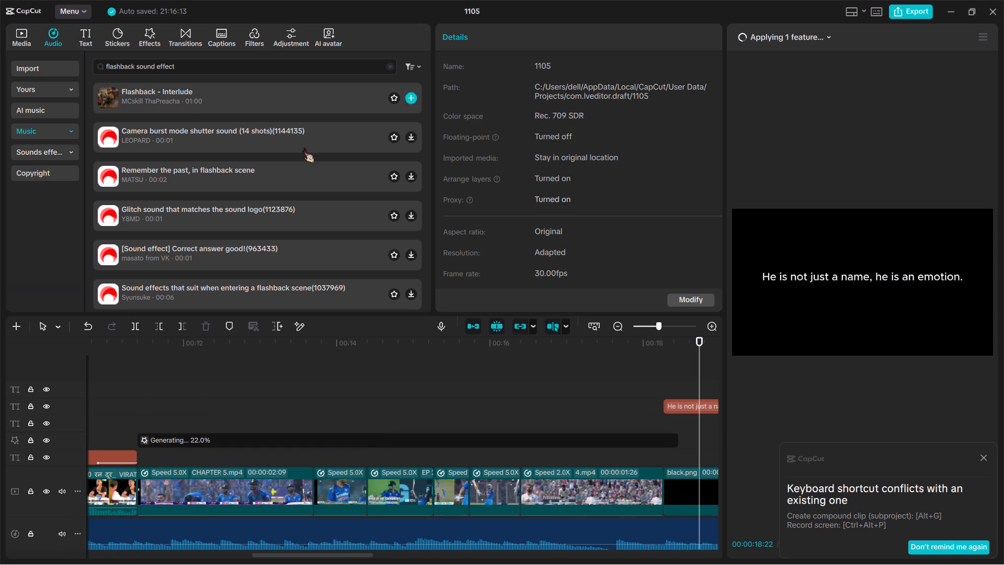
Audition the flashback sound results, including Flashback - Interlude, the camera burst shutter, "Remember the past, in flashback scene" and the glitch sound.
double_click(363, 97)
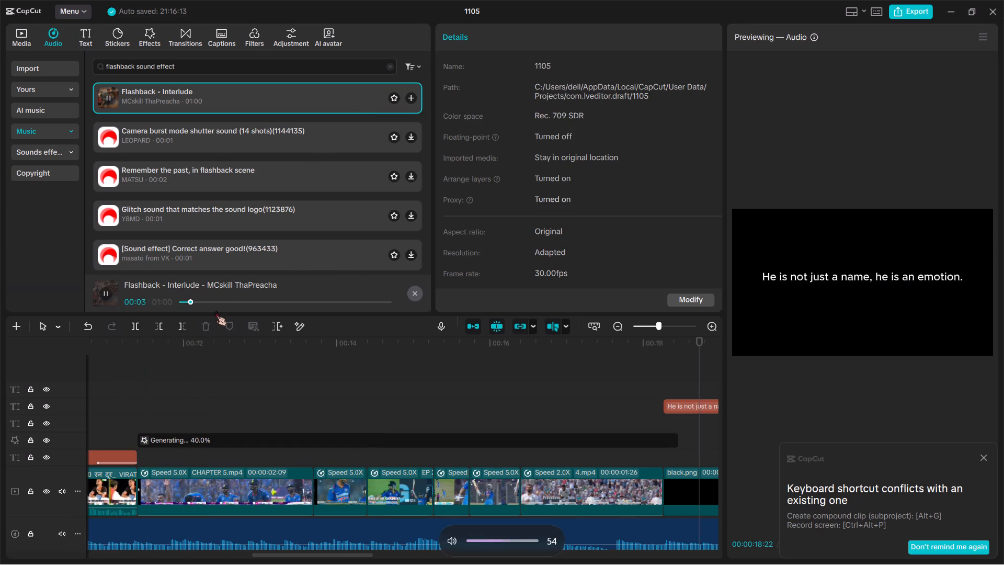
scroll(215, 311, "down", 1)
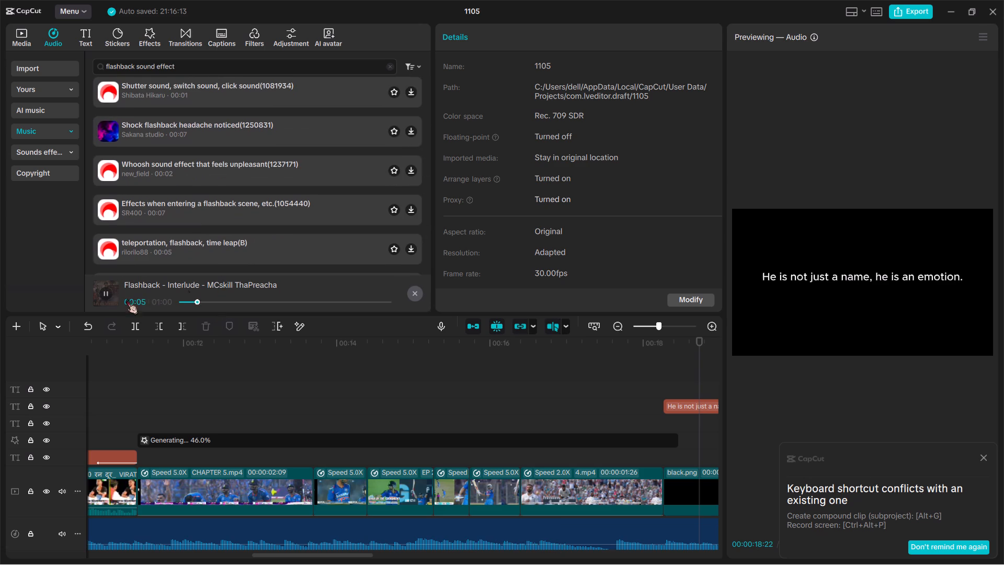
left_click(106, 293)
scroll(238, 236, "up", 2)
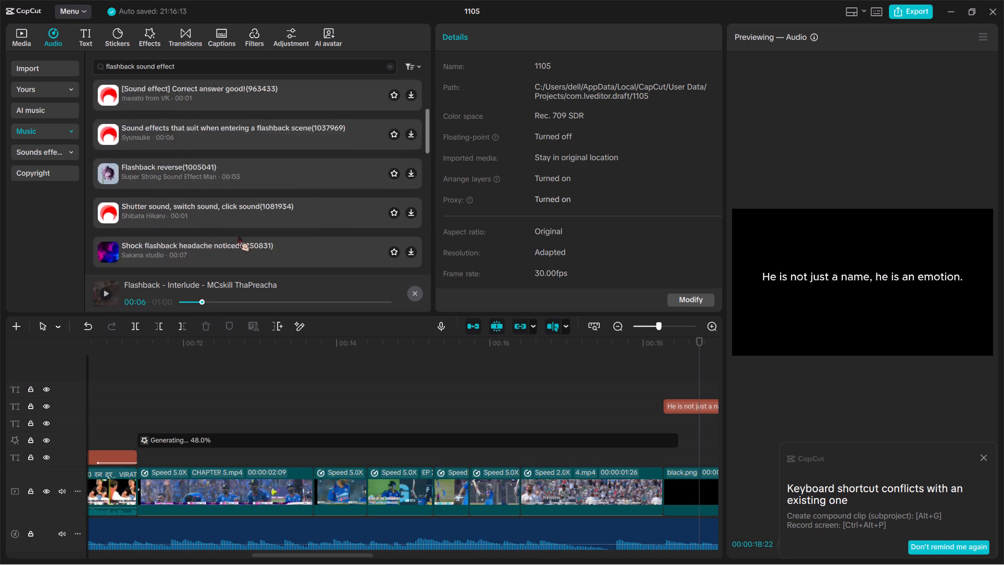
scroll(238, 236, "up", 6)
double_click(263, 124)
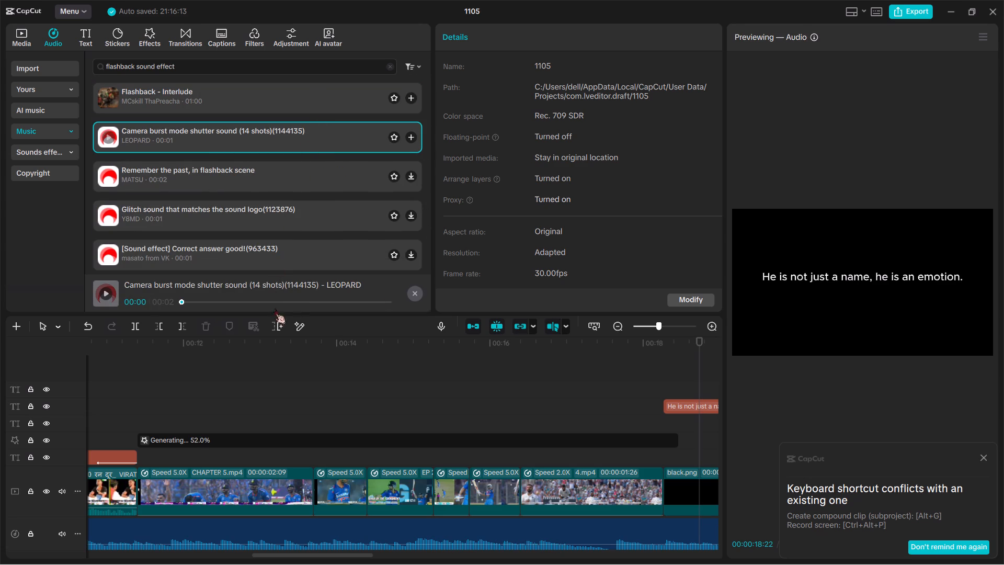
scroll(249, 325, "down", 1)
double_click(213, 174)
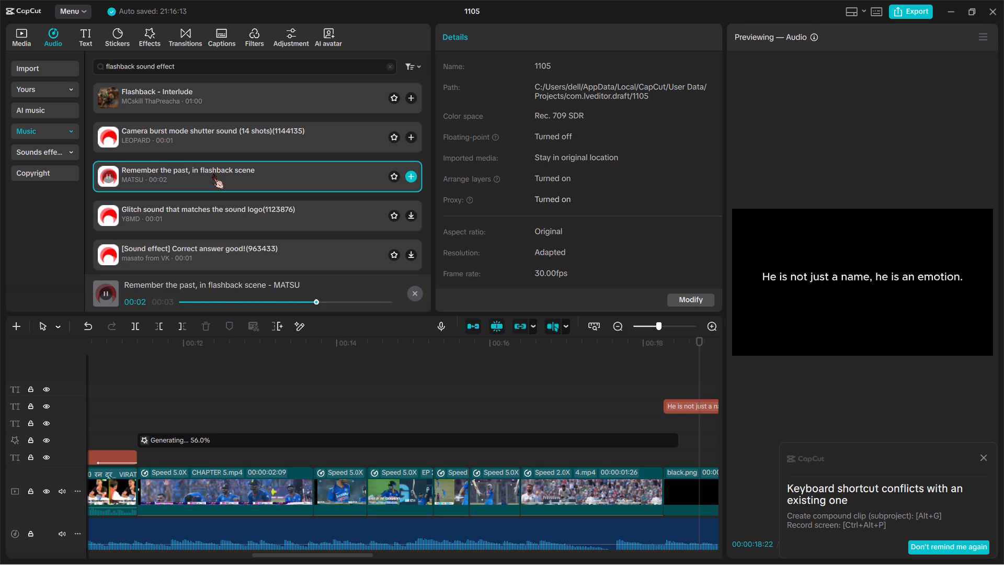
double_click(213, 204)
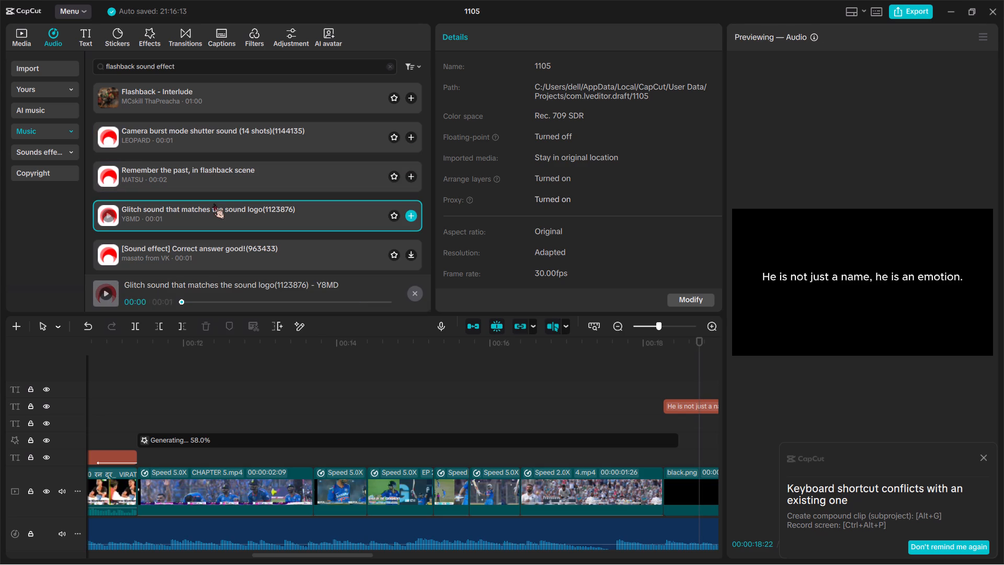
scroll(213, 204, "down", 1)
scroll(218, 202, "up", 1)
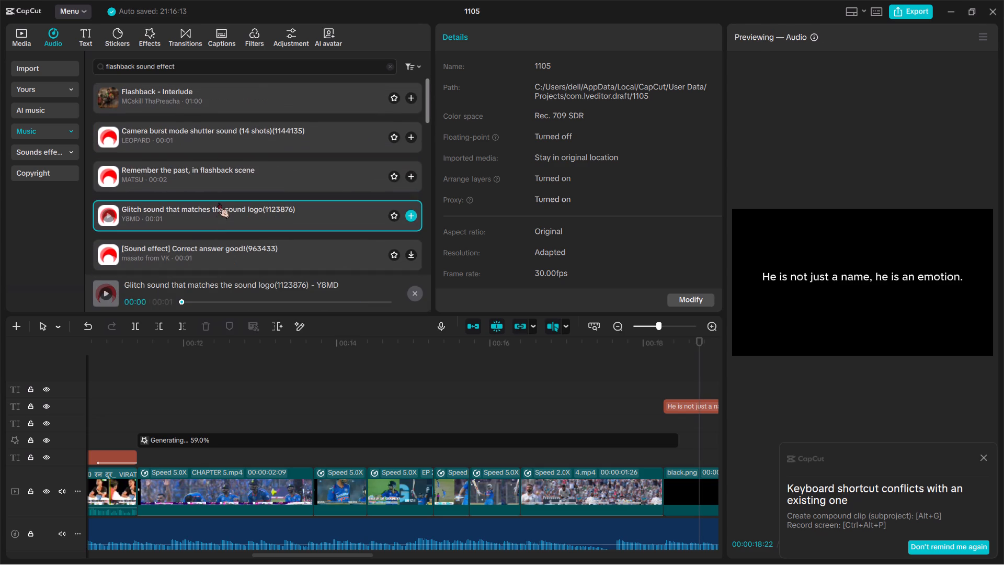
scroll(203, 339, "down", 1)
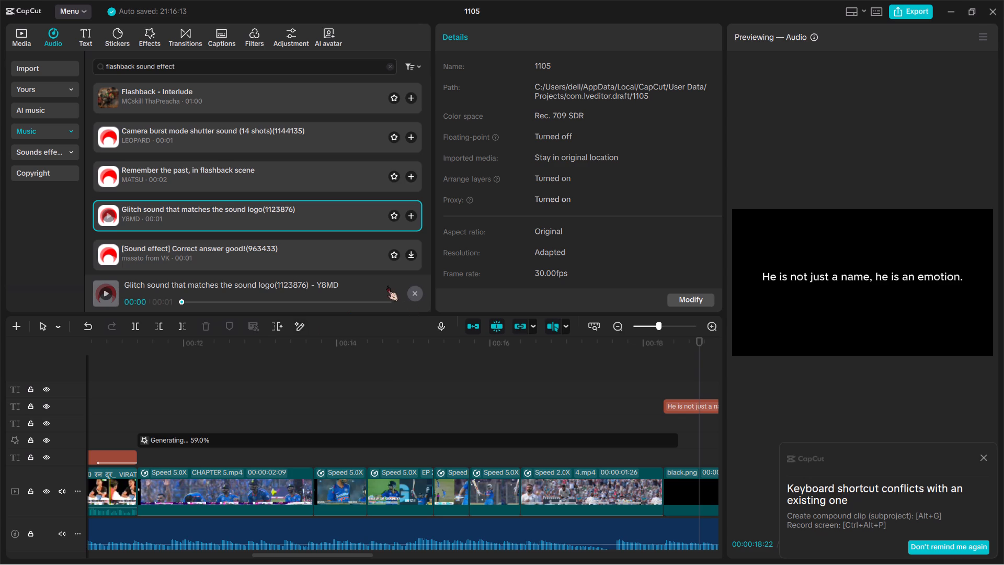
Add "Glitch sound that matches the sound logo" to the timeline and place it under the start of the CHAPTER 5 clip.
left_click(414, 216)
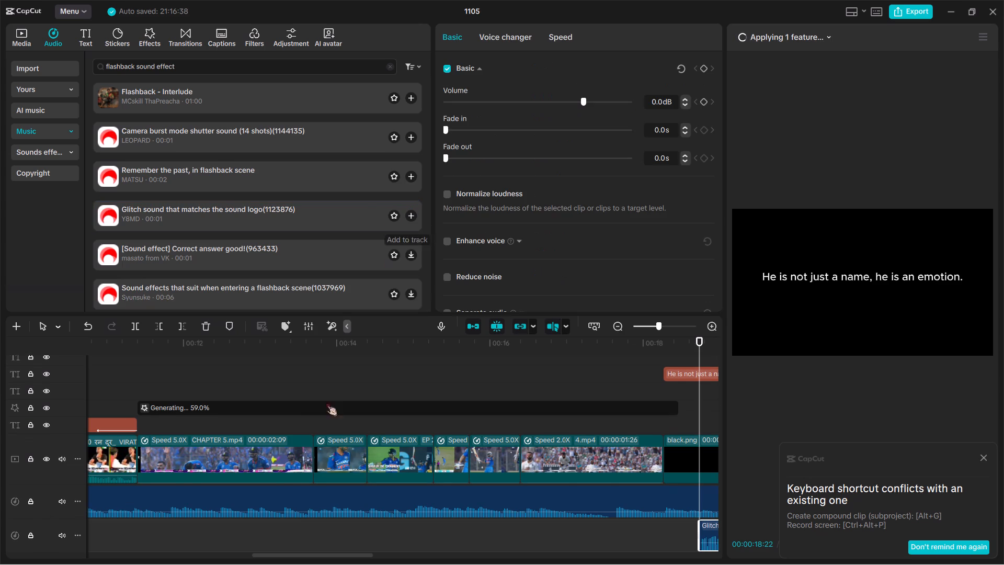
scroll(284, 471, "down", 2)
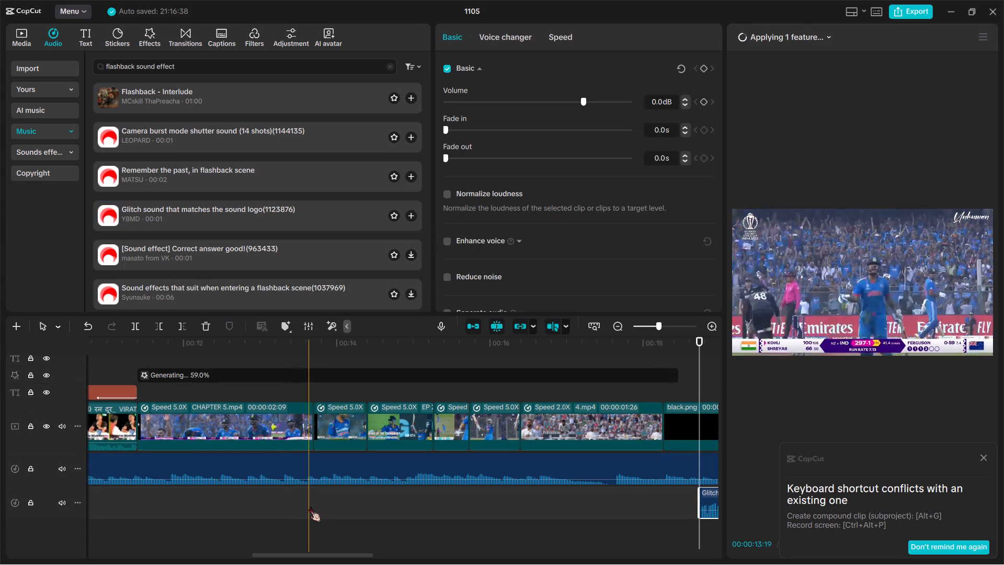
scroll(310, 506, "down", 1)
scroll(310, 506, "left", 1)
left_click_drag(407, 500, 300, 500)
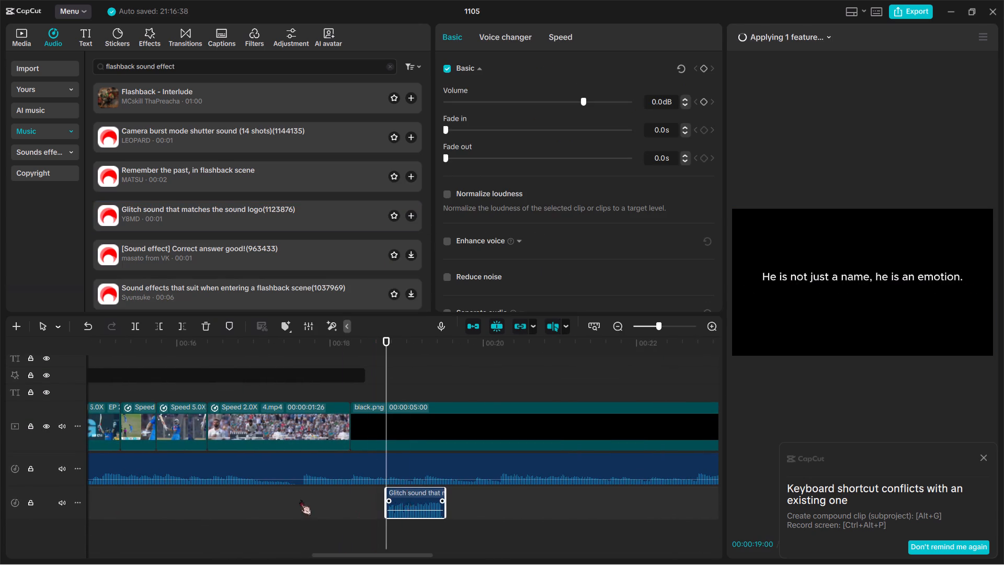
left_click_drag(300, 500, 427, 496)
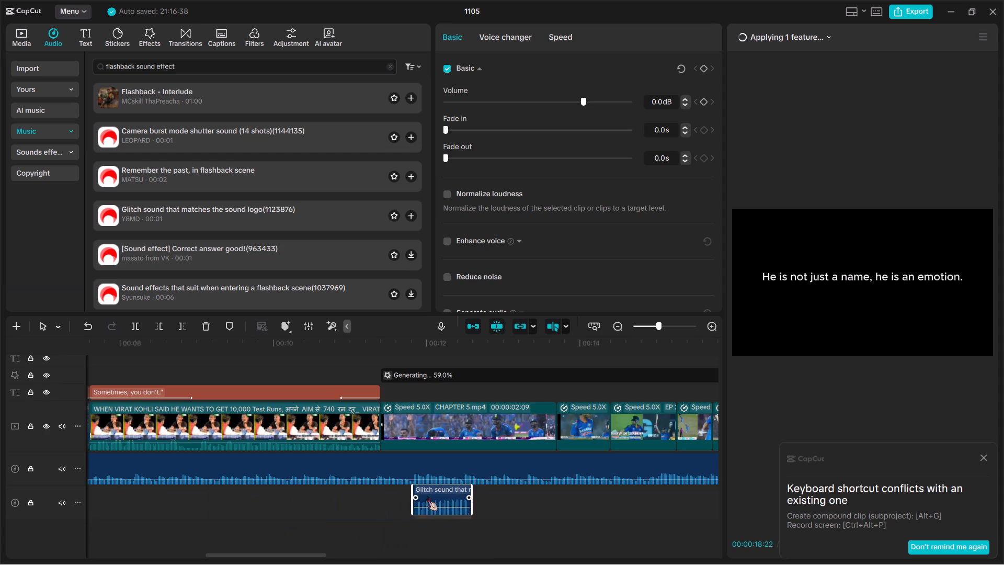
left_click_drag(427, 496, 402, 499)
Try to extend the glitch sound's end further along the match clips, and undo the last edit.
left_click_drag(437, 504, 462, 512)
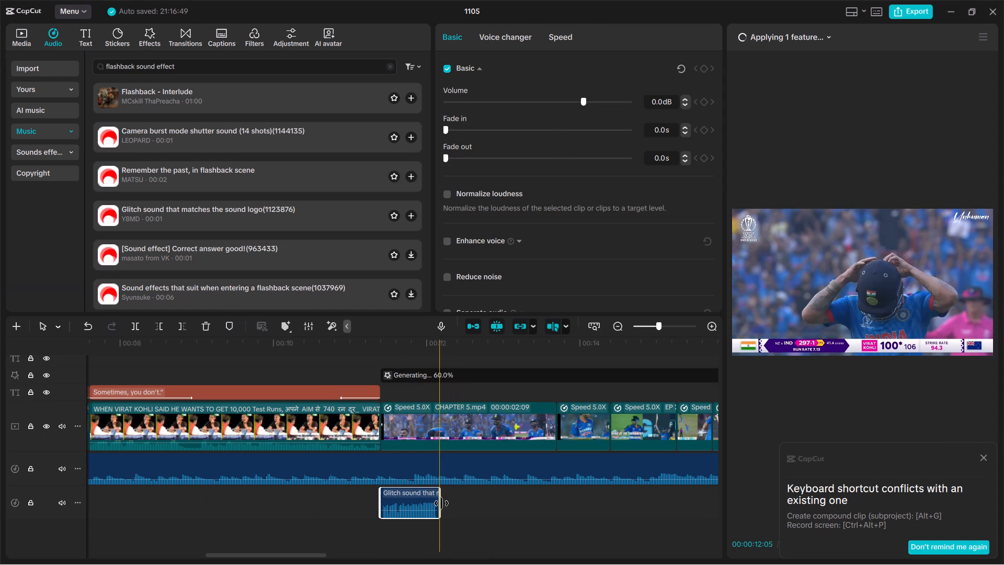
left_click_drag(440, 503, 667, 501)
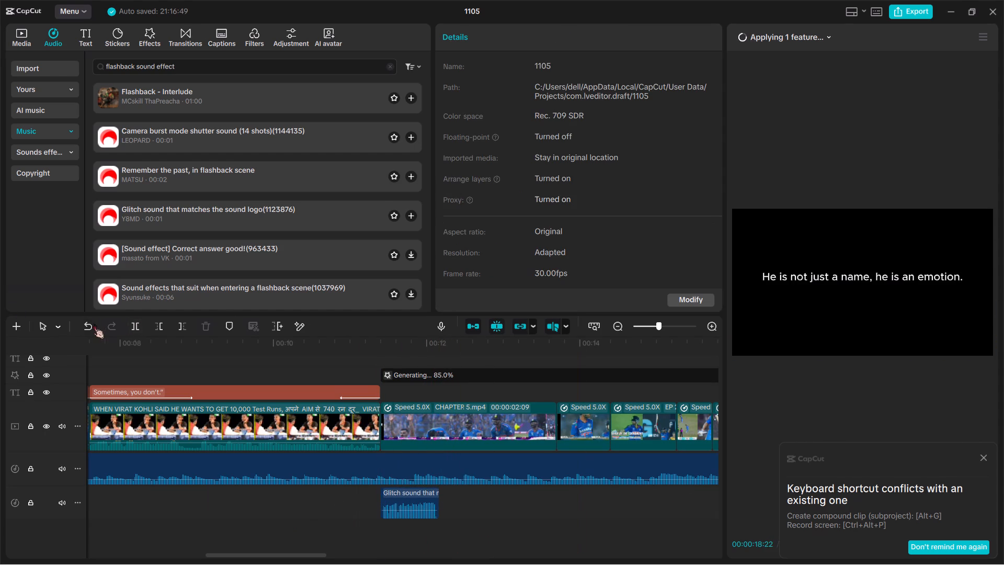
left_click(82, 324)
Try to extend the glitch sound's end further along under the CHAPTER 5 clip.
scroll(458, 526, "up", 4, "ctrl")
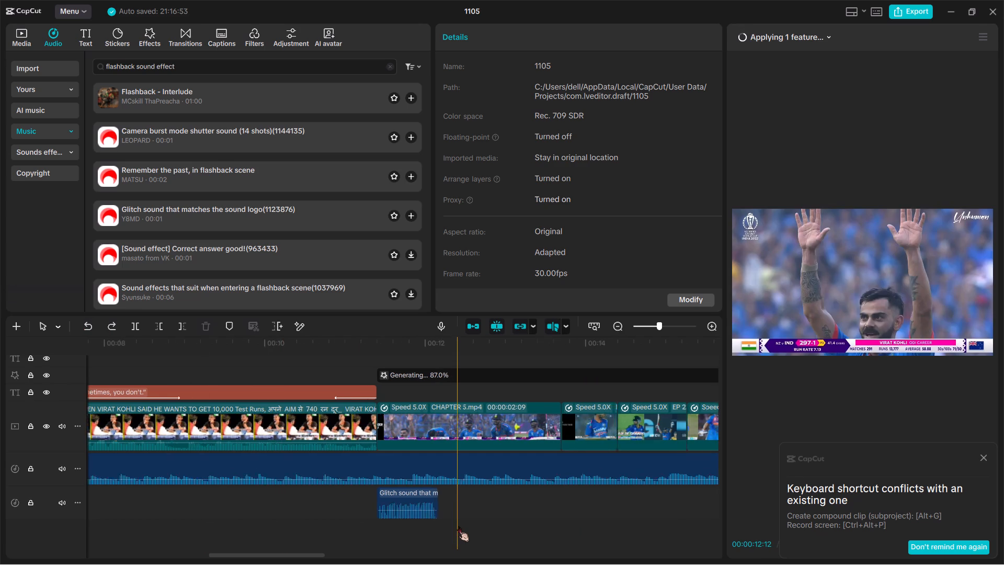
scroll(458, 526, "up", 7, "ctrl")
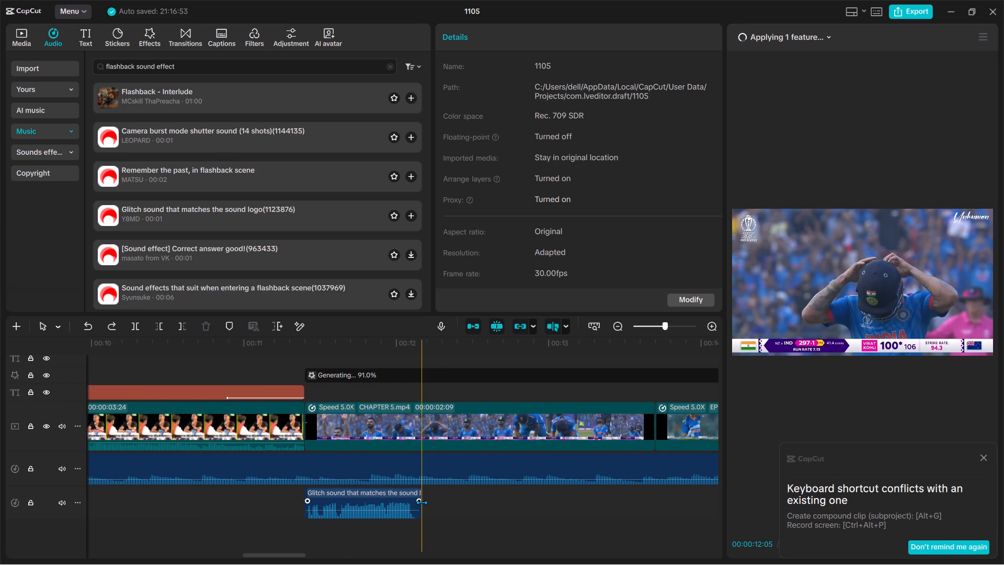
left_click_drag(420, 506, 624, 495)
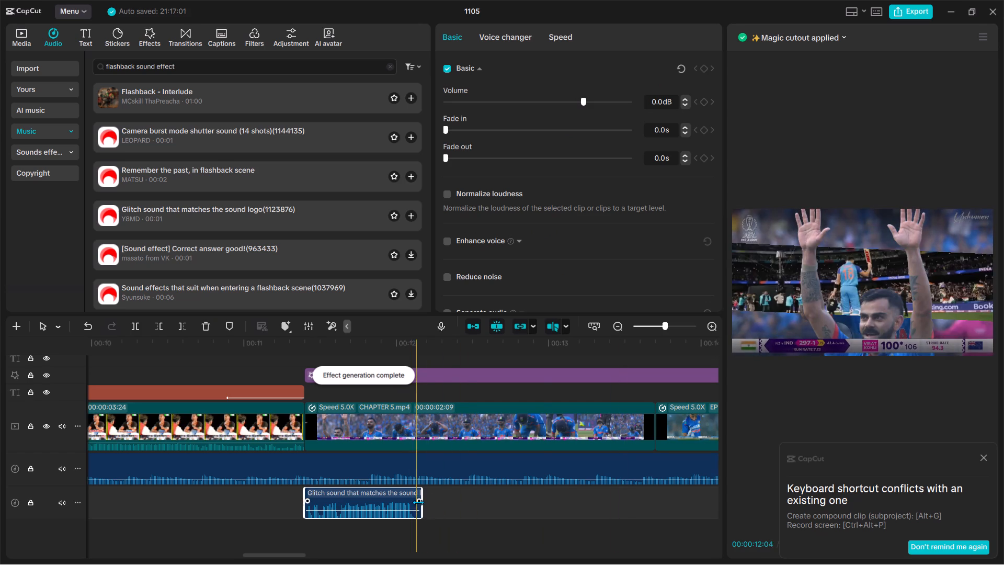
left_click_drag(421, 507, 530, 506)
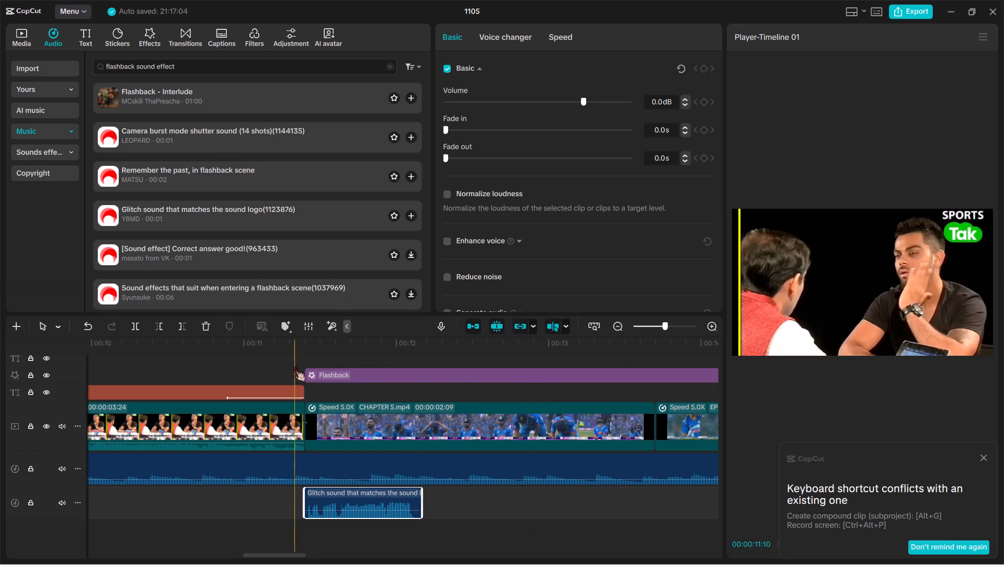
Play back the transition into the CHAPTER 5 clip and the following match clips with the Flashback effect and glitch sound.
key("space")
key("space")
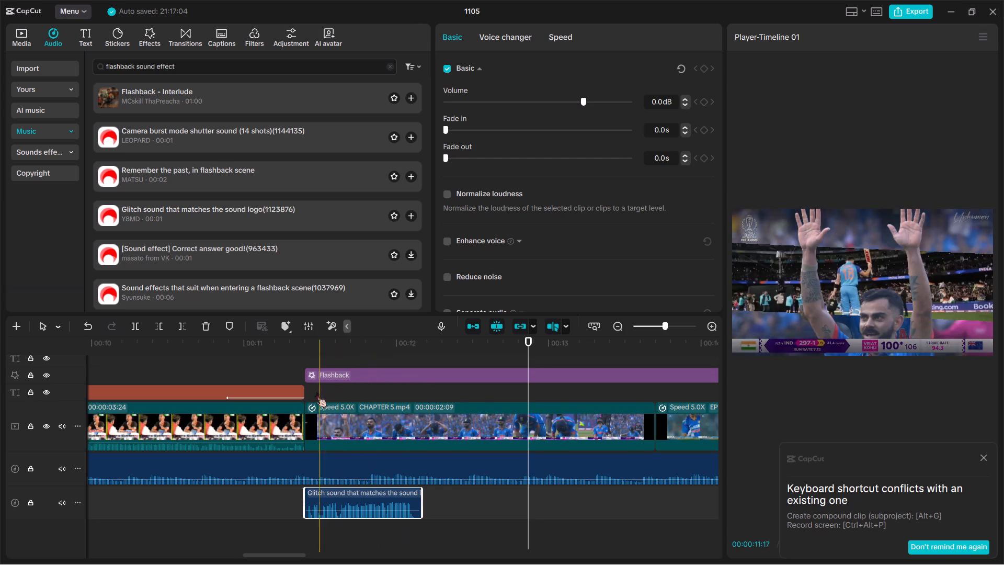
key("space")
key("space")
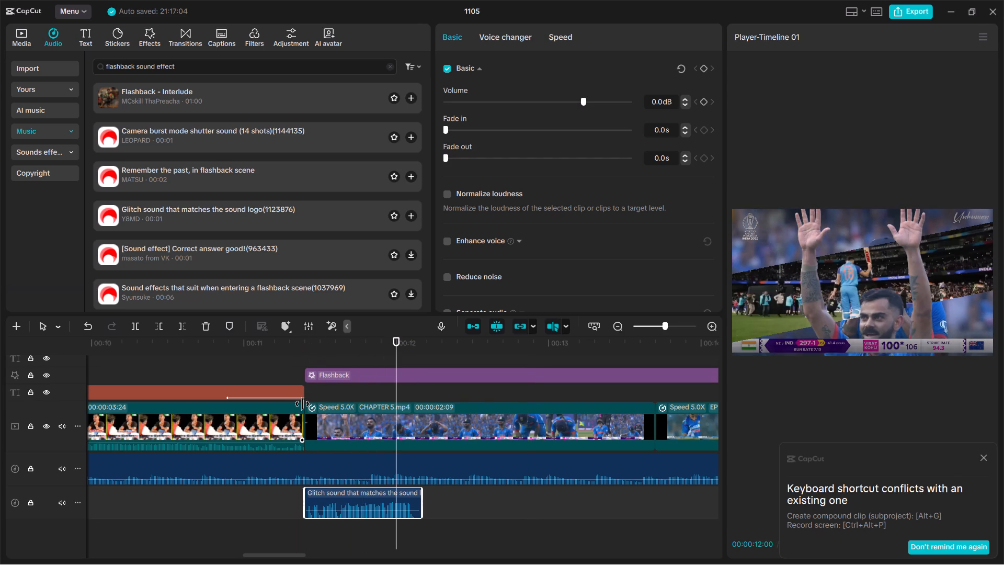
scroll(302, 404, "up", 14, "ctrl")
key("space")
scroll(390, 440, "left", 1)
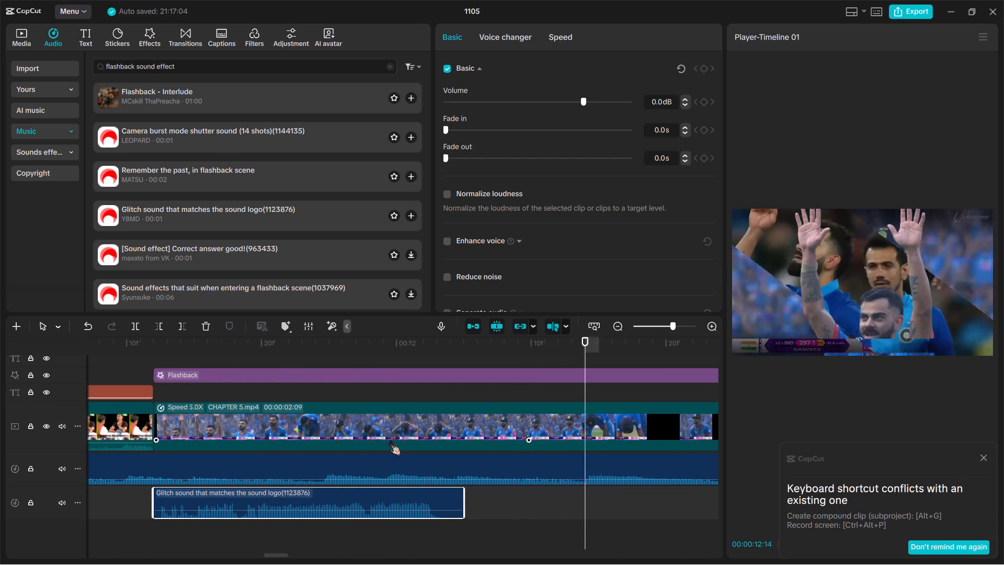
scroll(390, 440, "left", 1)
scroll(390, 440, "down", 5, "ctrl")
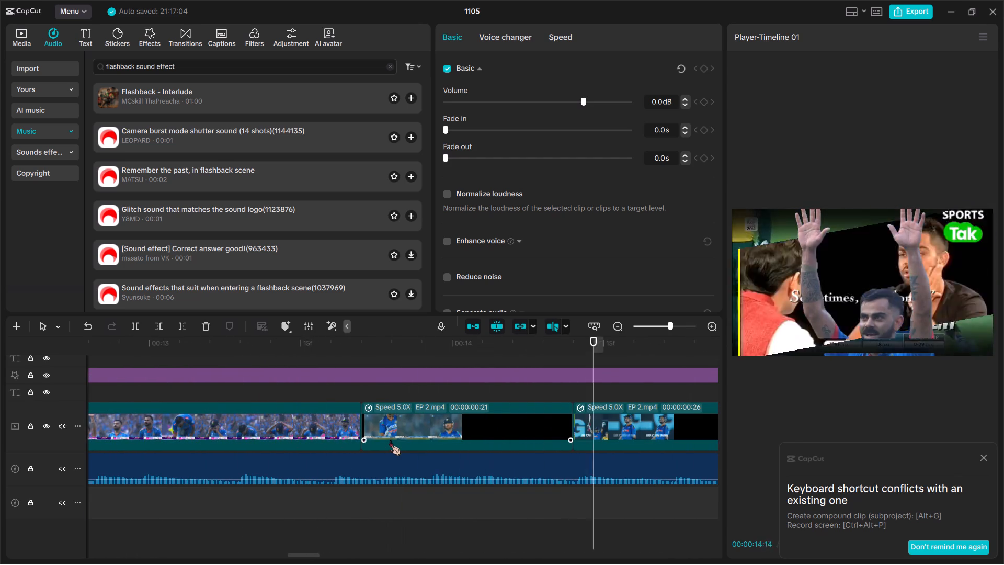
scroll(390, 440, "down", 5, "ctrl")
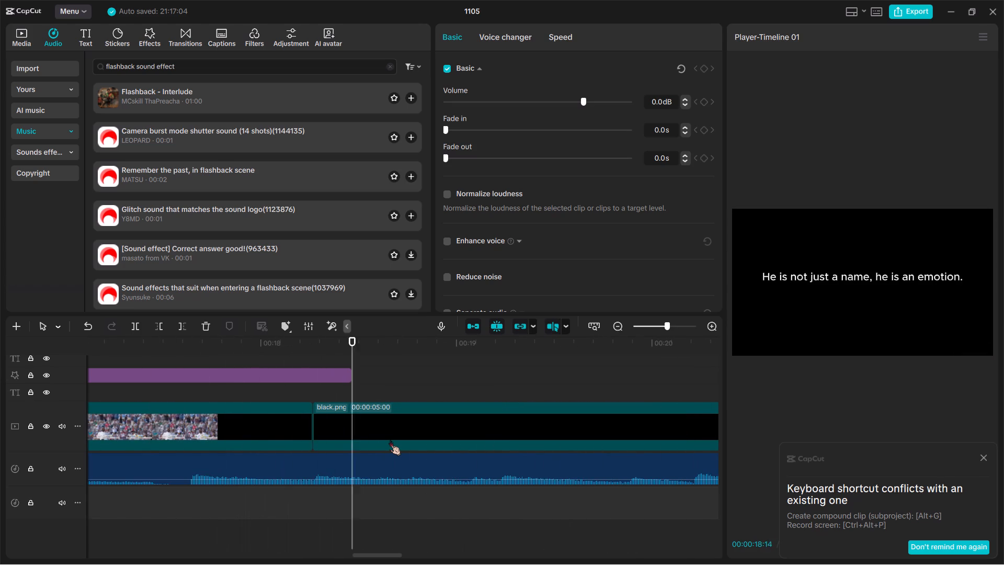
key("space")
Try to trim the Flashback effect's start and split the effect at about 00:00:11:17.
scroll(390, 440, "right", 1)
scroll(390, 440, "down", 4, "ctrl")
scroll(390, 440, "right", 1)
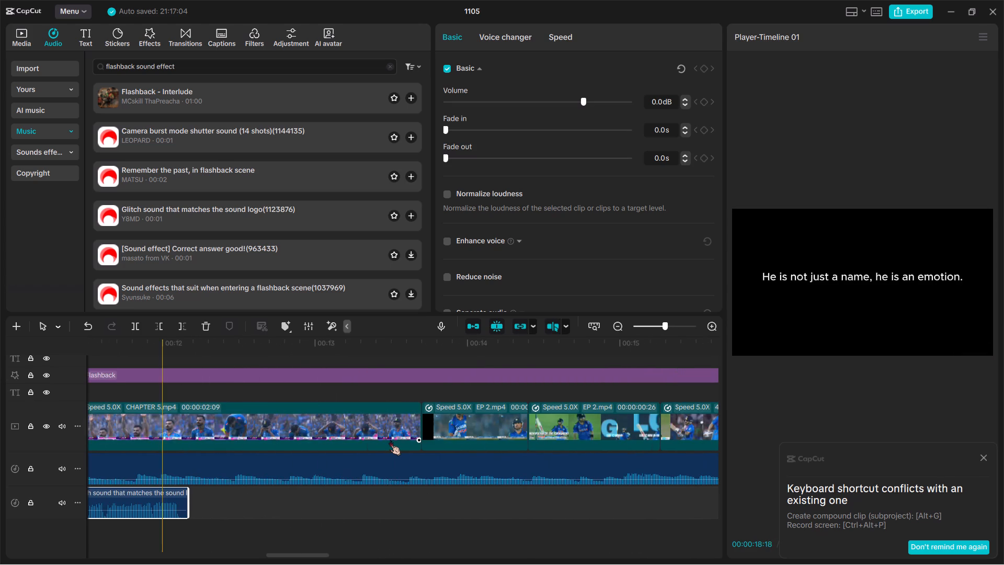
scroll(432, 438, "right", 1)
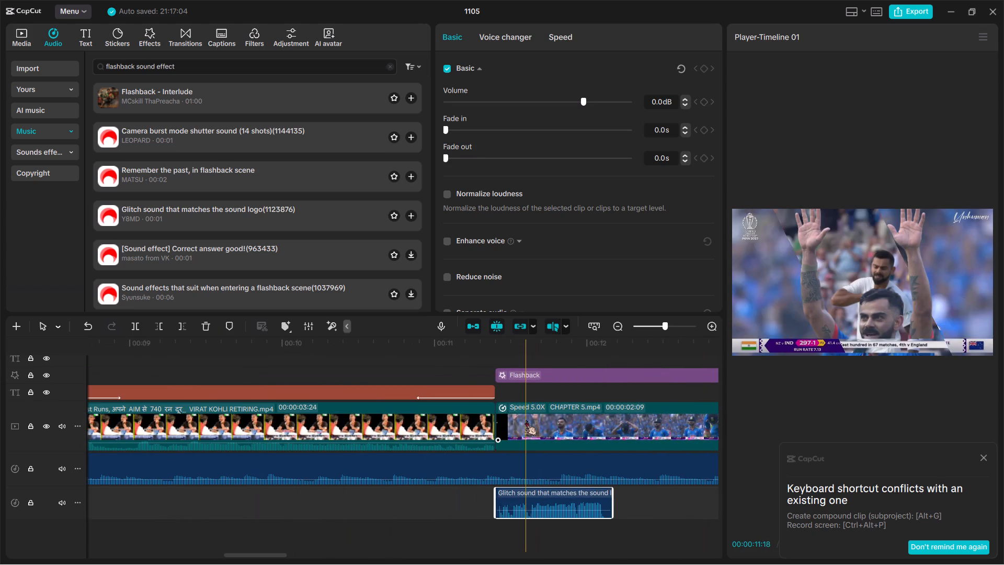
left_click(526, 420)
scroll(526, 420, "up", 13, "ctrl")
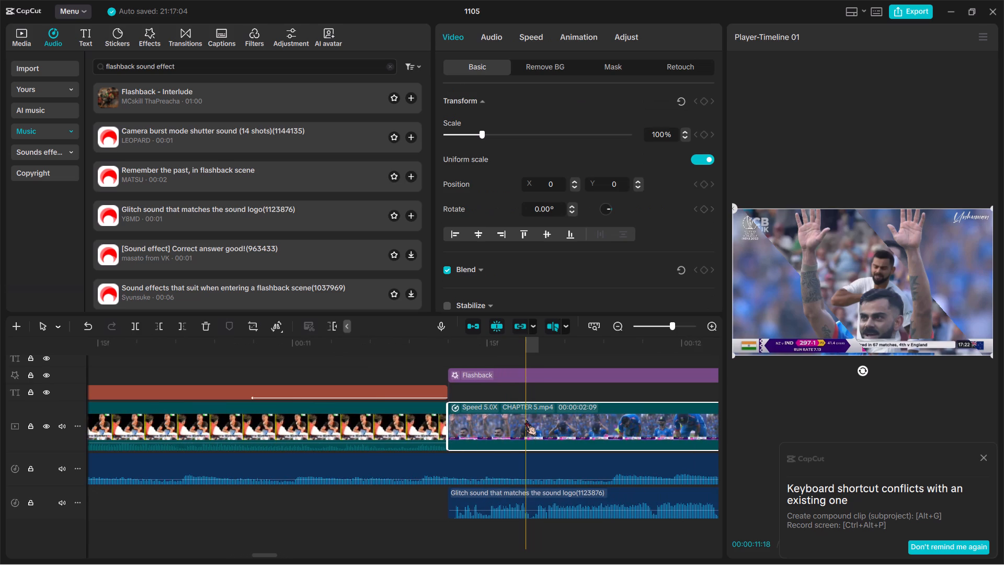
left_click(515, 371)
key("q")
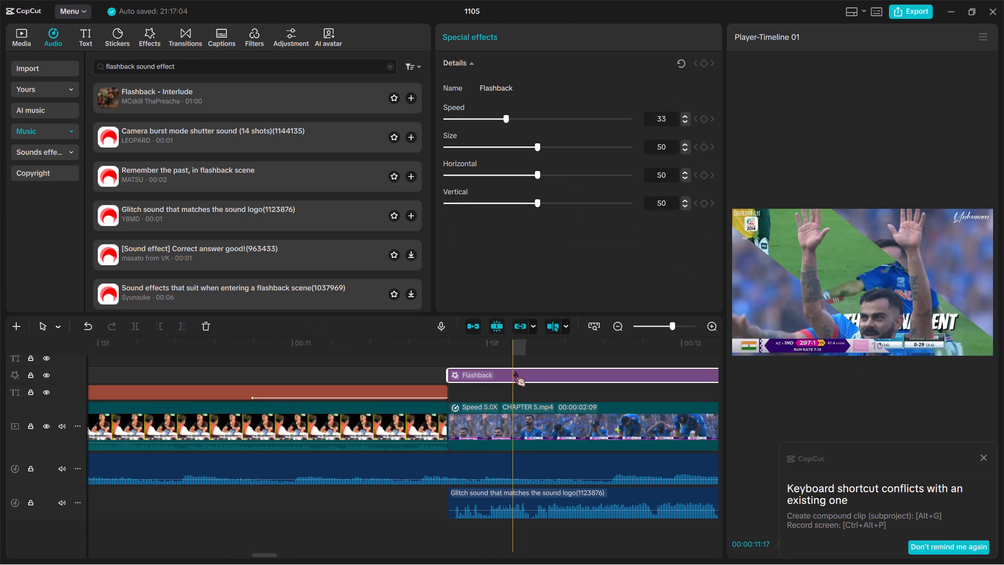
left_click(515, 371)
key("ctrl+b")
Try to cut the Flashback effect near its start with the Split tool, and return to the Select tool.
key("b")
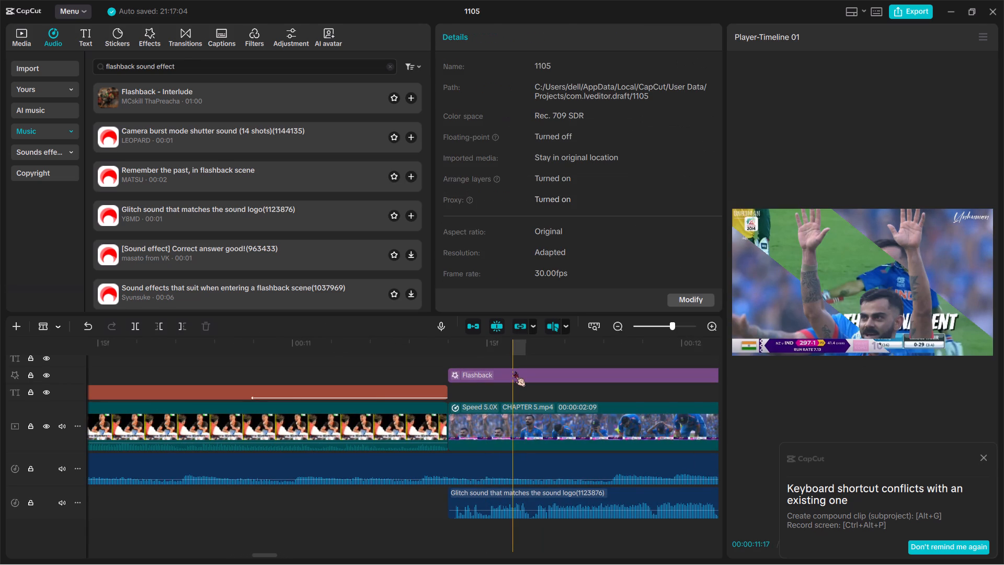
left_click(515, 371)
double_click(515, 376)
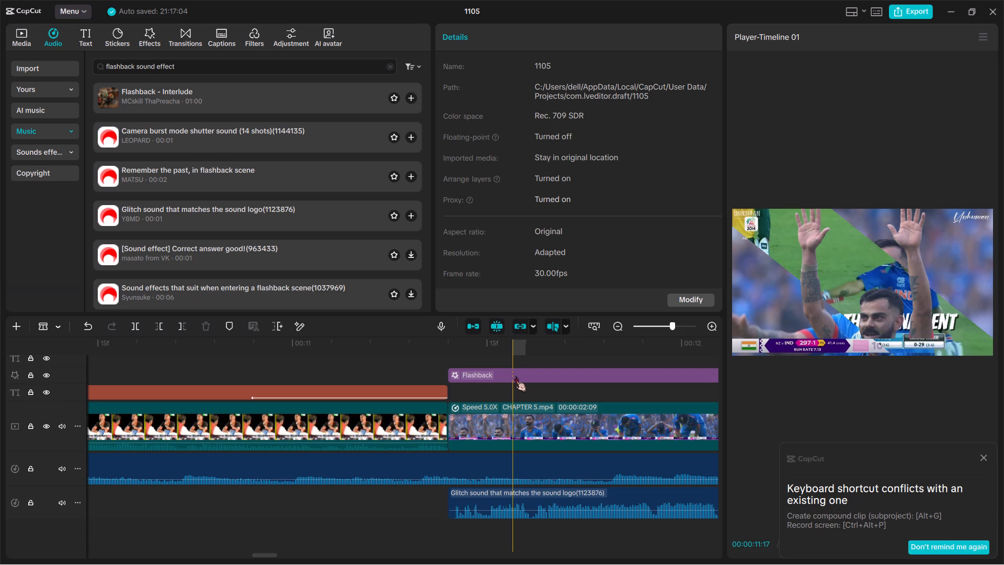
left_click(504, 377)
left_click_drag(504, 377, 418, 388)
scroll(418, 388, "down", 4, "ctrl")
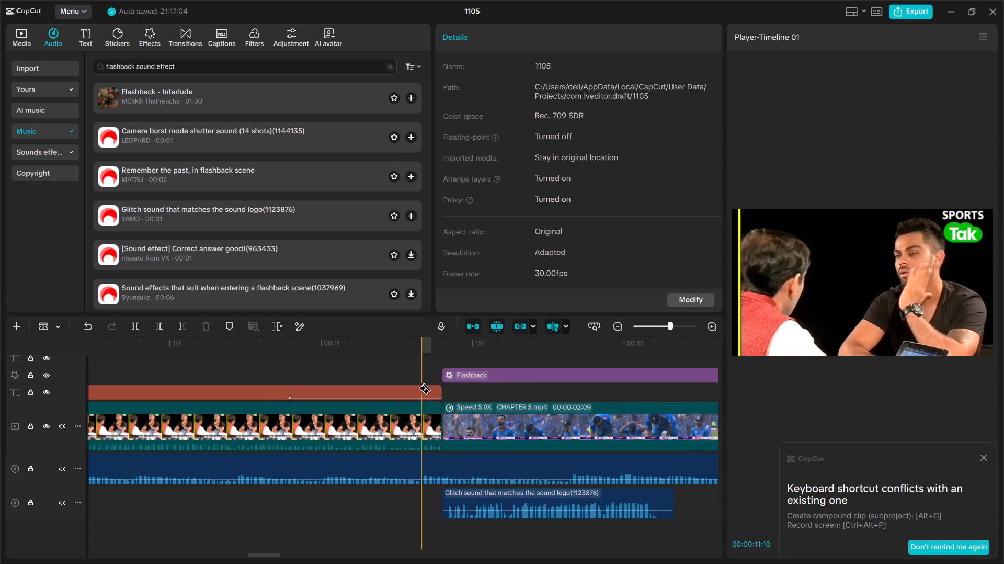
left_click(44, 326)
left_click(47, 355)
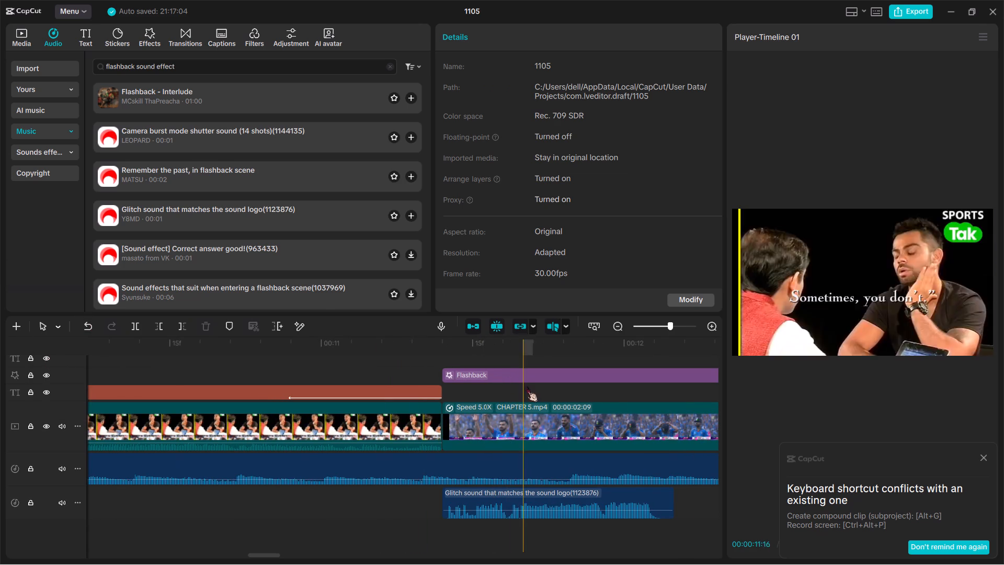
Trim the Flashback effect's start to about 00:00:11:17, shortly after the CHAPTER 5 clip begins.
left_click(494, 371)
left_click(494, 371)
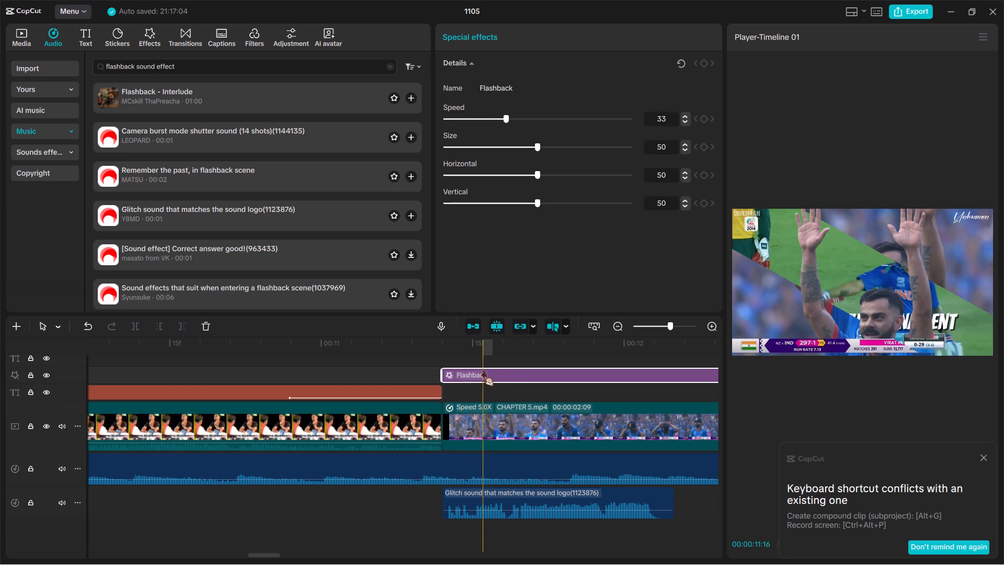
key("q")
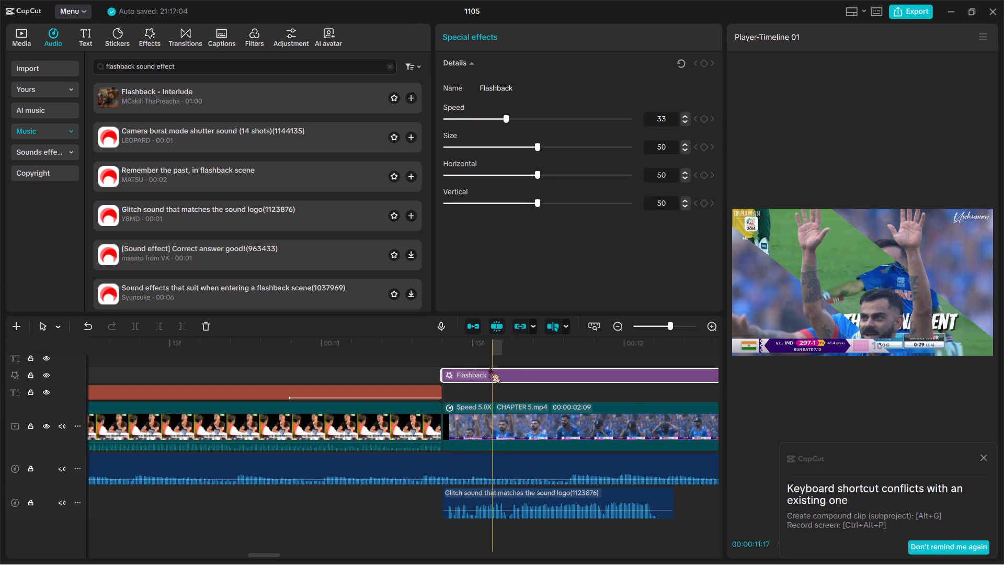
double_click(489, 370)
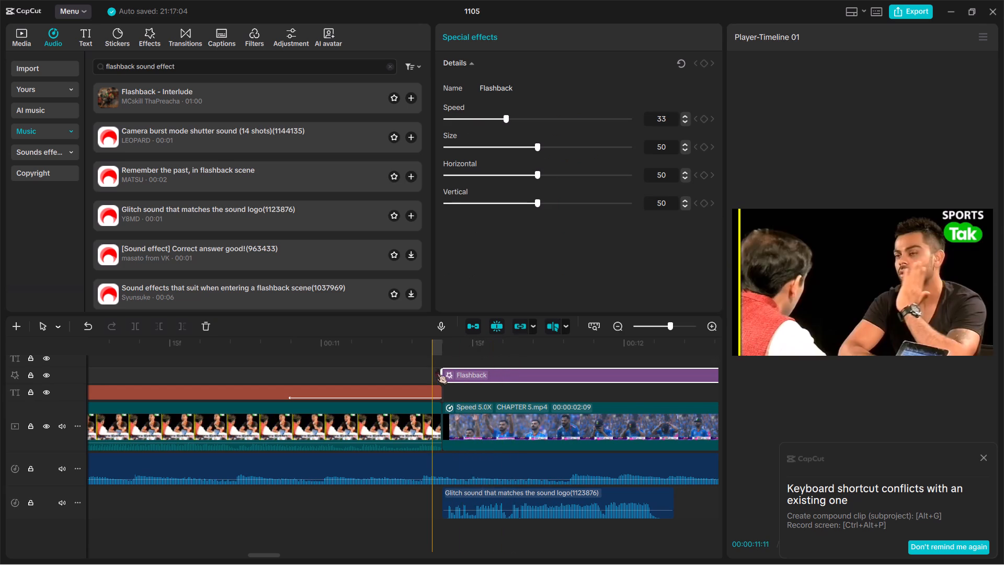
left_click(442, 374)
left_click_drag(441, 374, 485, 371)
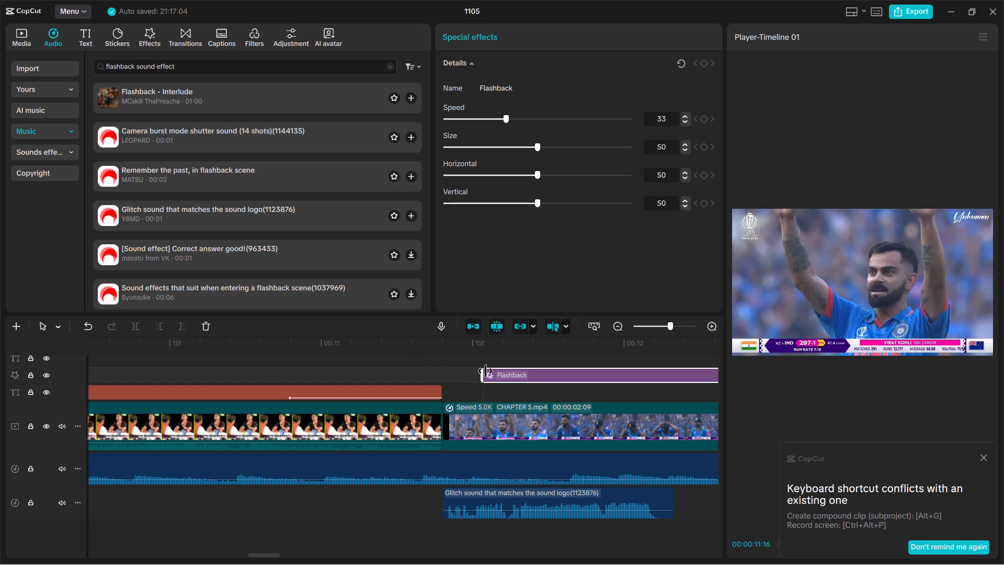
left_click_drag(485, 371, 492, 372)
Play the start of the Flashback effect and delete the effect from above the match clips.
scroll(494, 393, "up", 2)
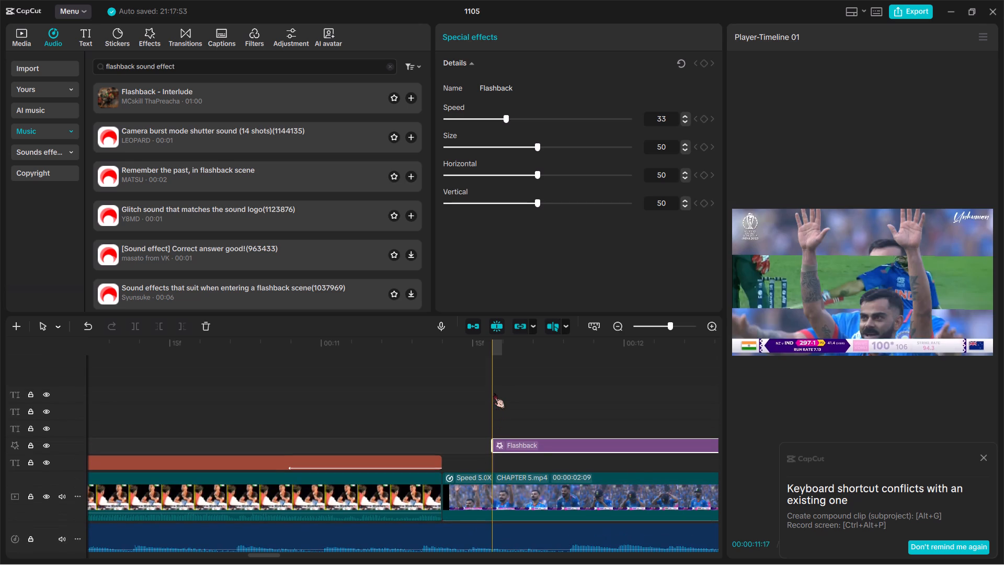
key("space")
key("space")
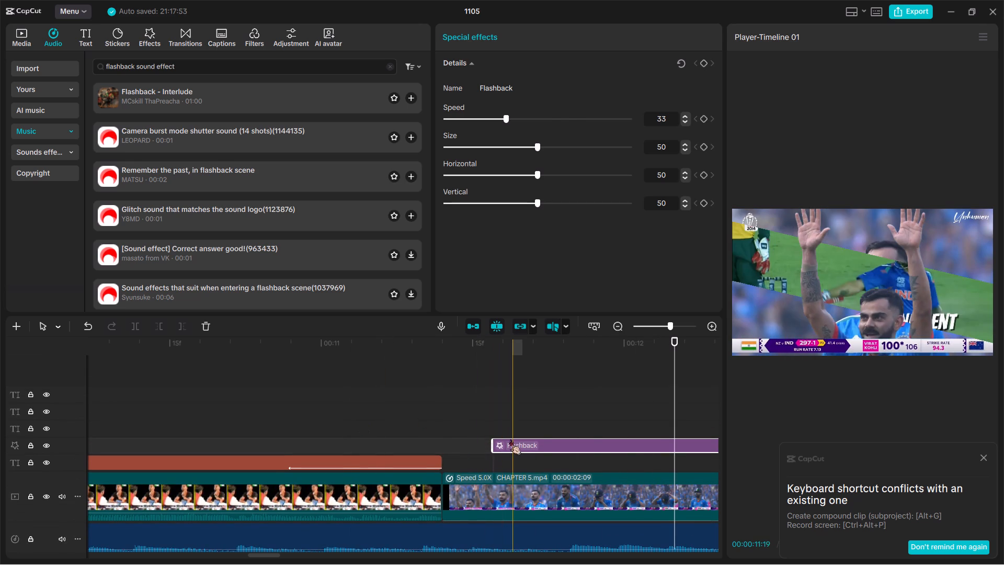
key("BackSpace")
Add the Flashback video effect above the CHAPTER 5 clip, starting at about 00:00:11:16.
scroll(510, 439, "down", 7, "ctrl")
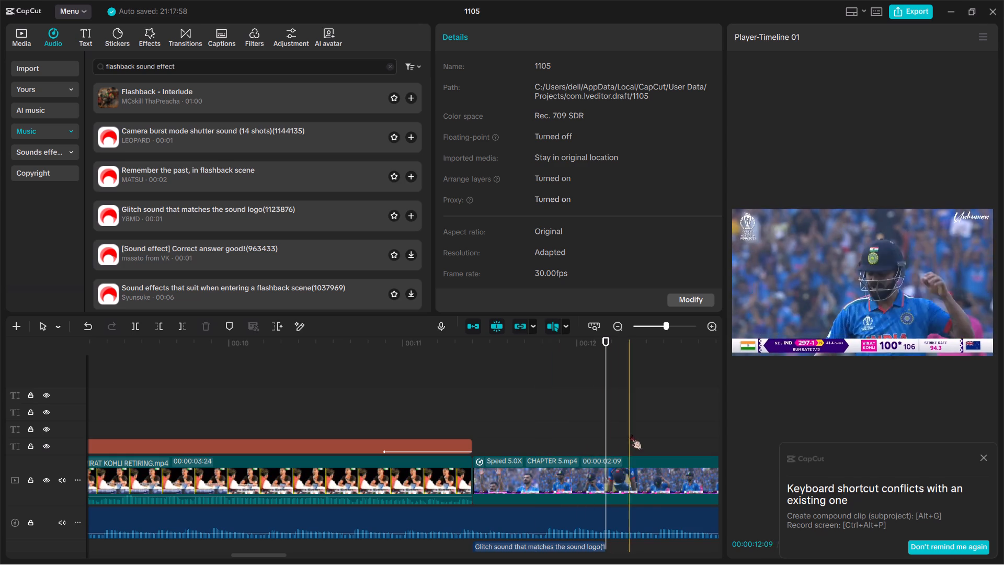
left_click(495, 421)
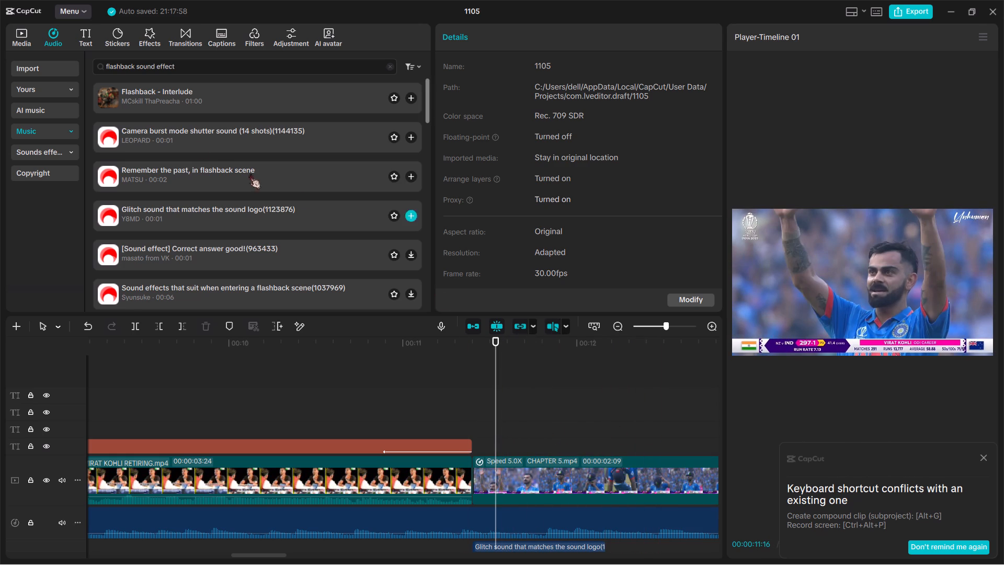
left_click(149, 40)
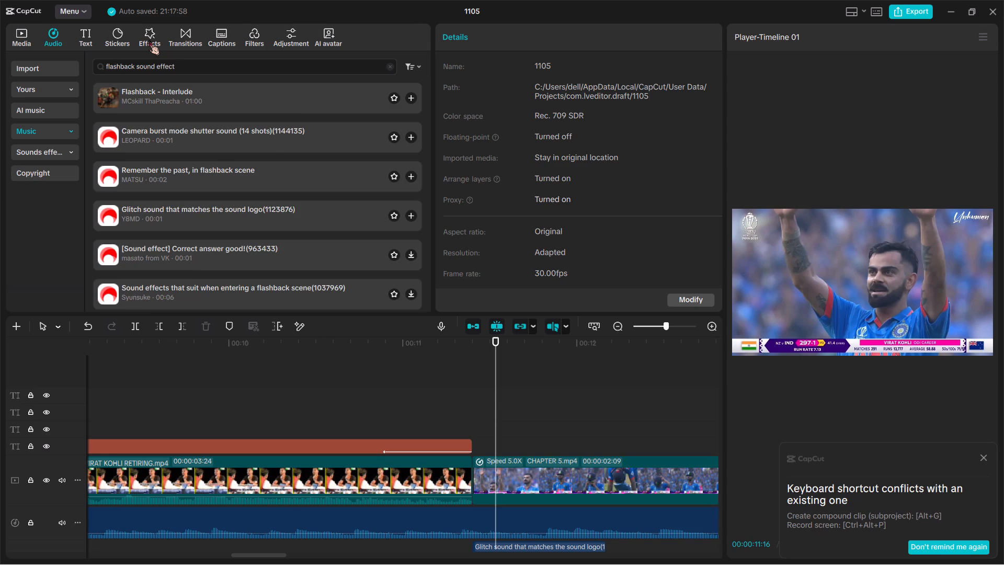
left_click_drag(118, 129, 510, 409)
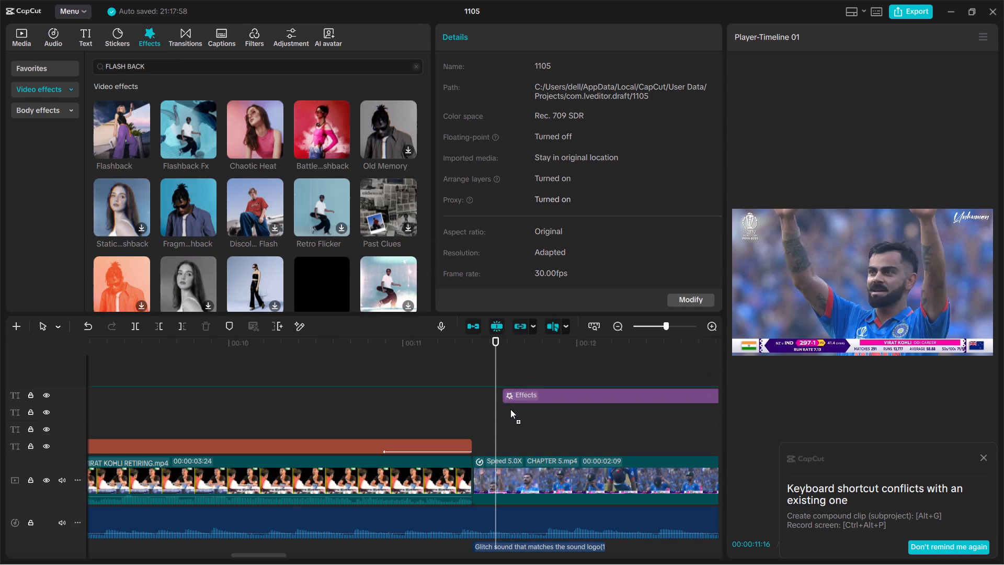
left_click_drag(510, 409, 496, 428)
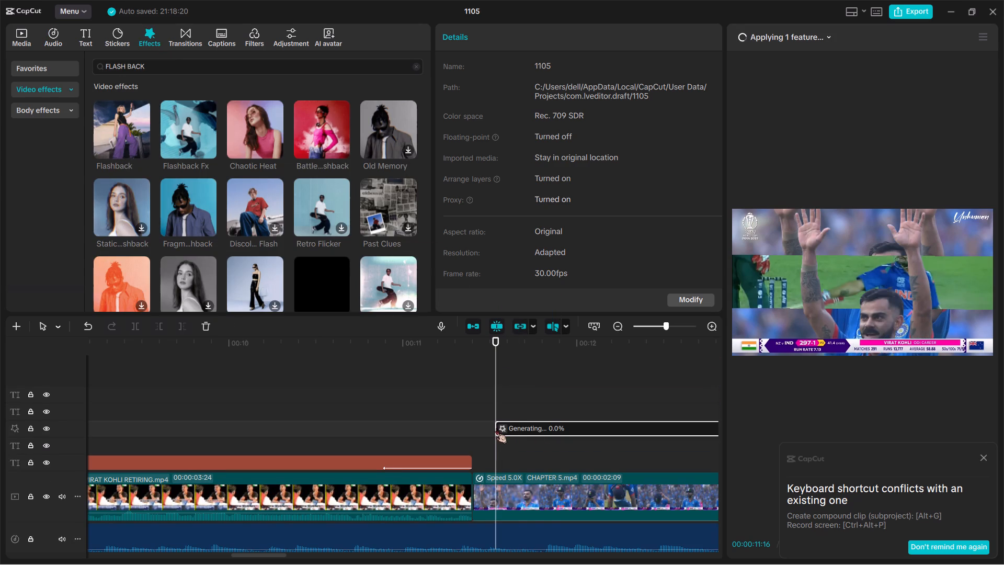
Examine where the newly added Flashback effect ends over the match clips.
scroll(549, 447, "left", 2)
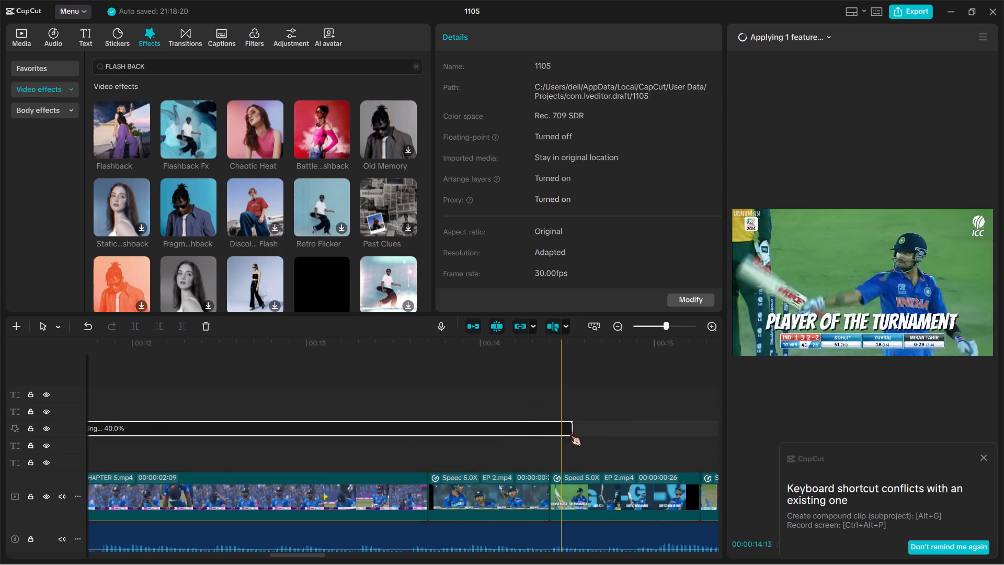
scroll(576, 430, "left", 1)
scroll(576, 430, "down", 10, "ctrl")
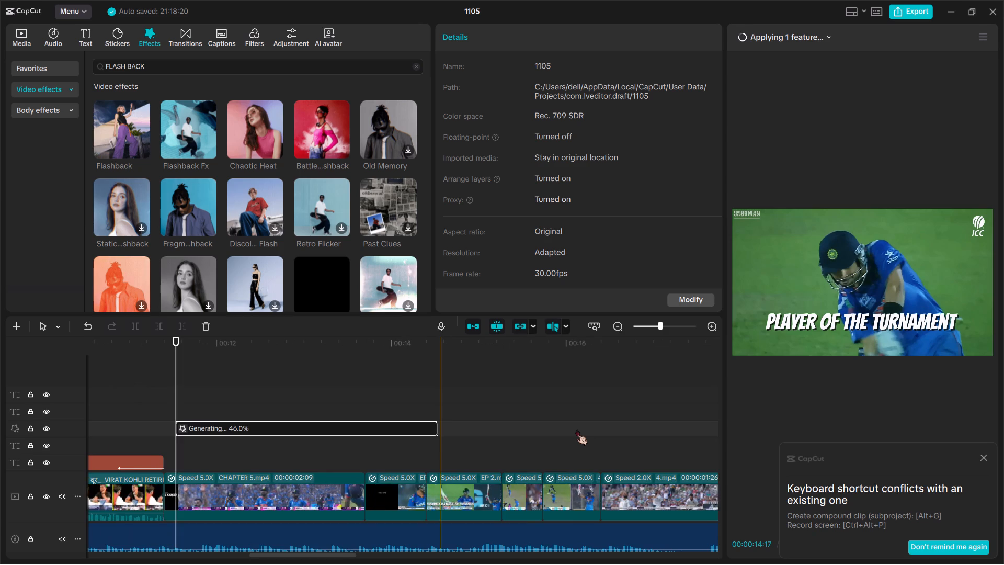
scroll(576, 430, "down", 4, "ctrl")
scroll(576, 430, "left", 1)
scroll(352, 476, "right", 1)
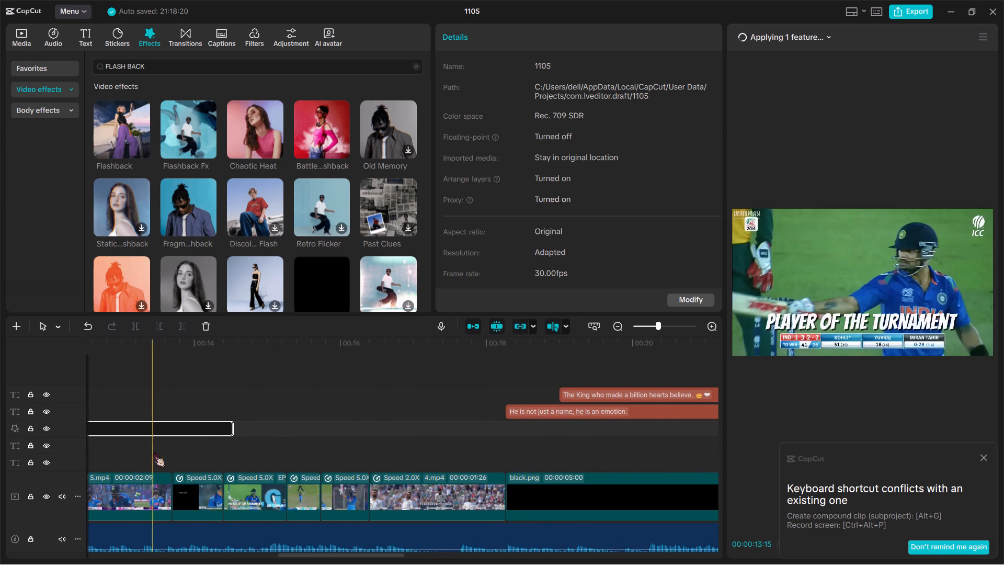
left_click(229, 427)
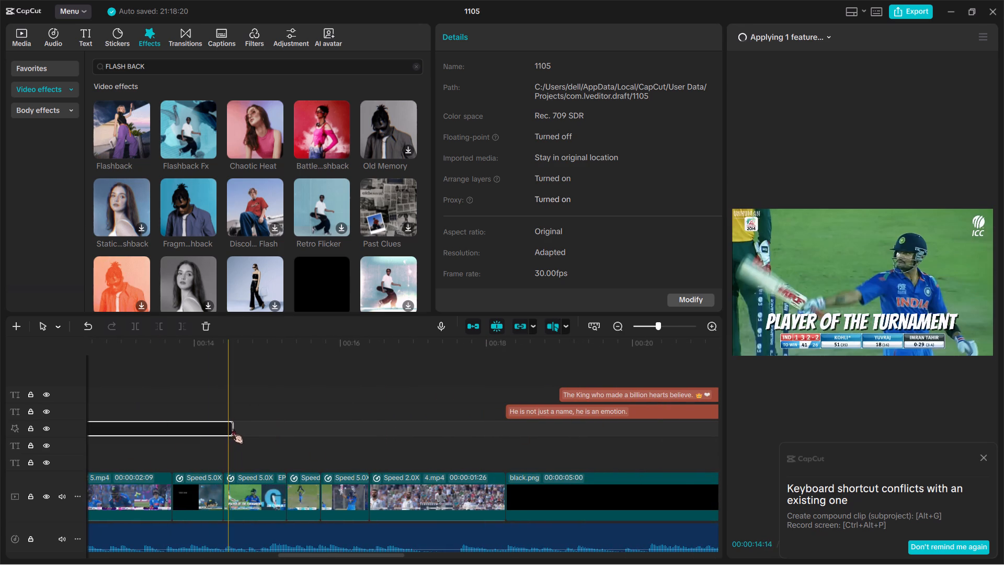
scroll(235, 430, "right", 1)
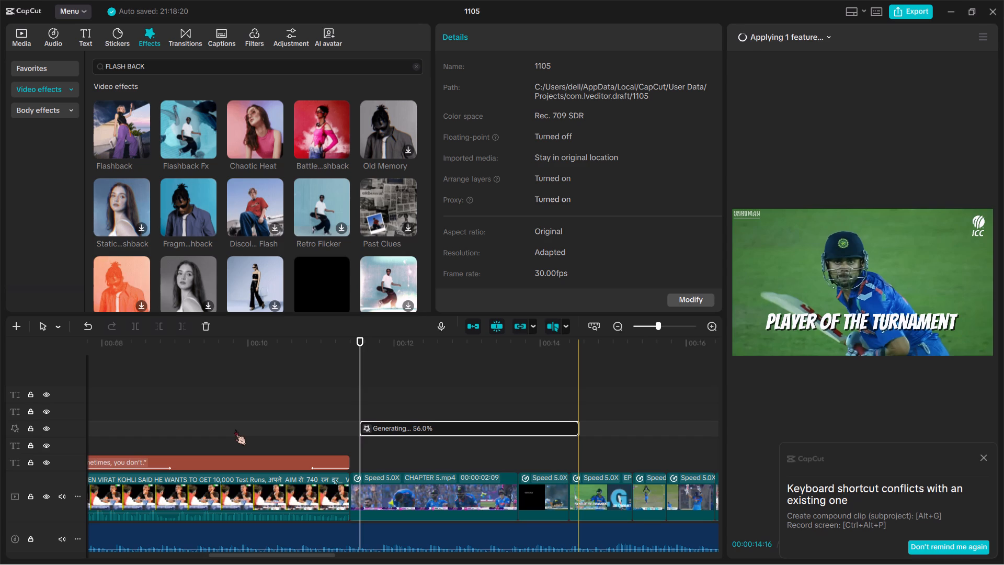
Play back the transition from the interview clip into the CHAPTER 5 clip with the glitch sound.
scroll(366, 435, "down", 1)
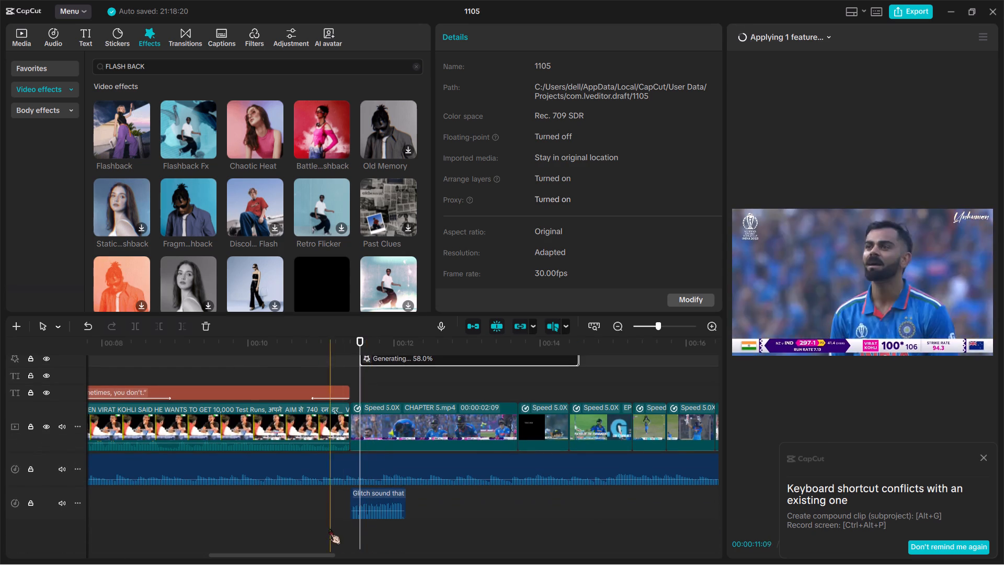
left_click(337, 525)
key("space")
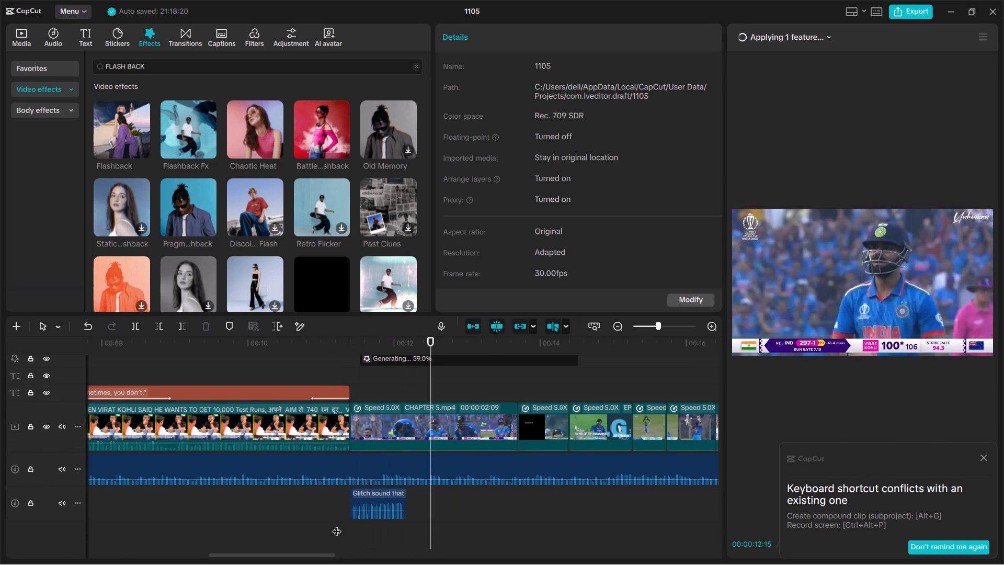
Play back the video from the match clips through the quote section to the final Epic Knock clips.
scroll(337, 525, "left", 1)
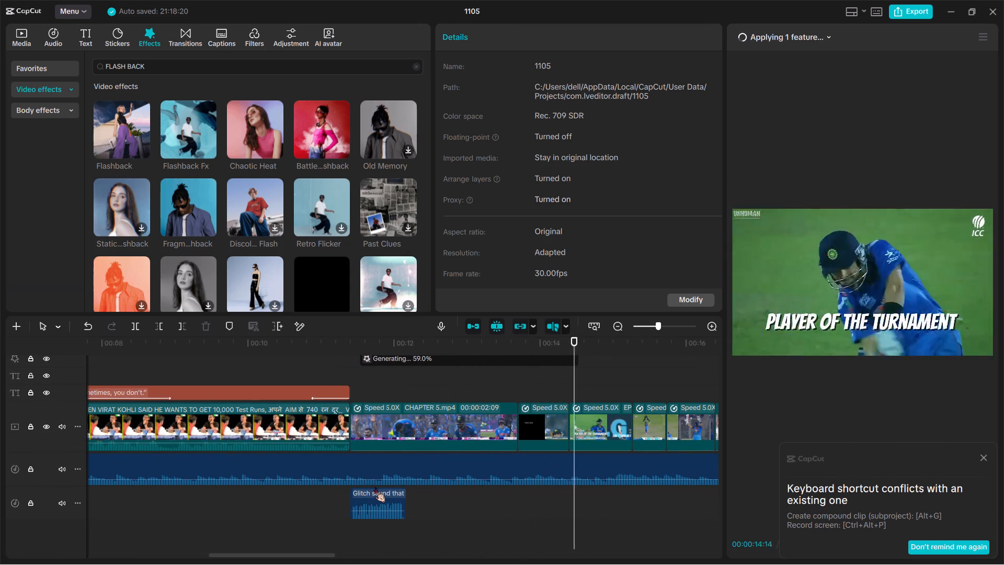
scroll(374, 487, "down", 7, "ctrl")
scroll(374, 487, "left", 1)
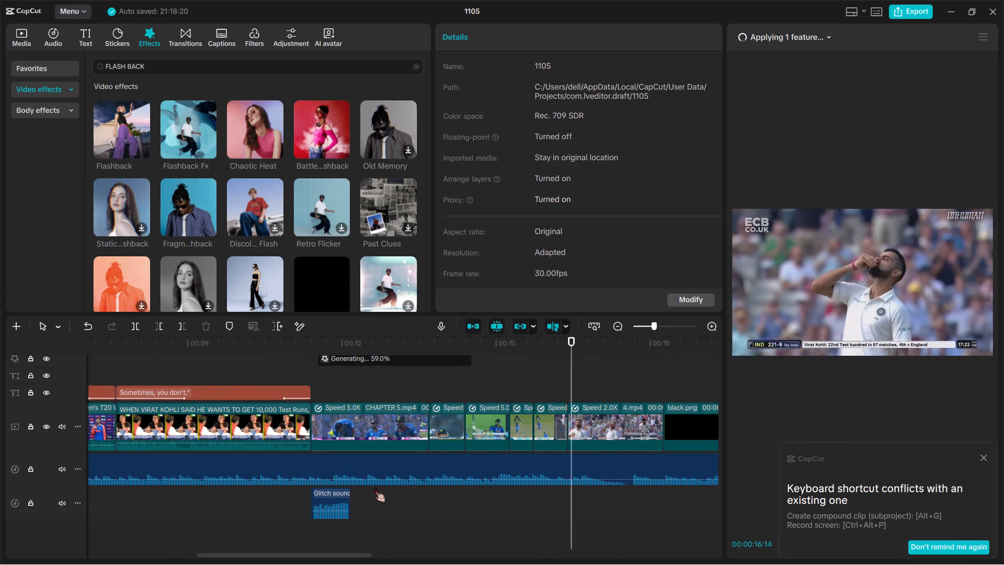
scroll(374, 487, "left", 1)
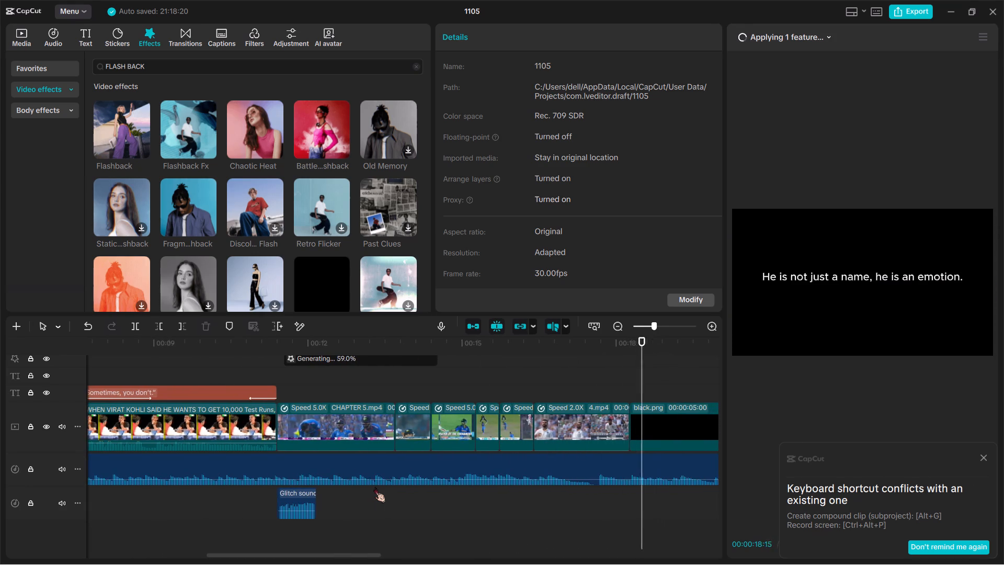
scroll(374, 487, "up", 1)
scroll(379, 461, "down", 1)
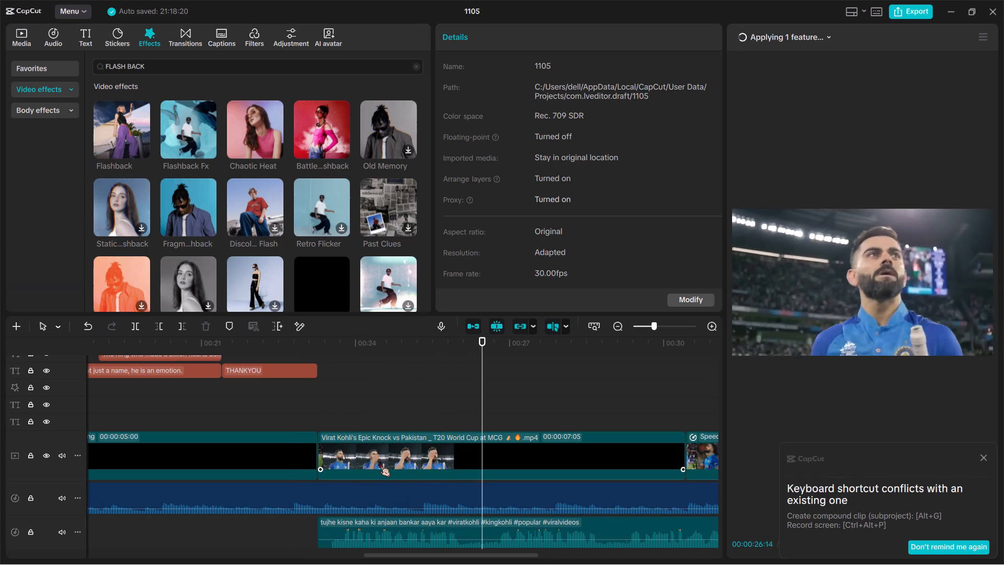
scroll(379, 461, "left", 1)
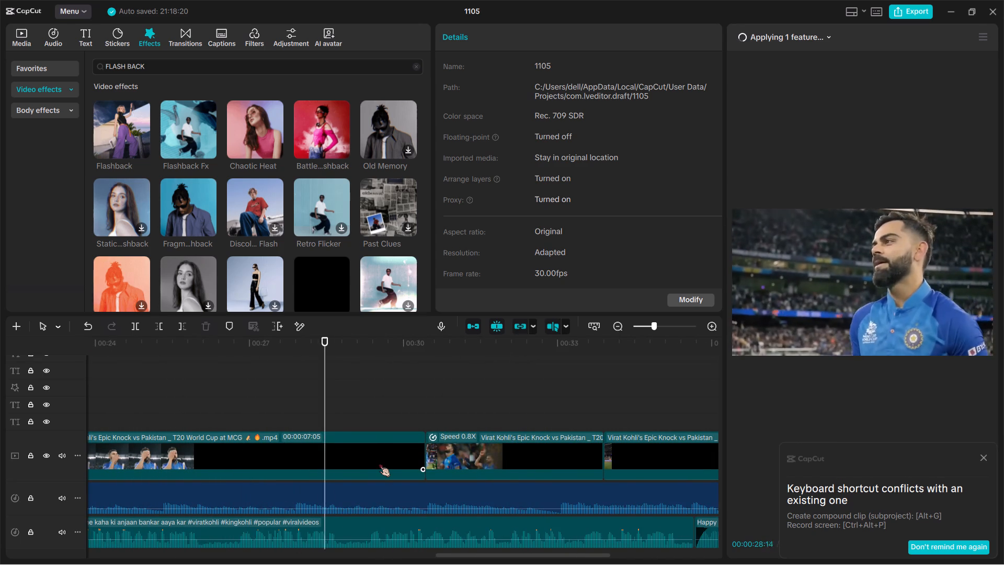
scroll(379, 461, "down", 9, "ctrl")
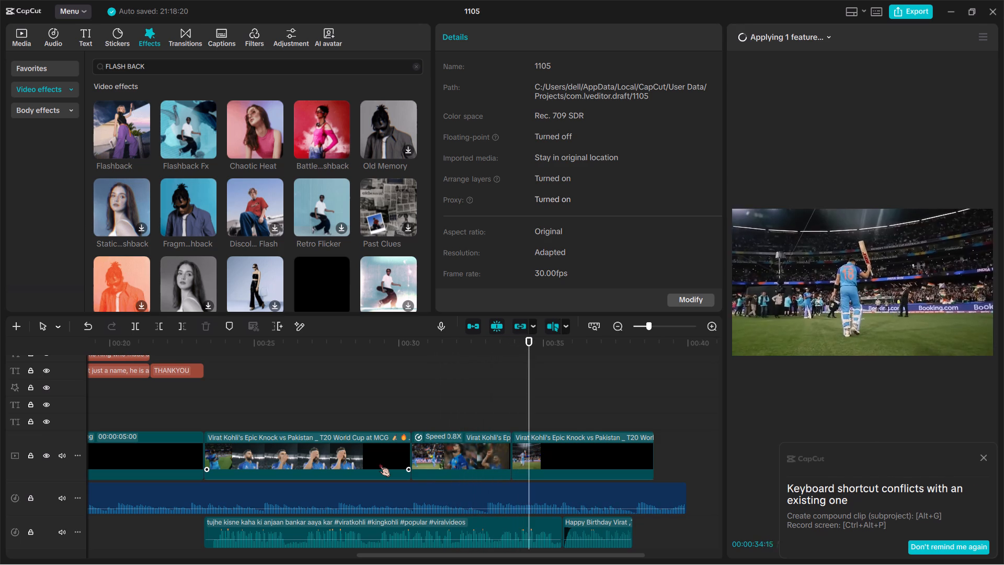
key("space")
Play back the generated Flashback effect over the match clips up to the black quote screen.
scroll(379, 461, "right", 2)
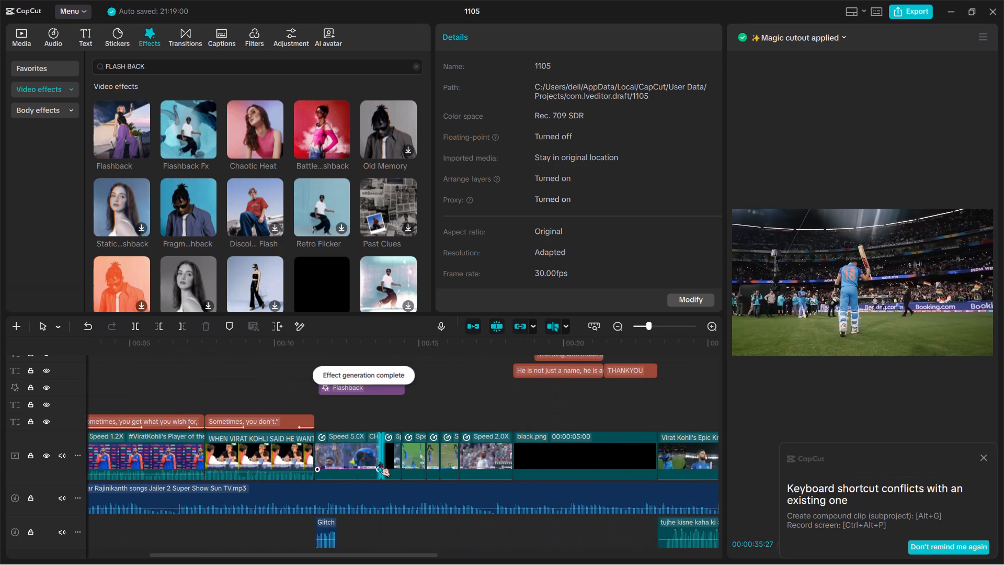
key("space")
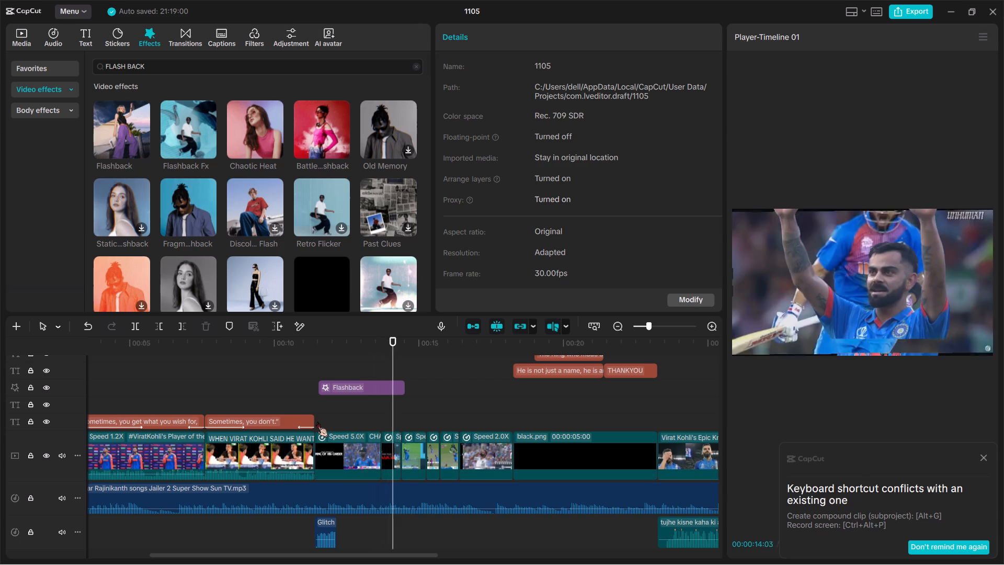
key("space")
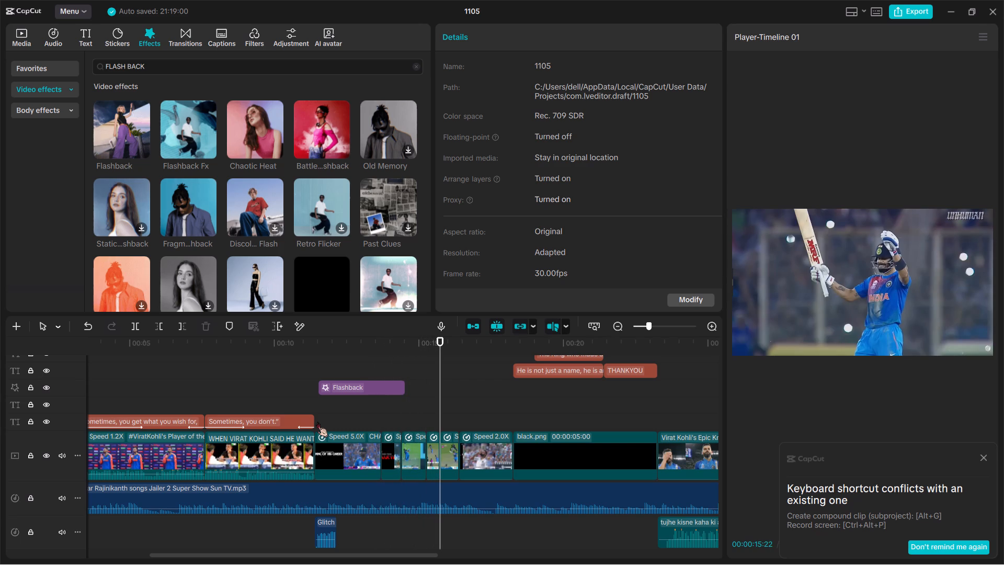
key("space")
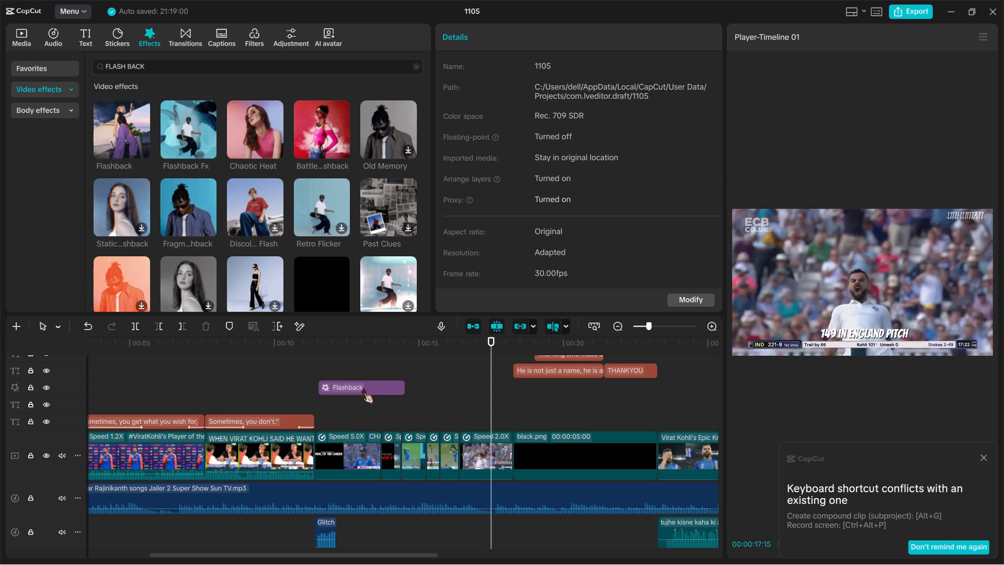
key("space")
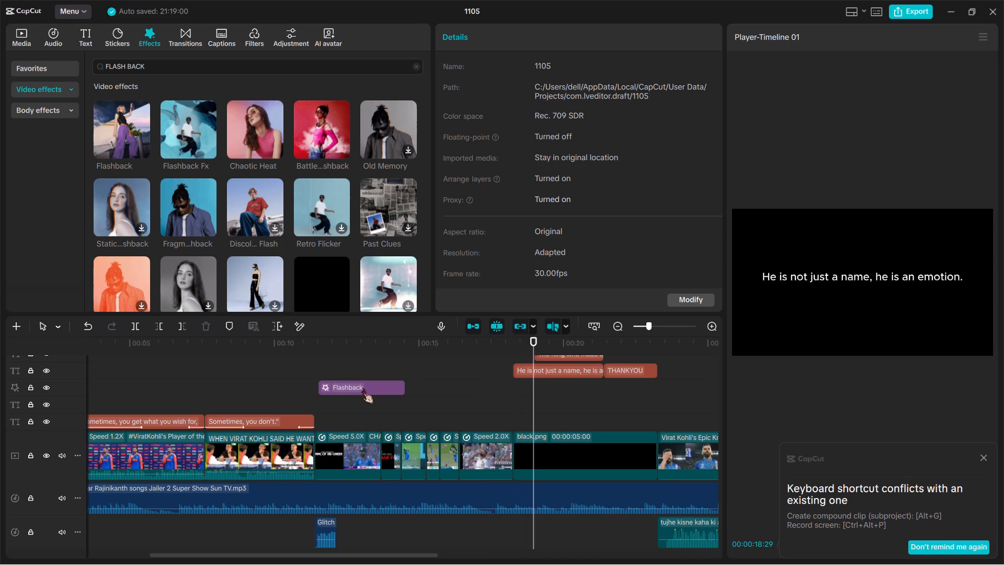
Move the 5.0X-speed match clip that precedes 4.mp4 to directly after it, before the black.png clip.
scroll(362, 388, "up", 15, "ctrl")
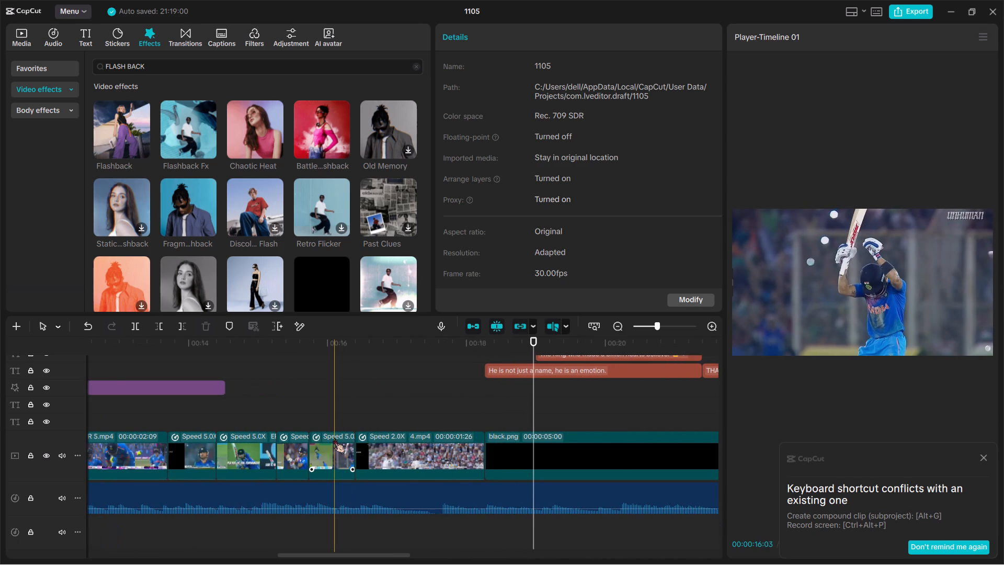
left_click_drag(334, 438, 448, 446)
Extend the Flashback effect to the end of the 4.mp4 clip, preview it and confirm its regeneration.
left_click(227, 389)
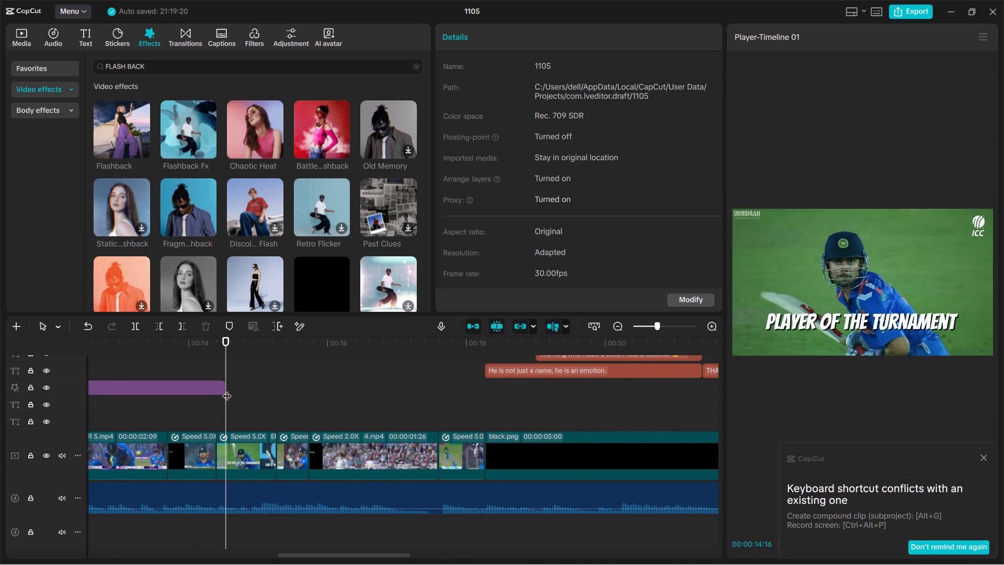
left_click_drag(224, 388, 435, 408)
scroll(435, 408, "down", 11, "ctrl")
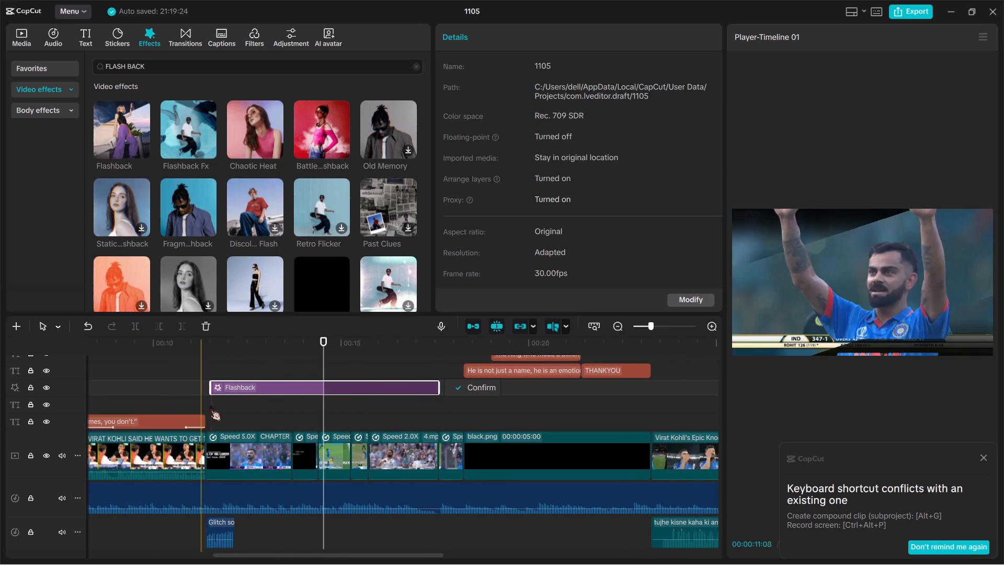
key("space")
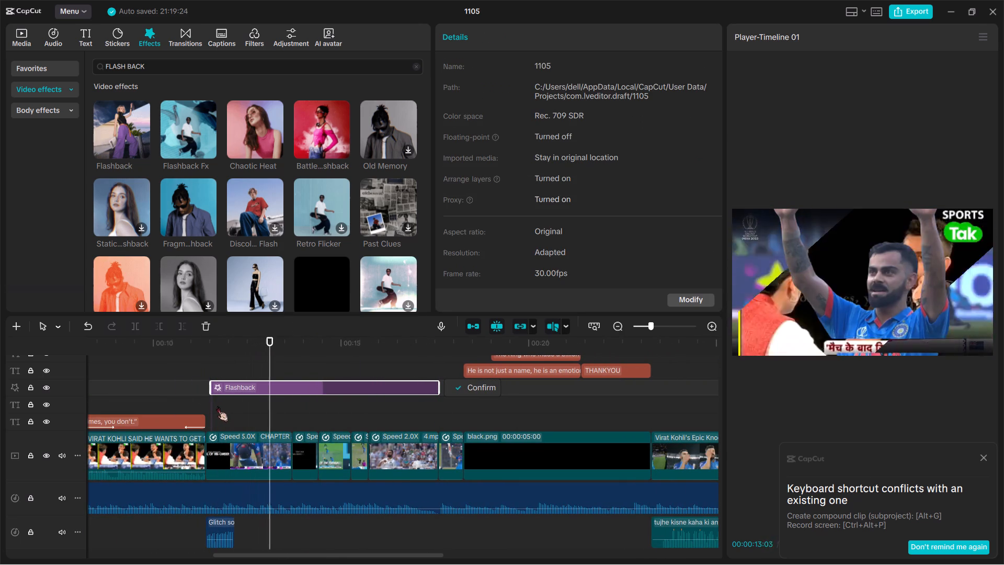
key("space")
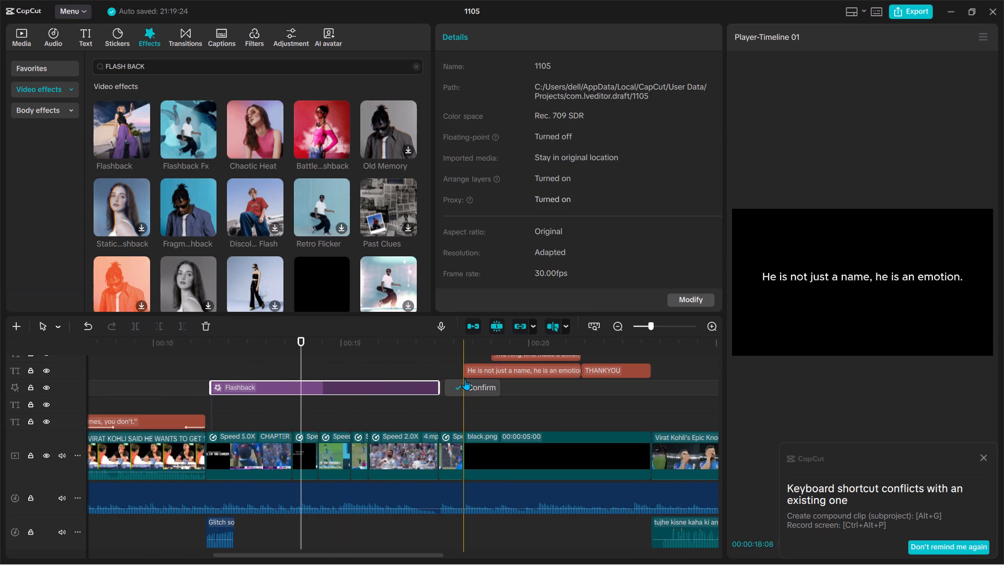
left_click(465, 379)
Play the closing Epic Knock clips through to the end of the video.
key("space")
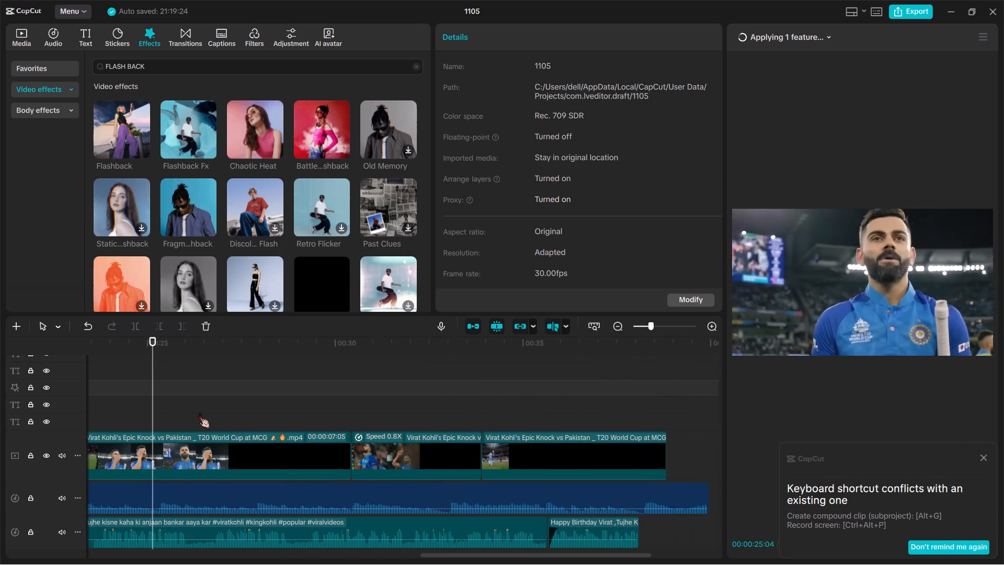
scroll(199, 413, "left", 1)
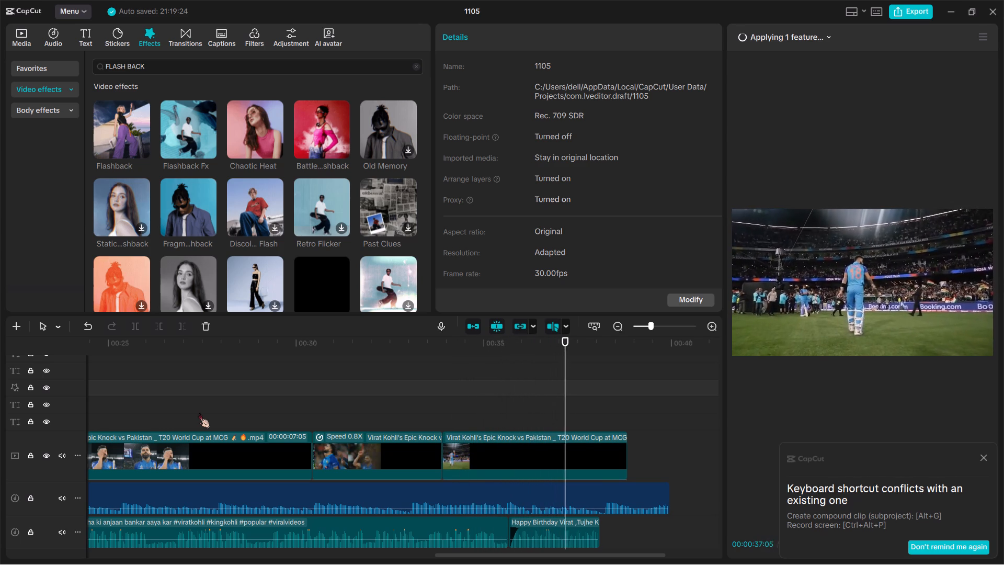
key("space")
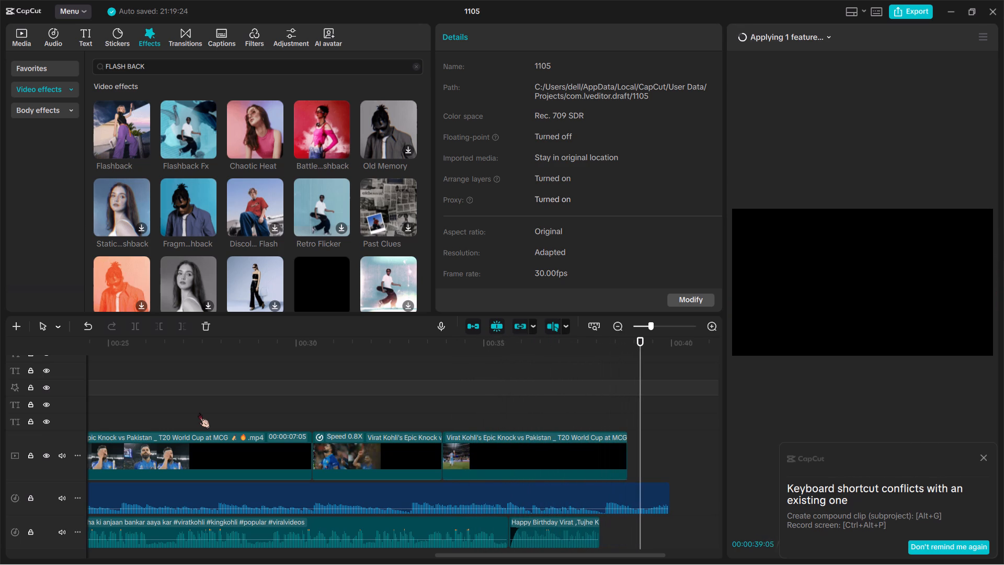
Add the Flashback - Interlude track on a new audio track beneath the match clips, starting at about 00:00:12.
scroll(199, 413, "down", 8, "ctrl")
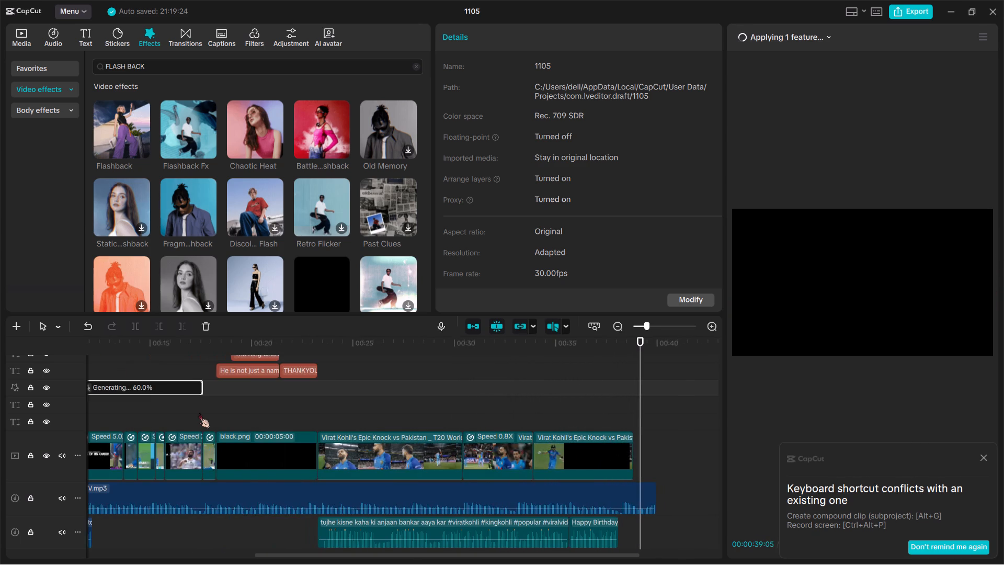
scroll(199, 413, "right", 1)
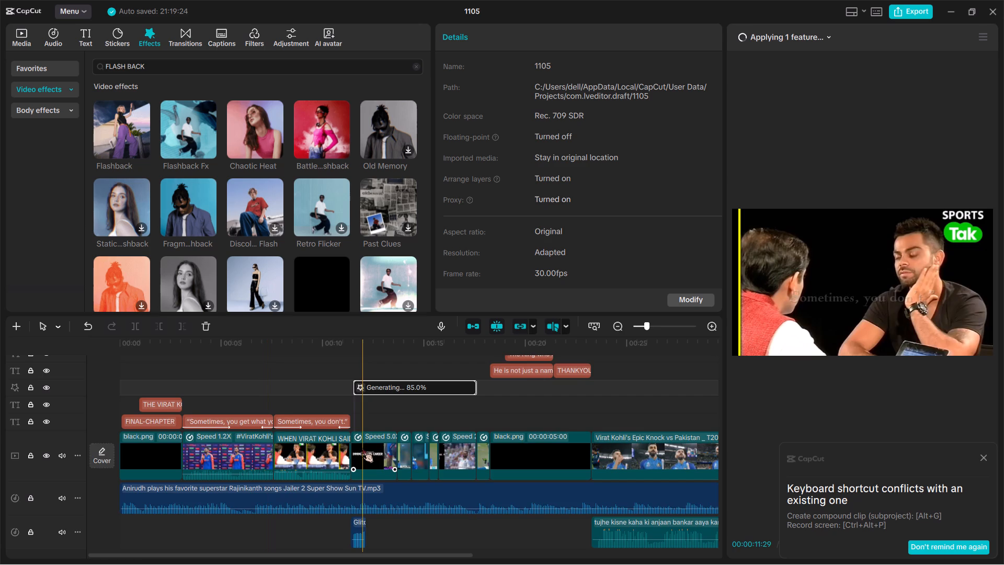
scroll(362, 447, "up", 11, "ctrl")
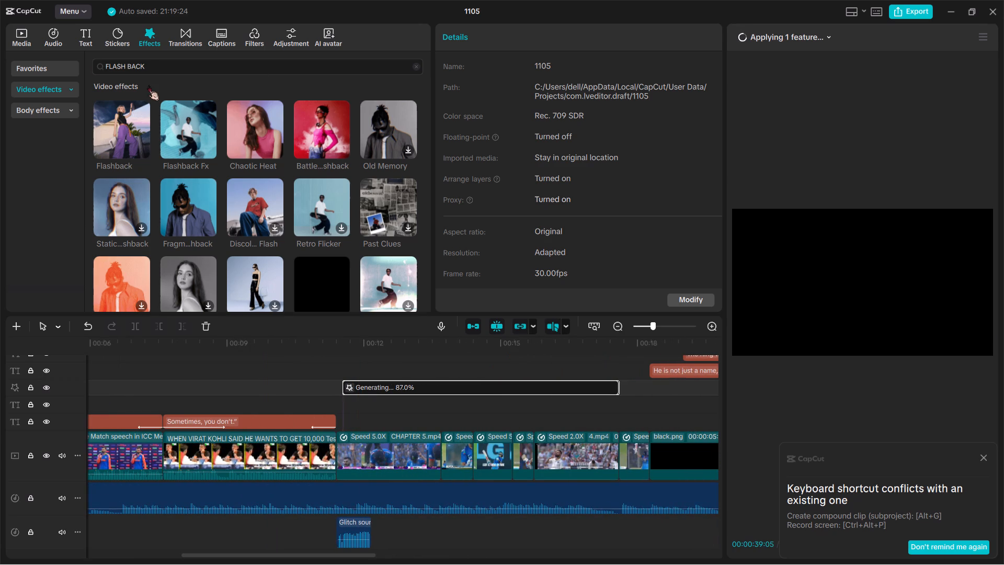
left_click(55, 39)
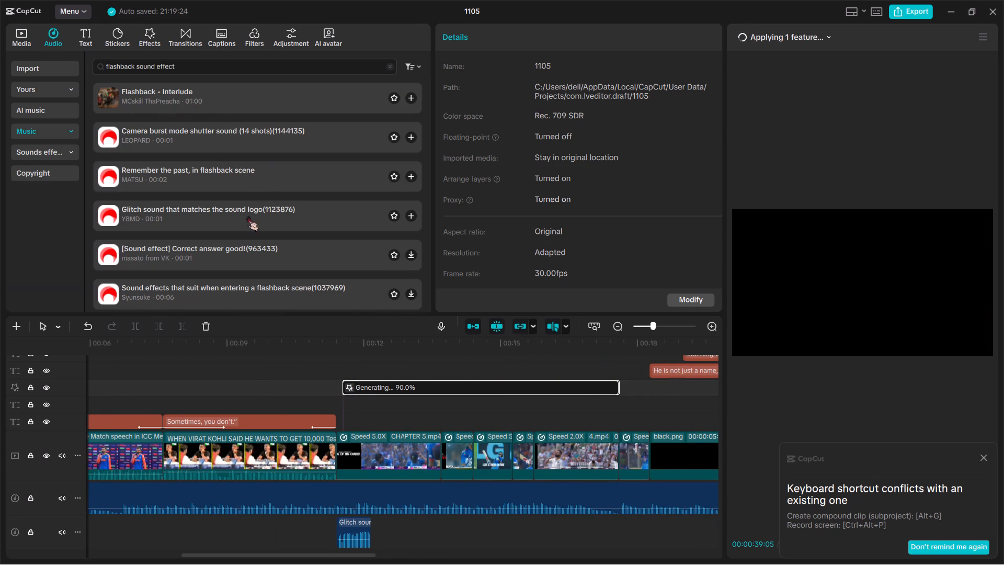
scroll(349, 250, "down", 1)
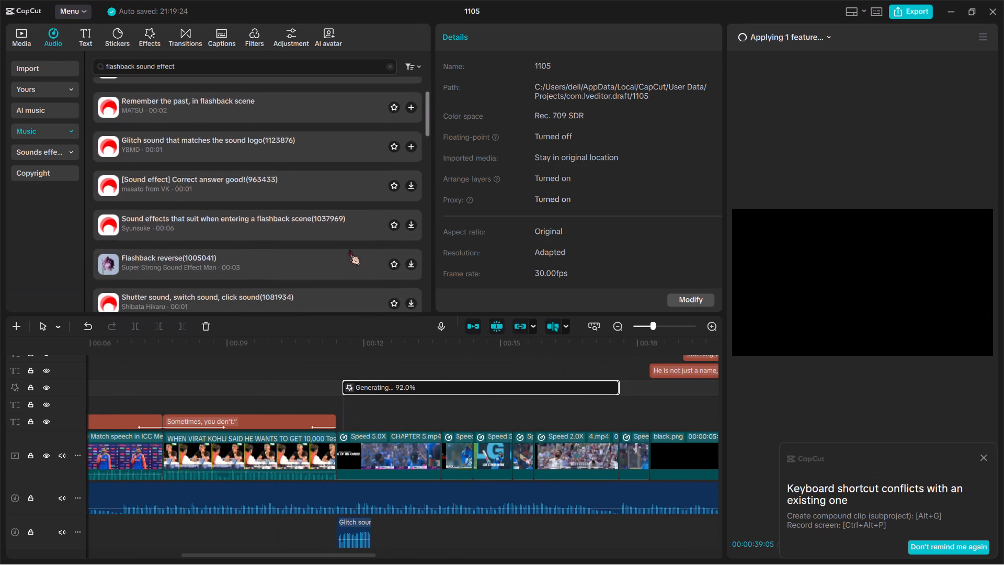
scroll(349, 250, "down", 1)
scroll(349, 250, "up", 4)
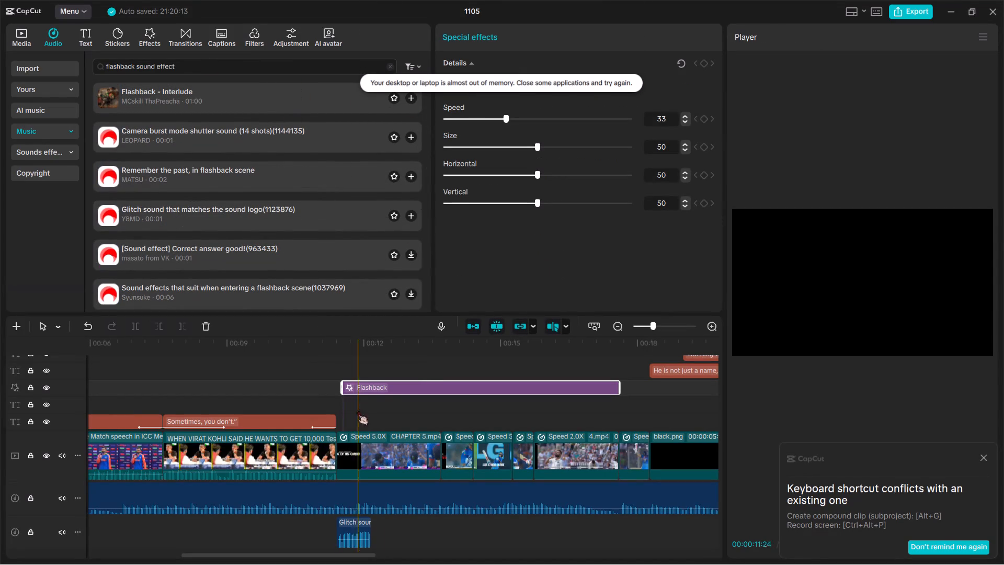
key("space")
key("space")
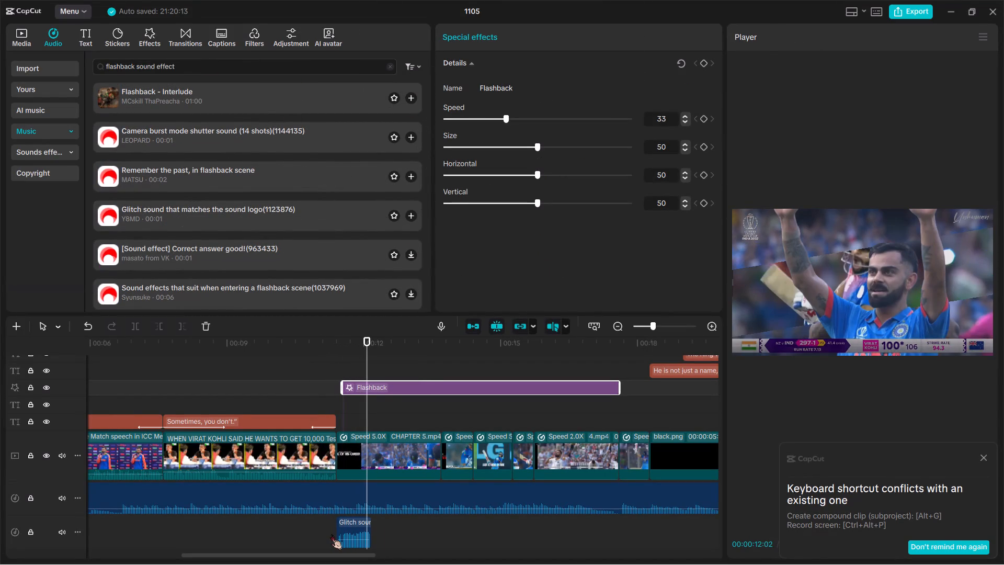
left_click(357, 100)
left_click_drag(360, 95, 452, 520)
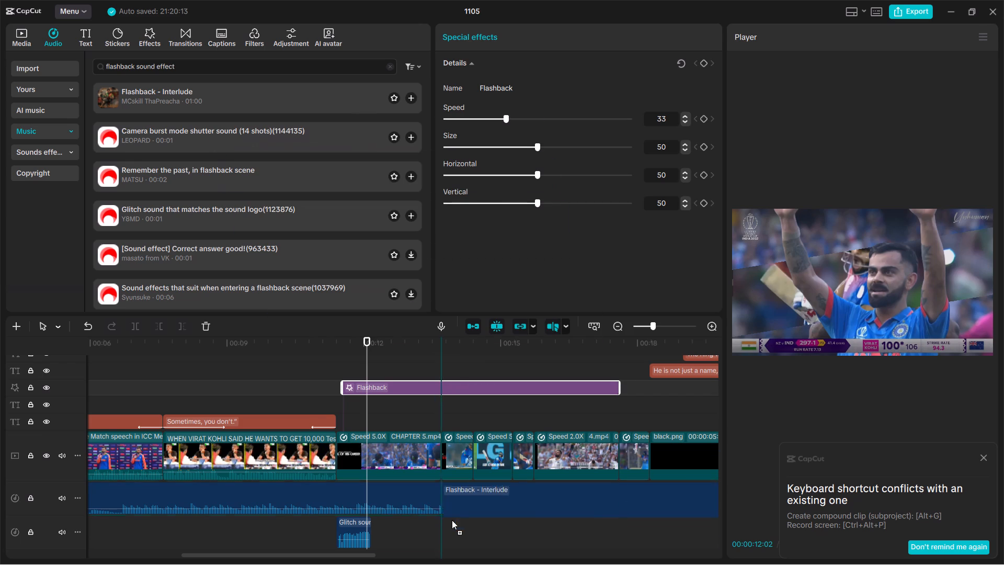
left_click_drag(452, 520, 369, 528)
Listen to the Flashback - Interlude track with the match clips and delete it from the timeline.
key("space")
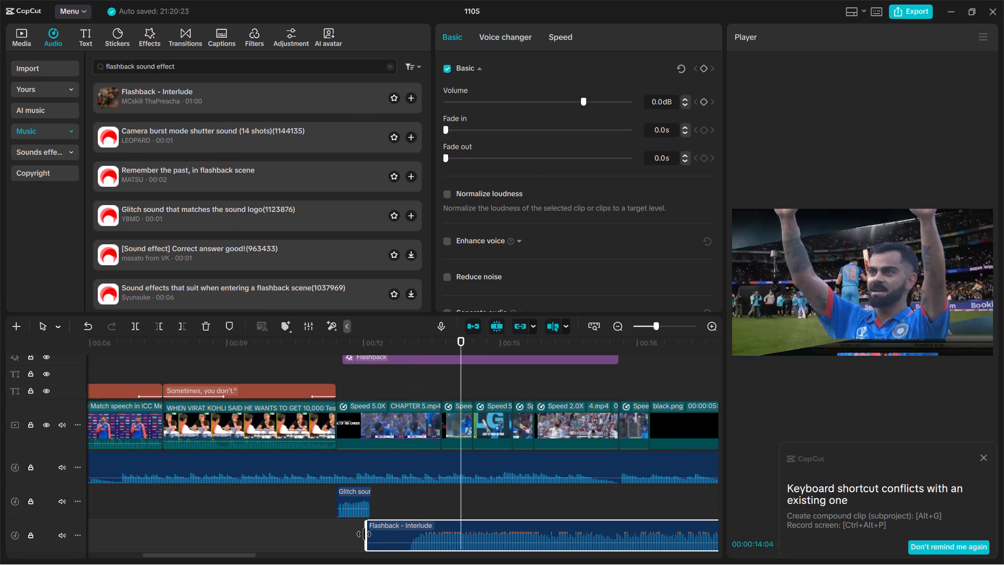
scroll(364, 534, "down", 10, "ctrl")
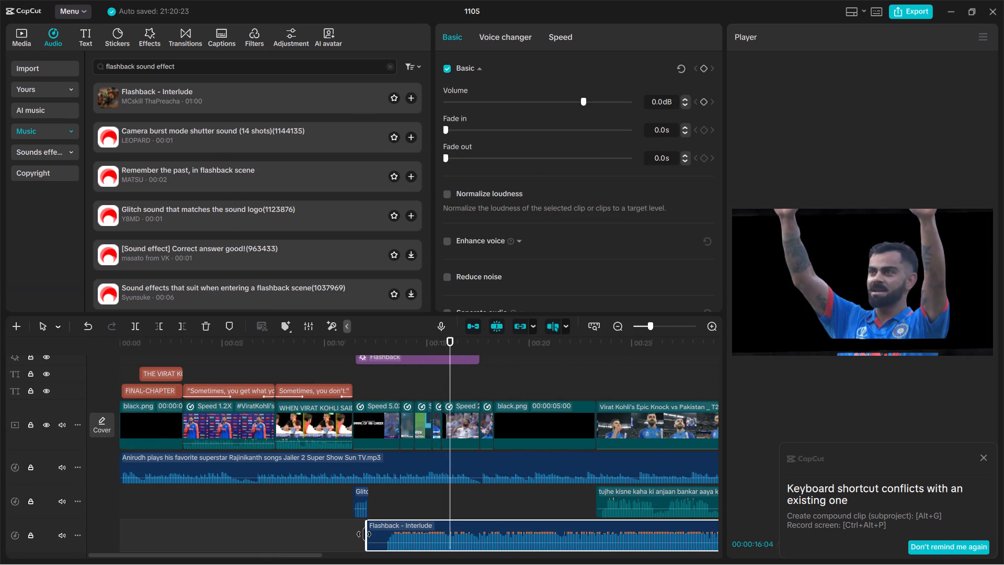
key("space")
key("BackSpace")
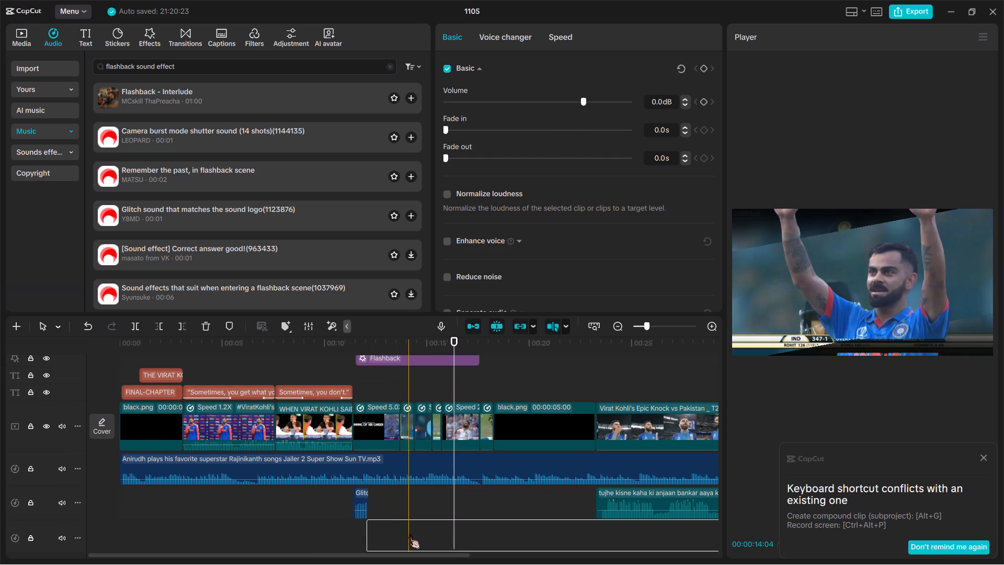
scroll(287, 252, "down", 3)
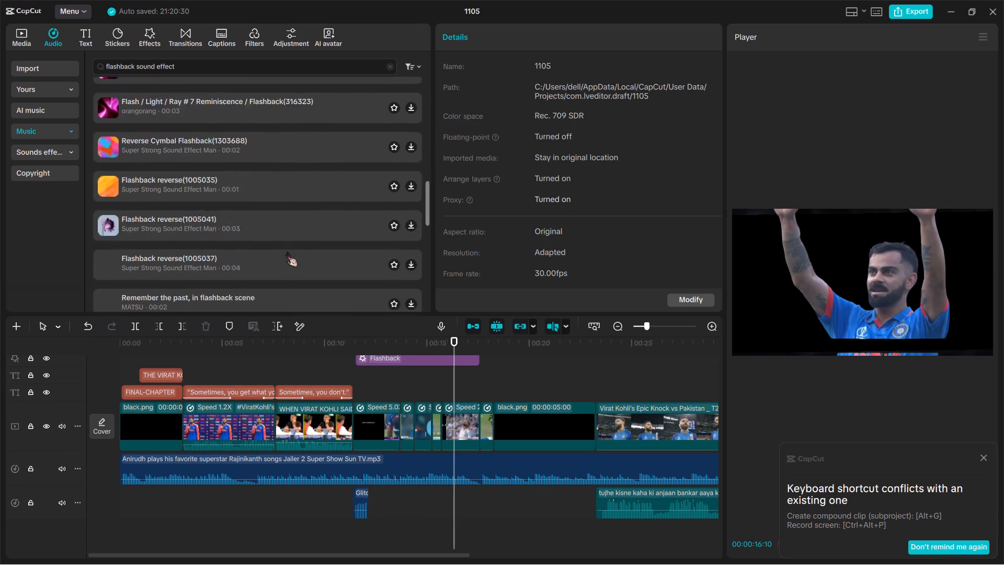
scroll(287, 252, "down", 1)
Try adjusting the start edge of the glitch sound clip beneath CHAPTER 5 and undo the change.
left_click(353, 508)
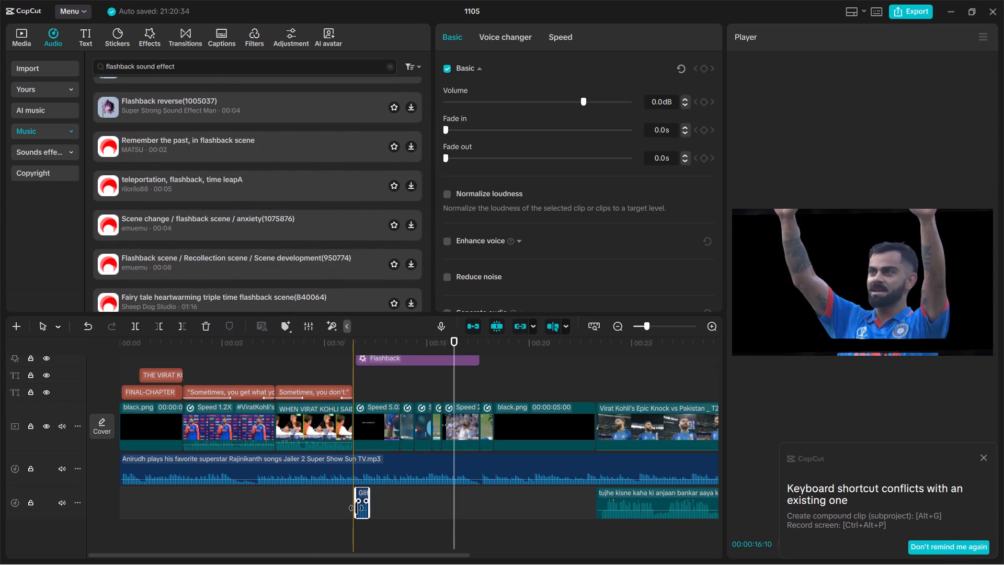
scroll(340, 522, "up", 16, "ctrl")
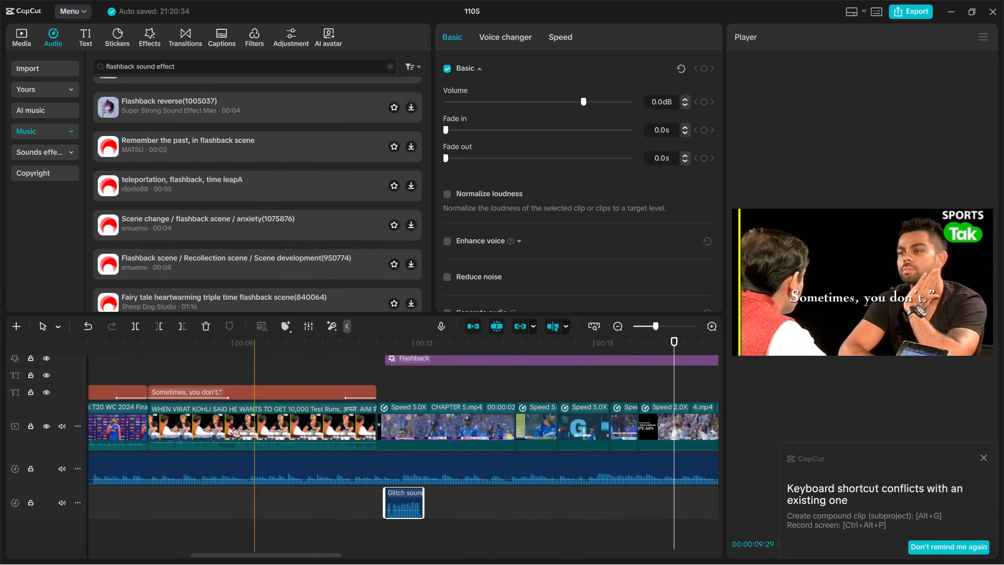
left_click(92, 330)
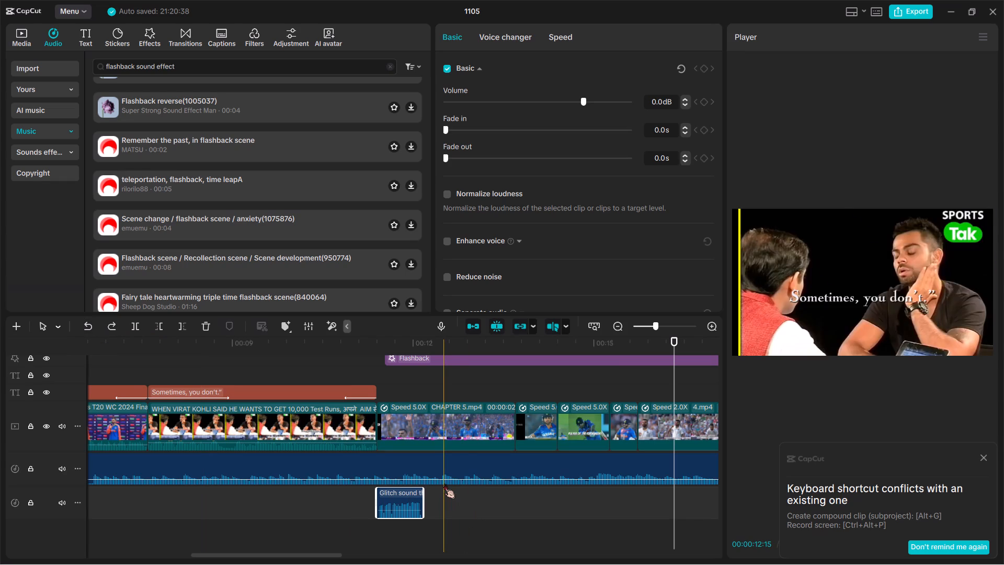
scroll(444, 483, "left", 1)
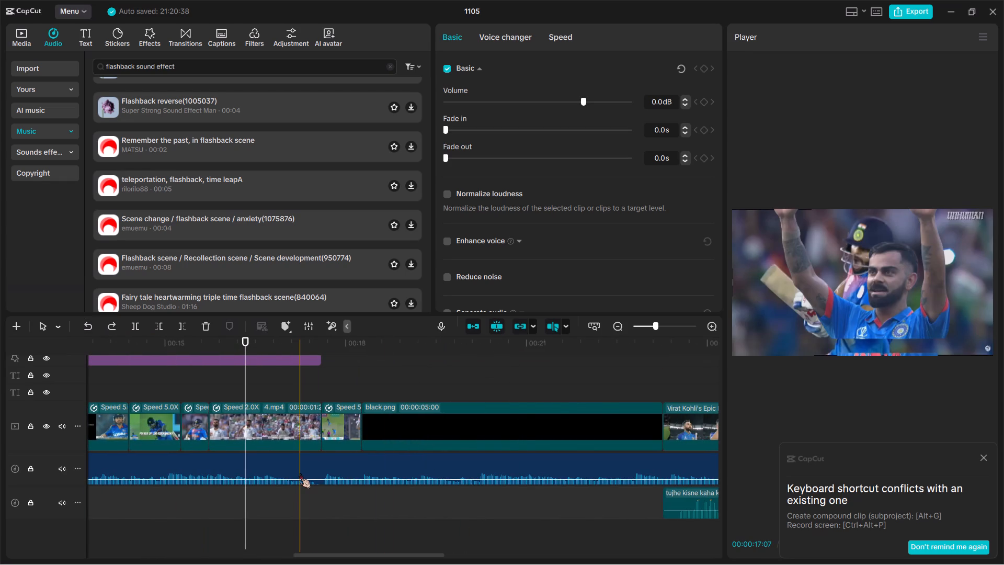
Play the last match clips into the black closing quote, checking the cuts around 00:00:17.
scroll(300, 473, "right", 1)
key("space")
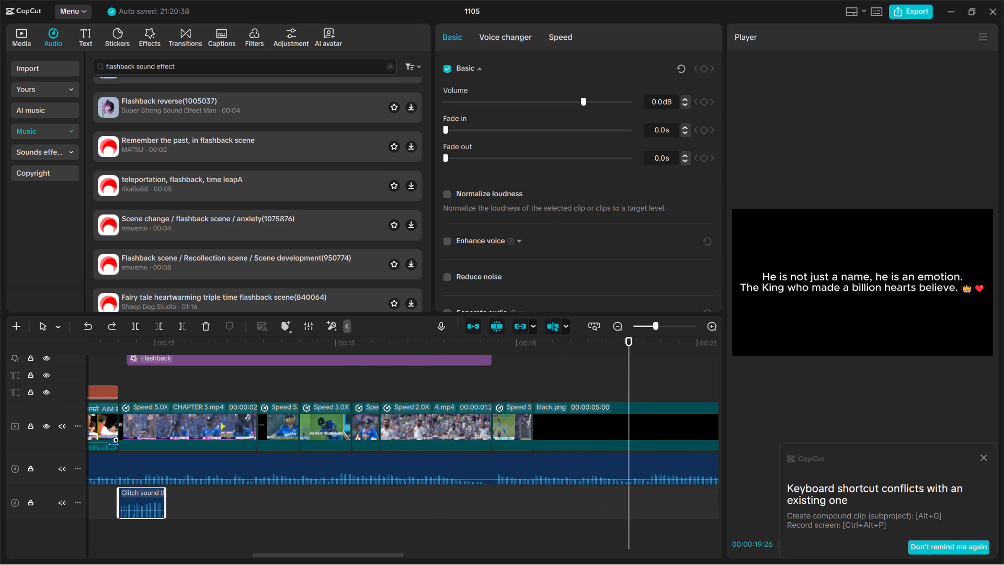
key("space")
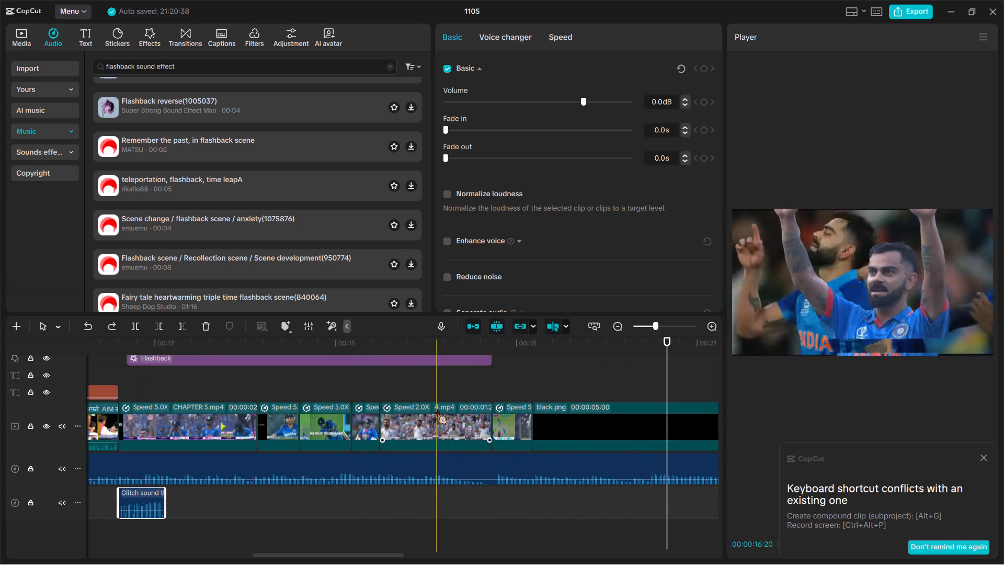
key("space")
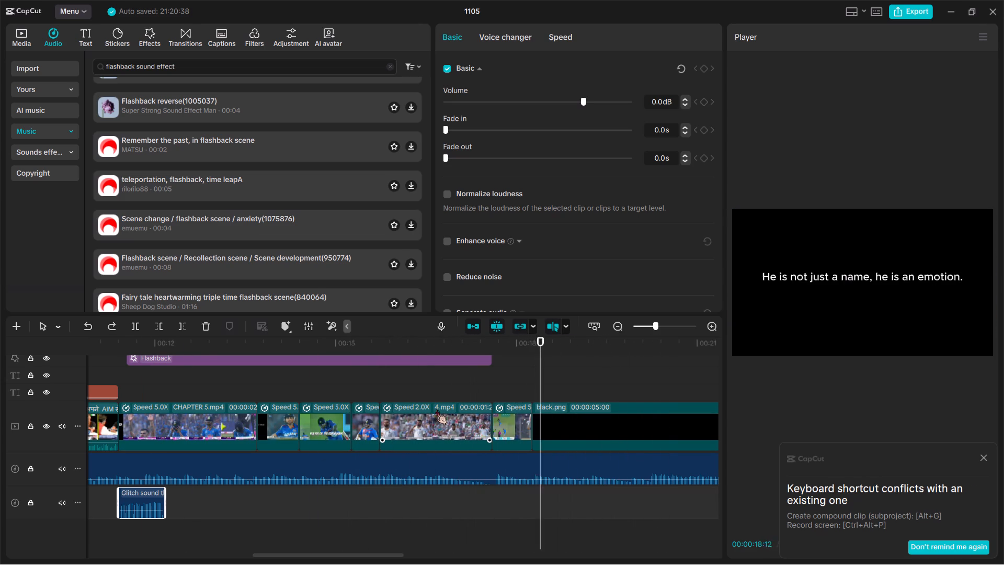
key("space")
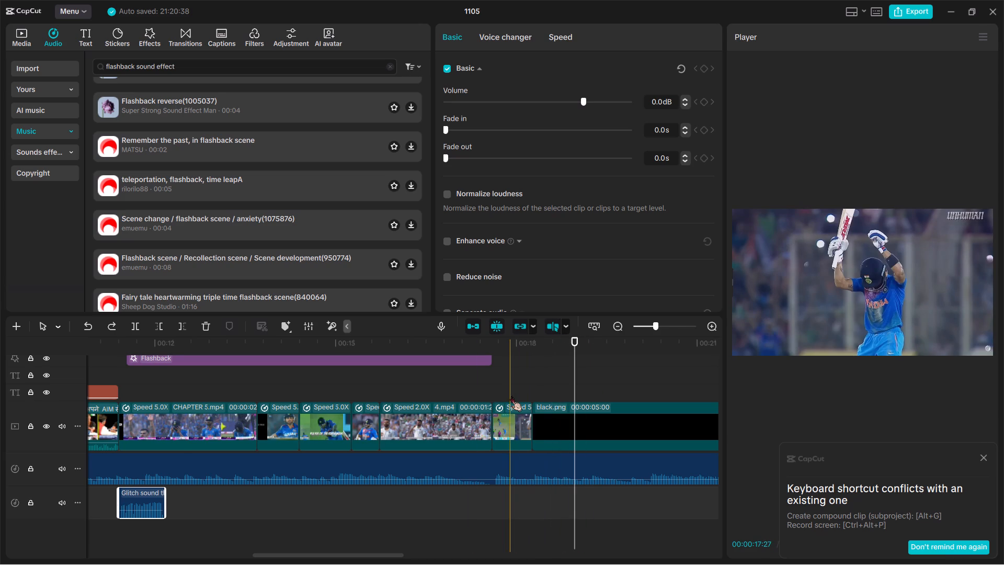
scroll(511, 396, "up", 14, "ctrl")
scroll(511, 396, "up", 7, "ctrl")
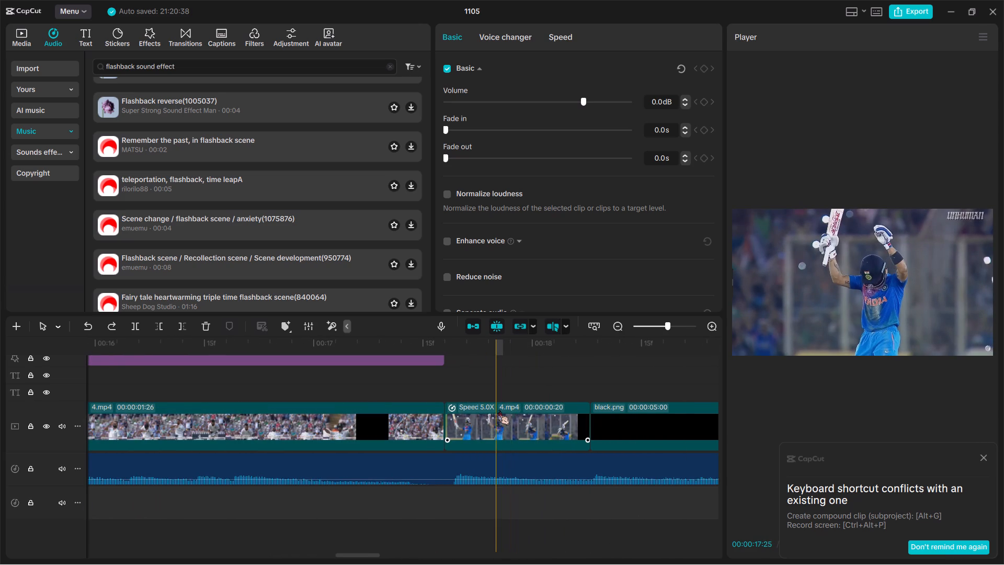
key("space")
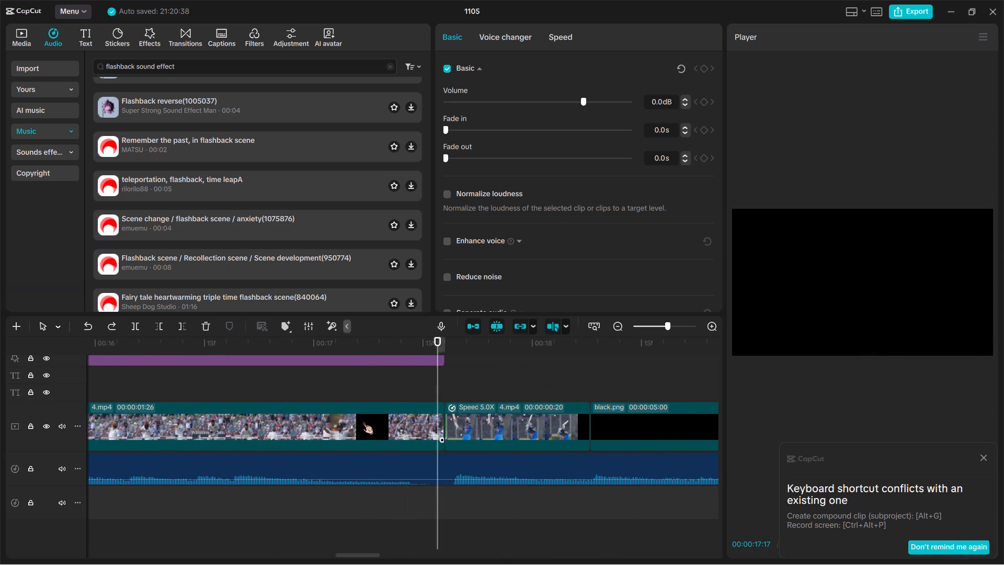
key("space")
Replay the match clips from CHAPTER 5 through to the black closing quote with the Flashback effect on.
scroll(362, 419, "right", 1)
scroll(362, 419, "down", 5, "ctrl")
scroll(263, 425, "down", 2, "ctrl")
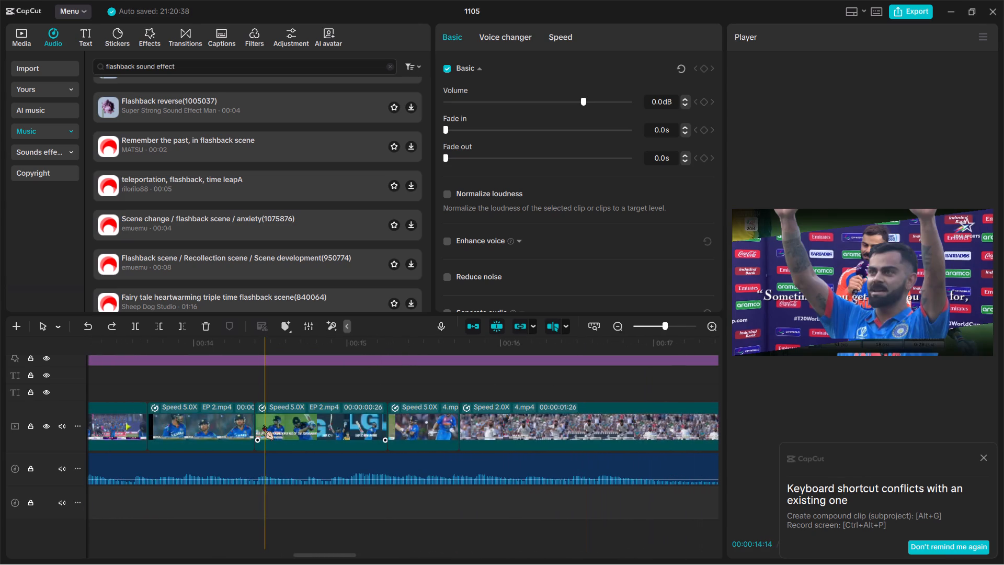
scroll(263, 425, "down", 9, "ctrl")
scroll(271, 428, "right", 1)
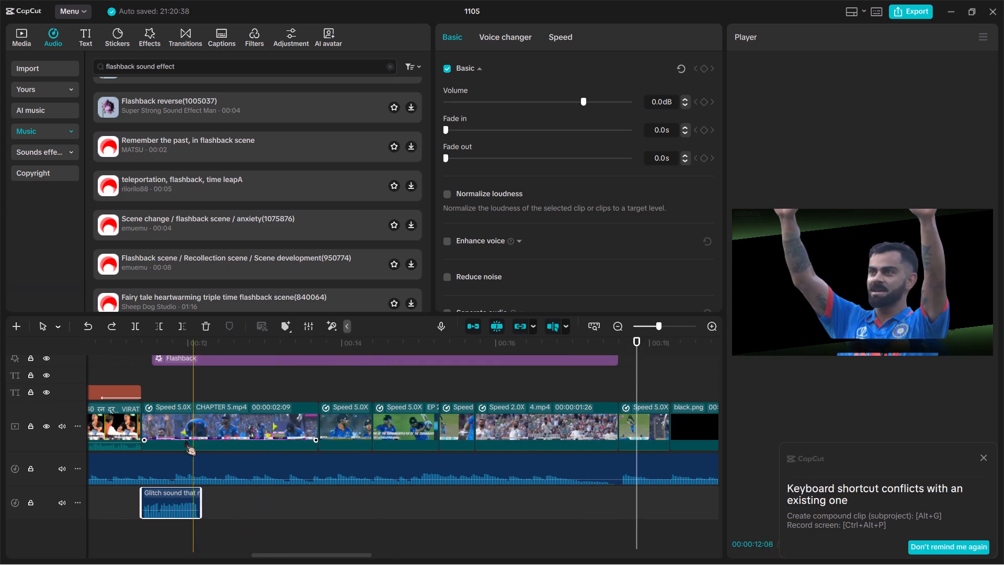
key("space")
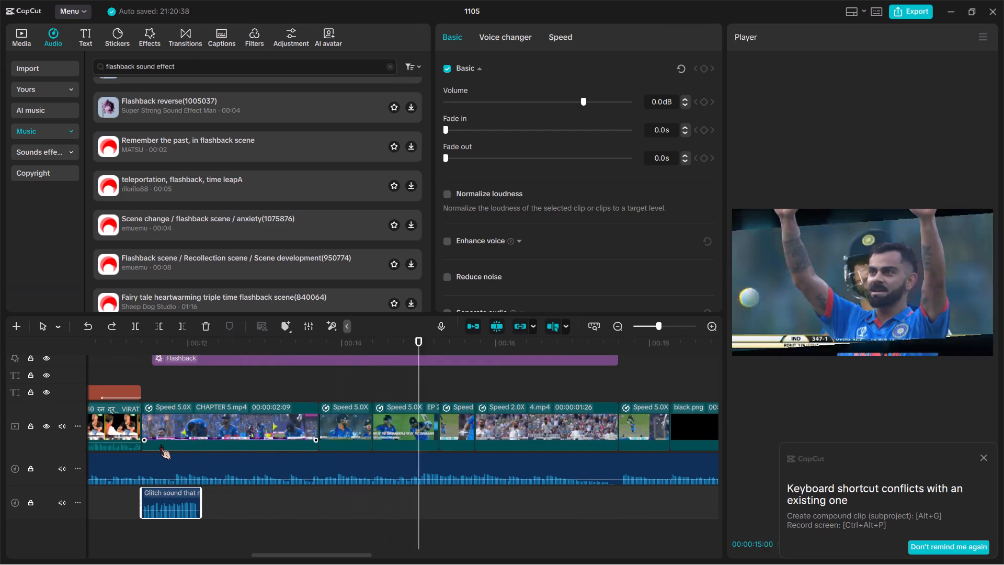
scroll(160, 444, "down", 5, "ctrl")
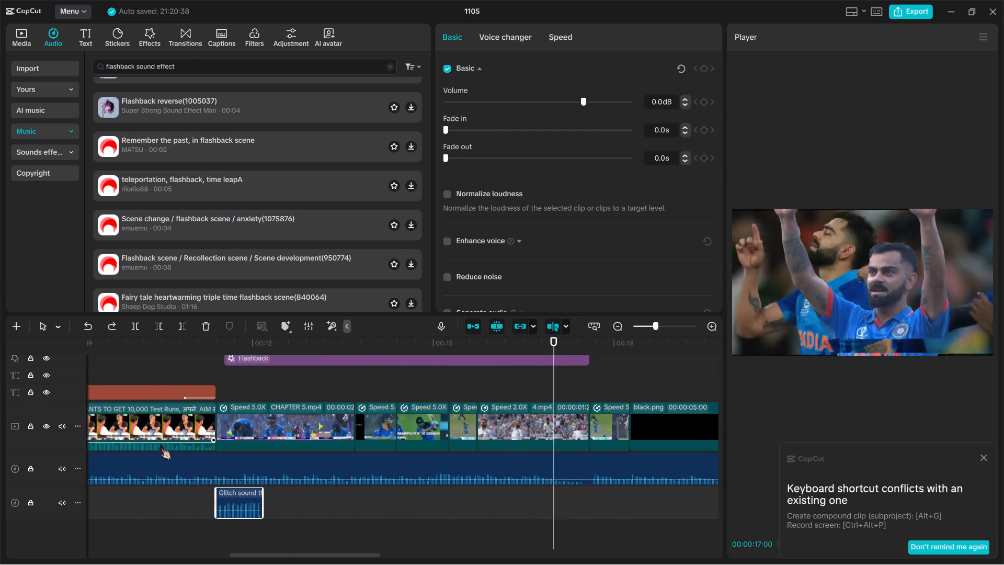
key("space")
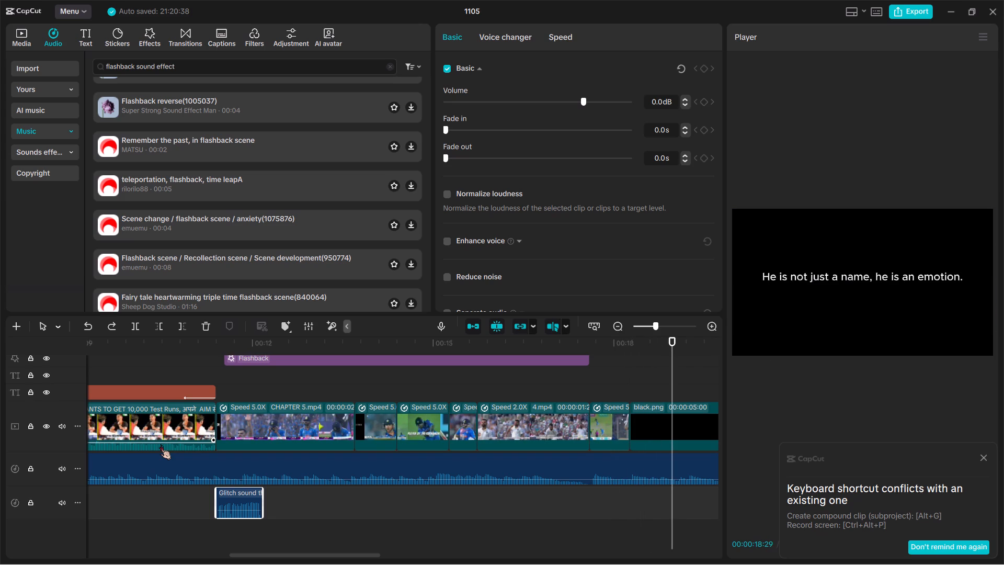
key("space")
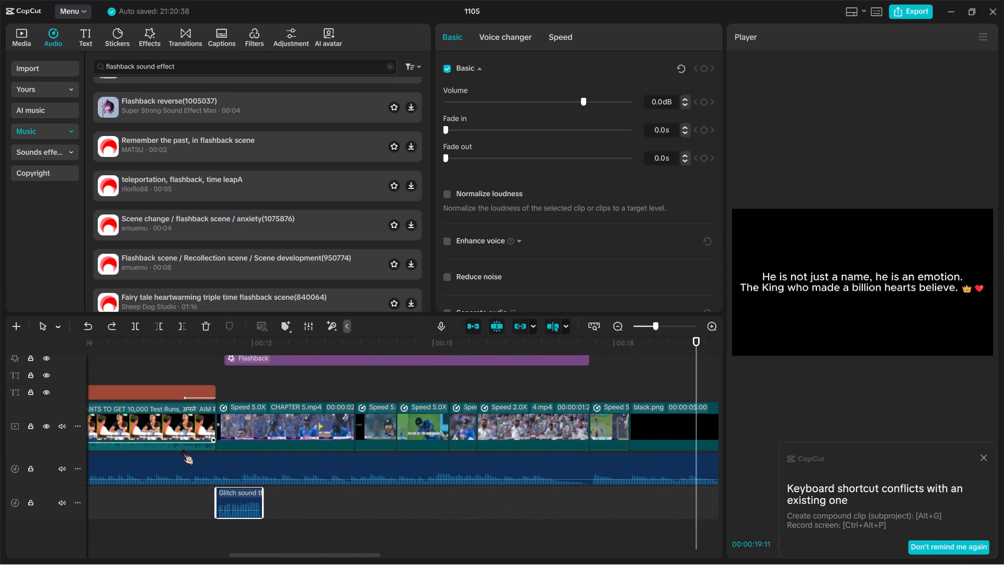
key("space")
key("space")
key("space")
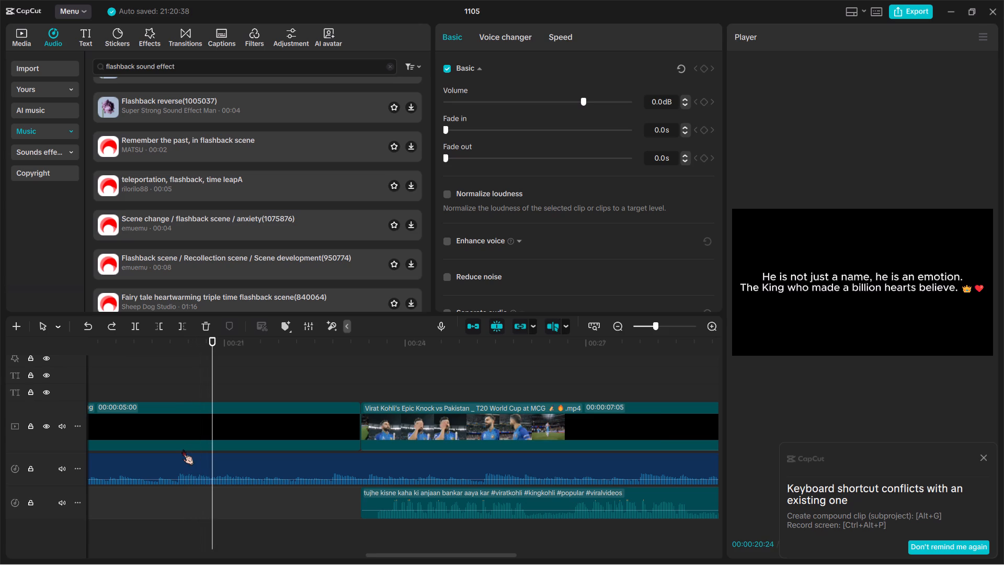
Hide the Flashback effect's track and play the start of the CHAPTER 5 clip without it.
left_click(155, 34)
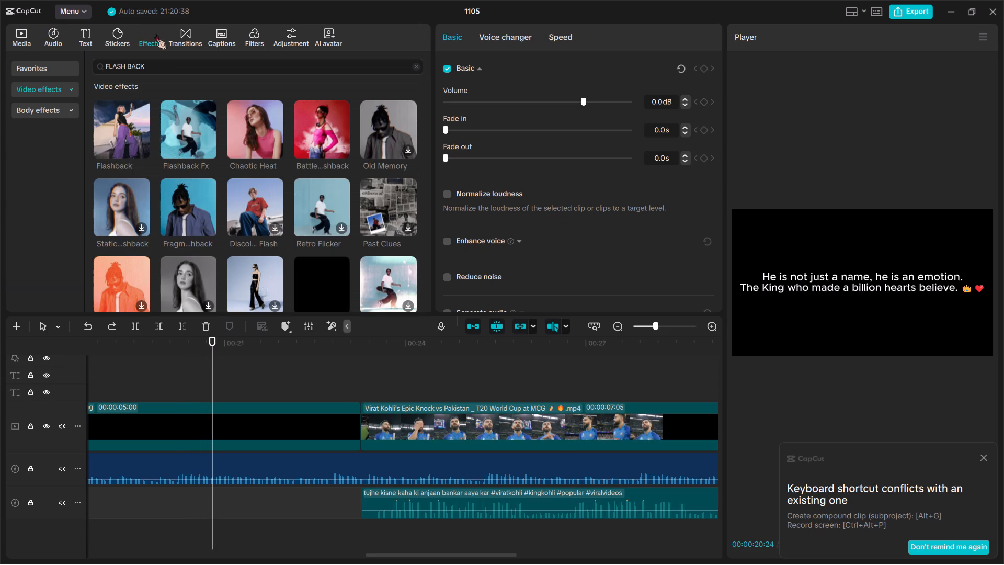
scroll(178, 255, "right", 3)
scroll(158, 337, "right", 3)
scroll(290, 453, "right", 2)
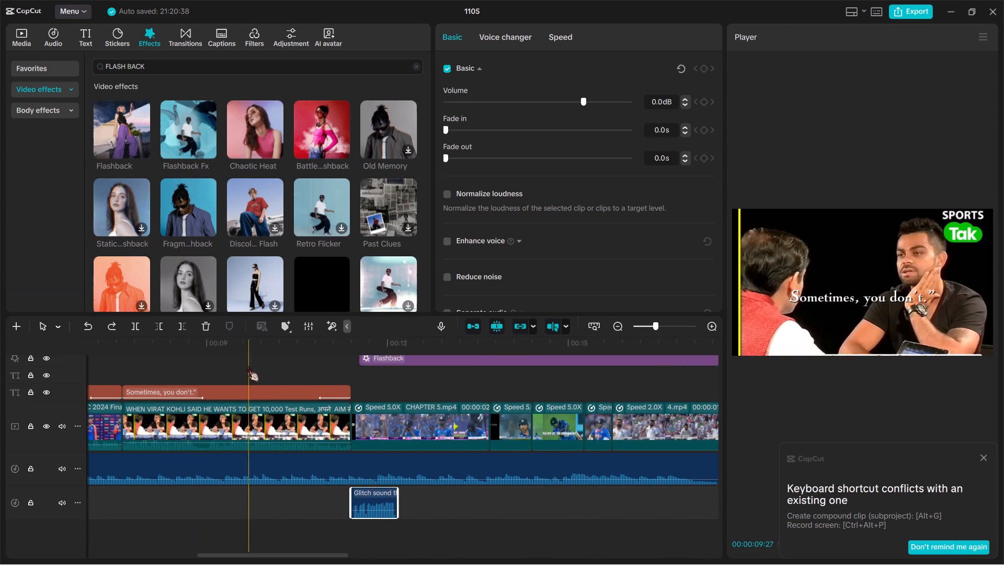
scroll(353, 398, "down", 4, "ctrl")
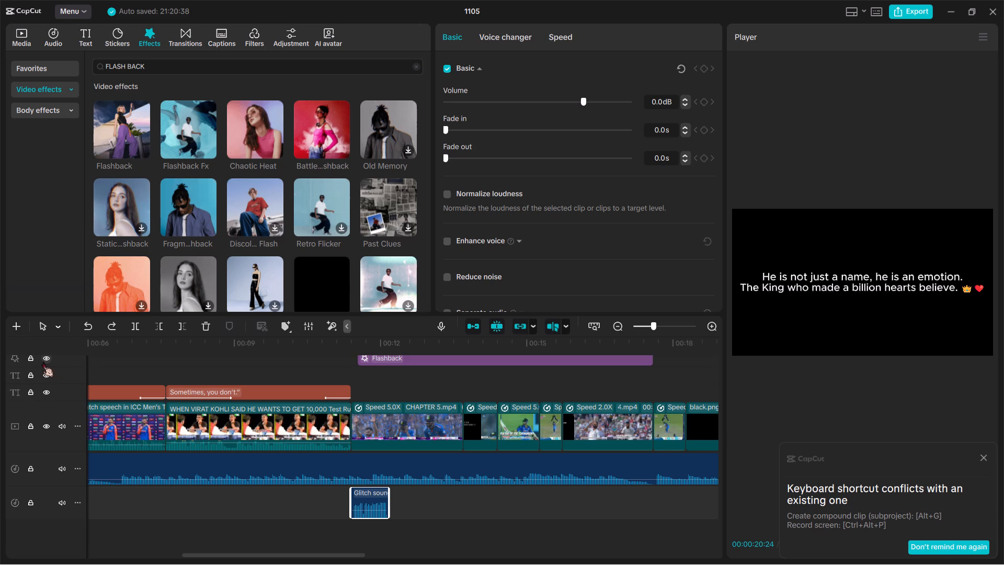
left_click(42, 361)
key("space")
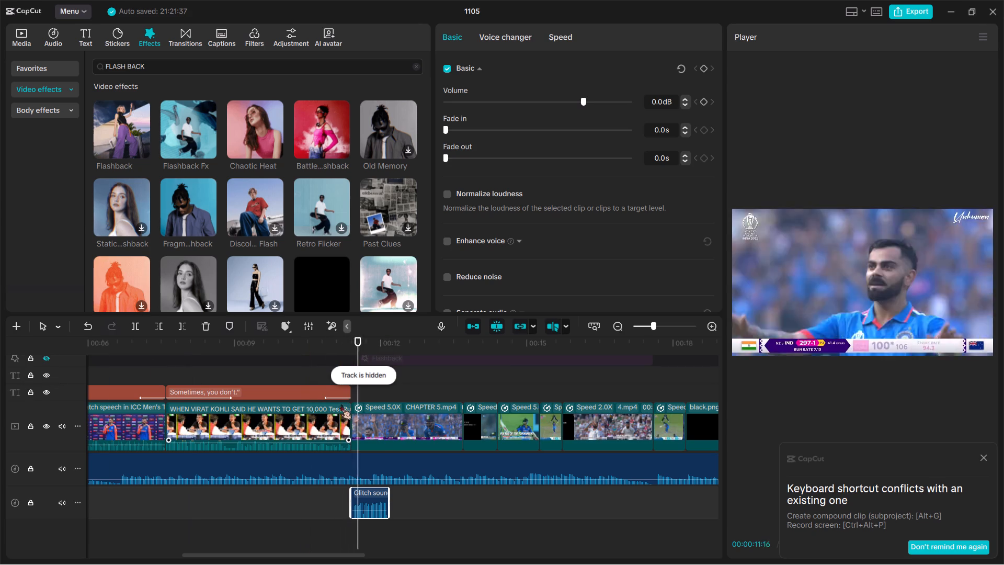
key("space")
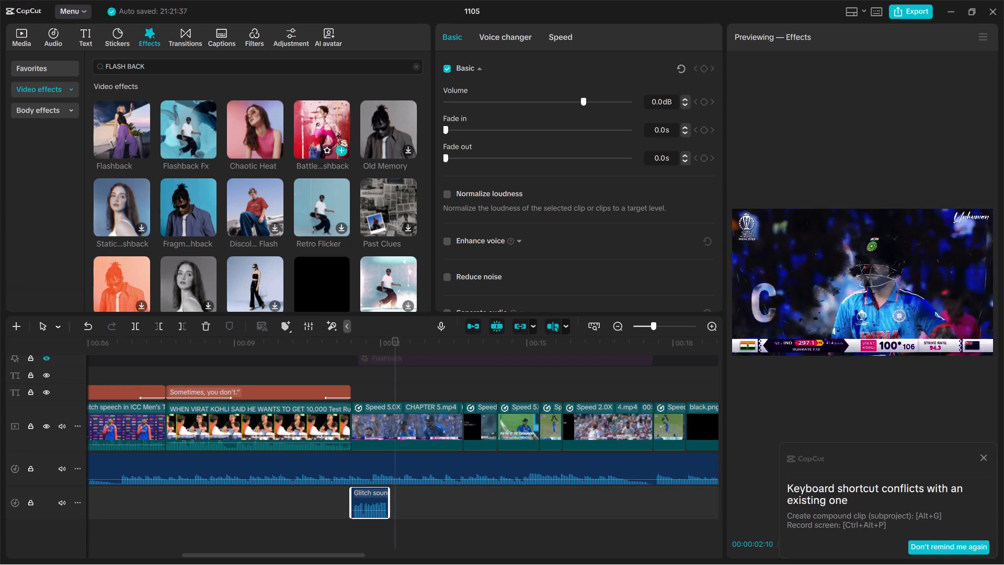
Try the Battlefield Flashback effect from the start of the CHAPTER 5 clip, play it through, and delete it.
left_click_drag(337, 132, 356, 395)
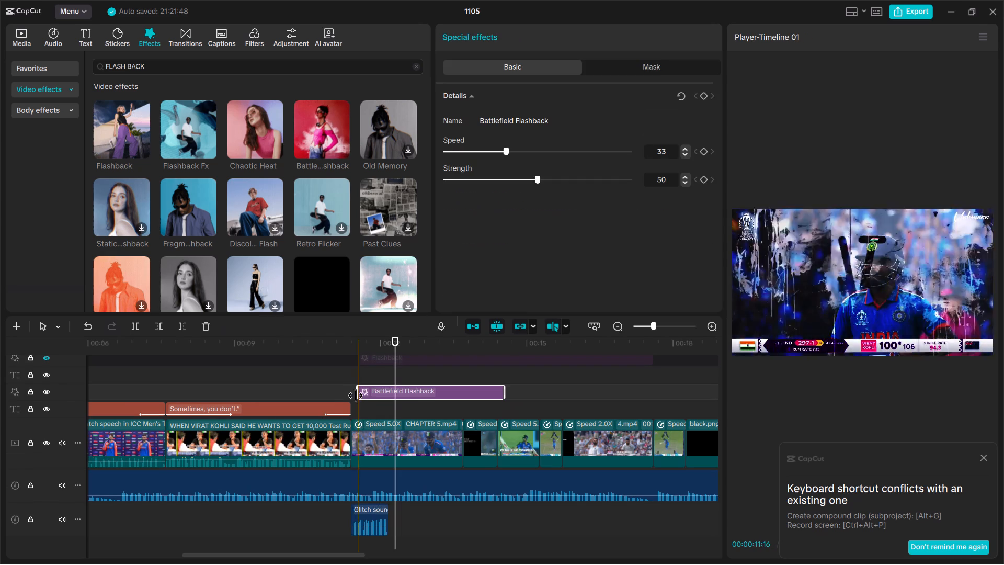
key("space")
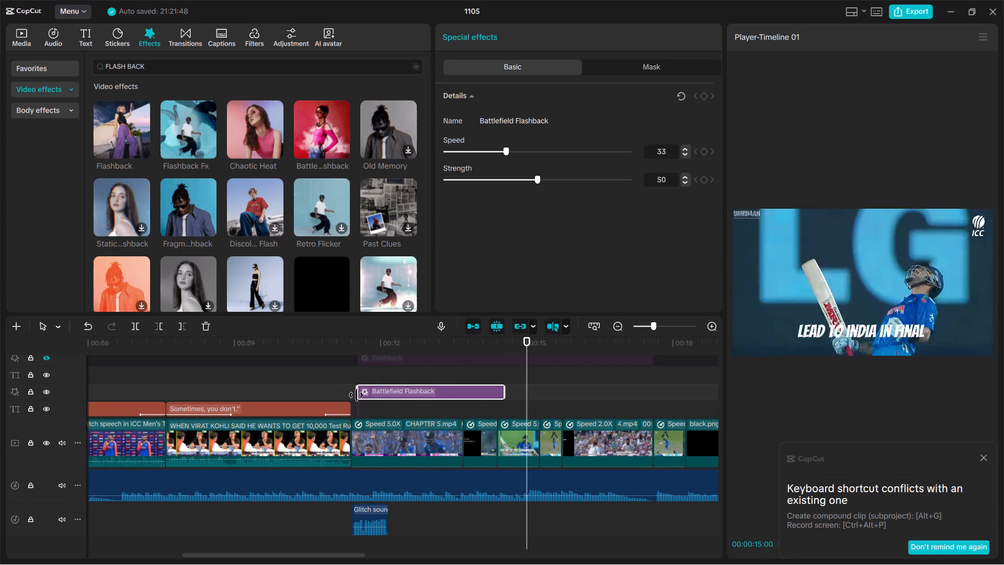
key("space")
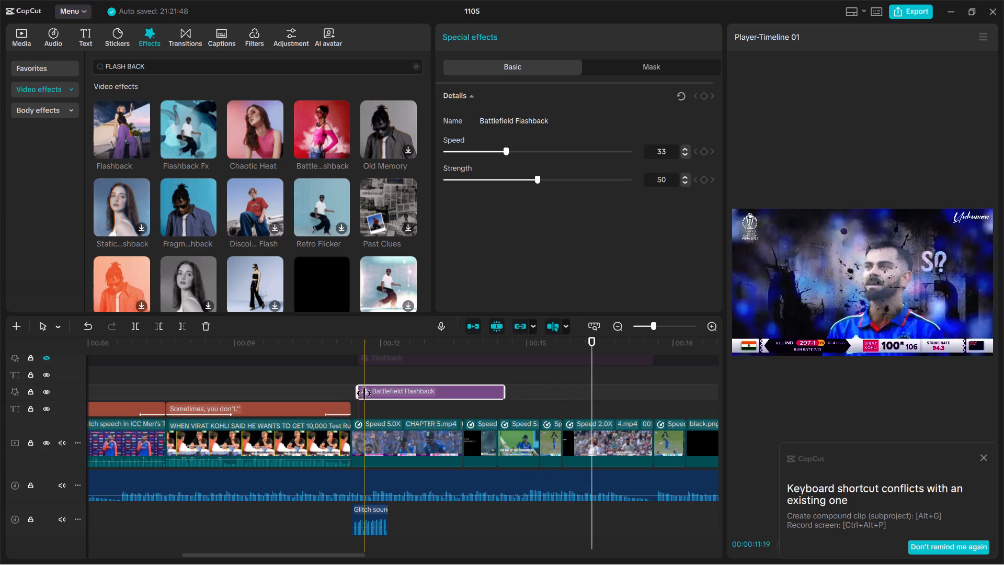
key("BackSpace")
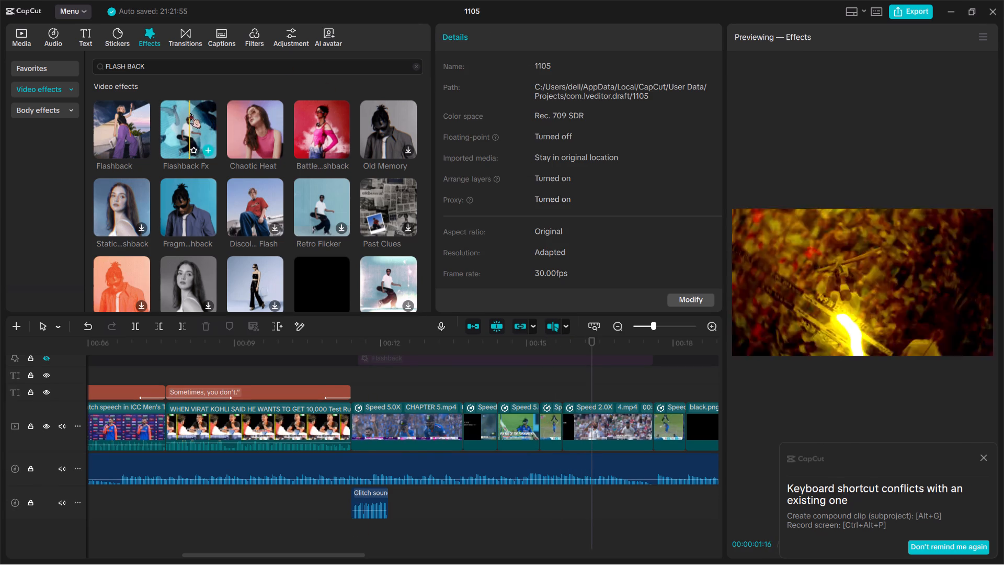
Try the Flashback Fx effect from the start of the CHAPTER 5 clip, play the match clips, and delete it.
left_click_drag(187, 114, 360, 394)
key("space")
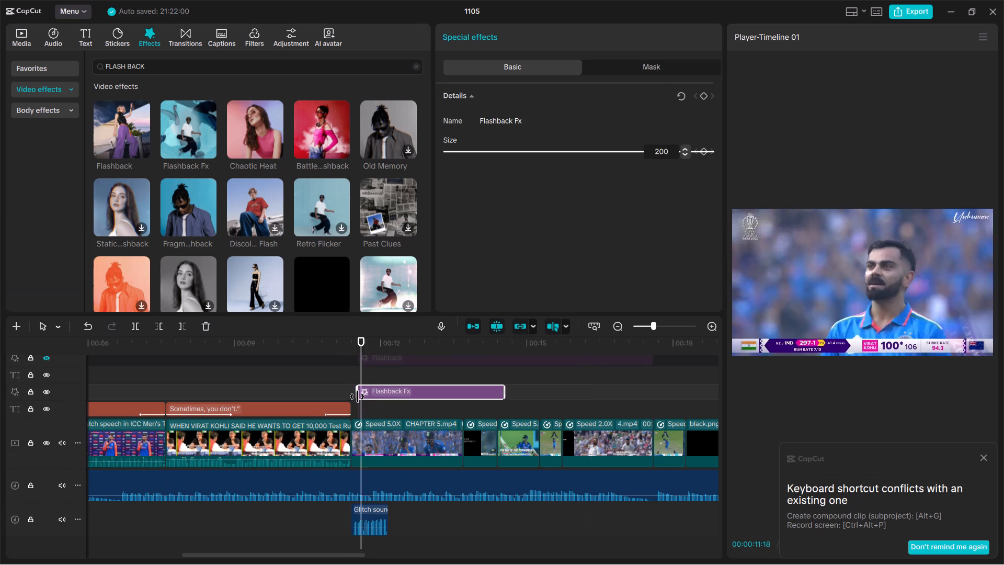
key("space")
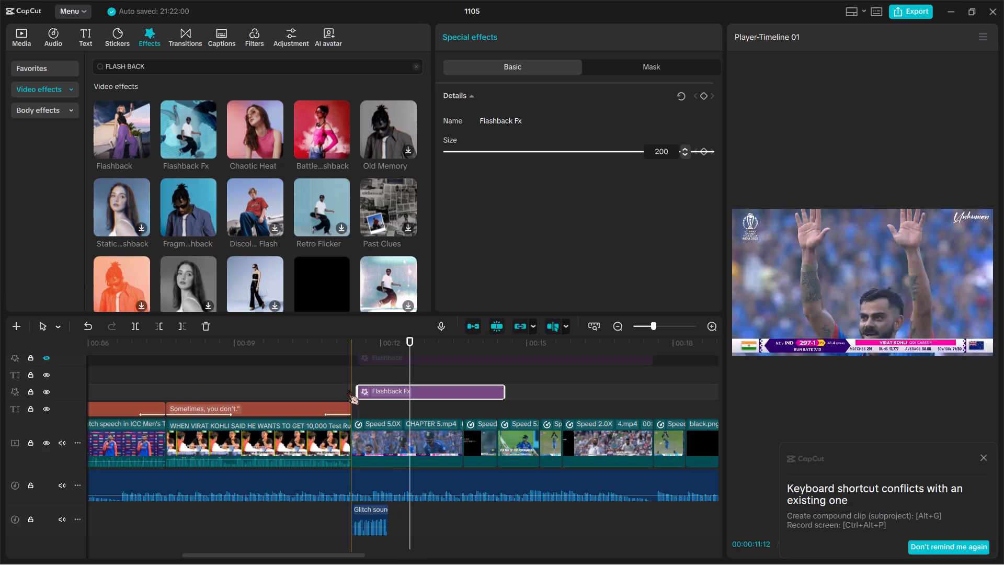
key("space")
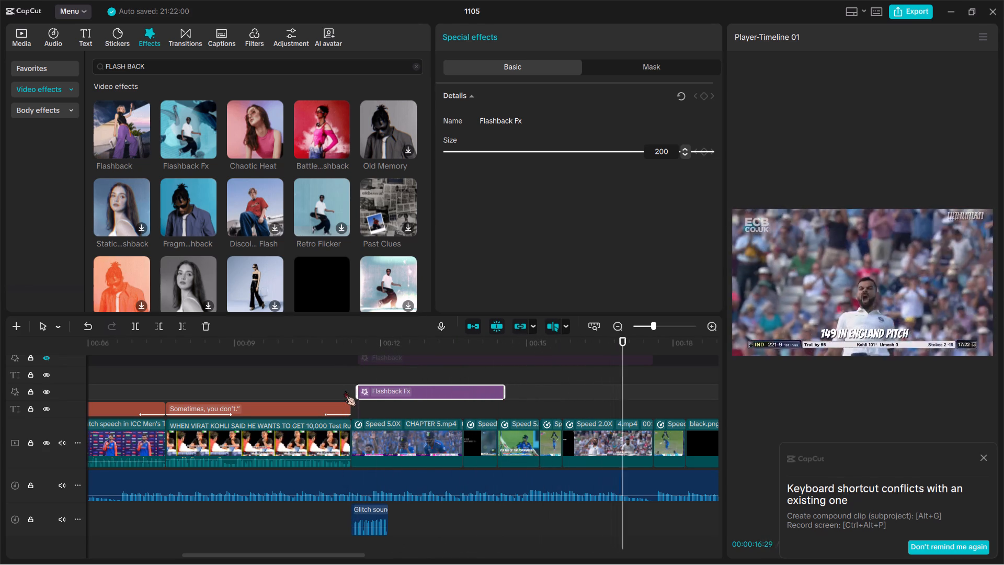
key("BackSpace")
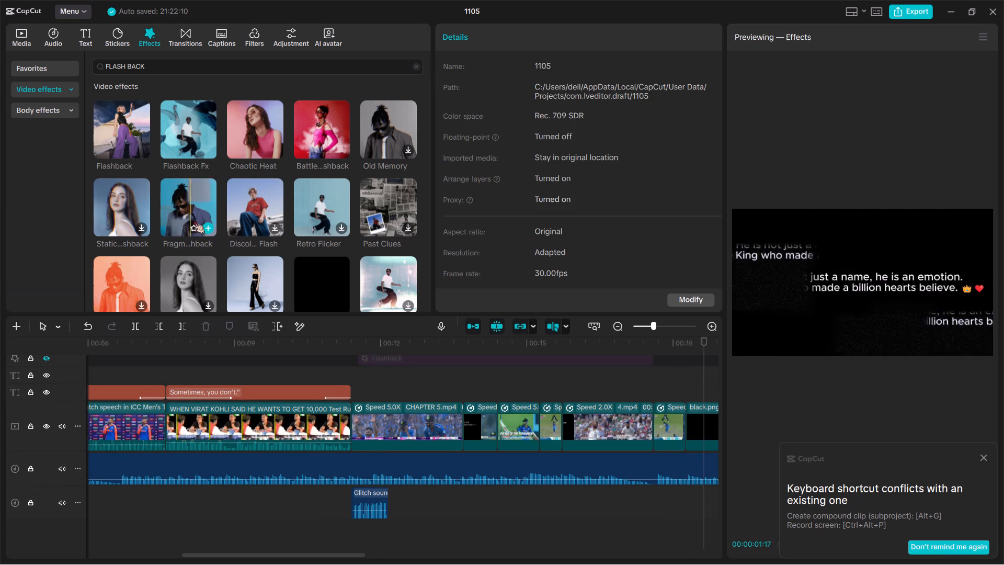
Look through the remaining flashback effects and search the filter library for FLASH BACK.
scroll(186, 214, "down", 1)
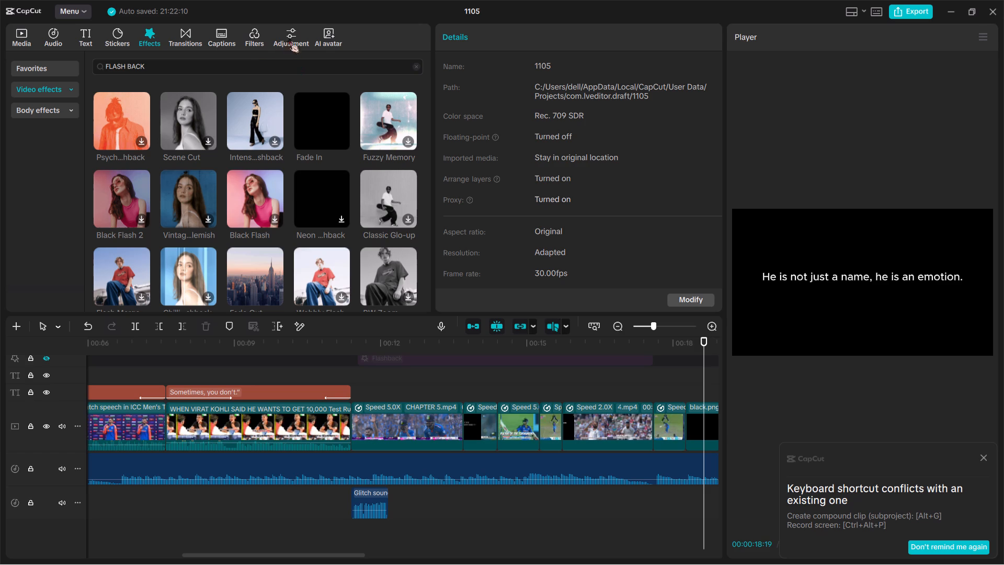
left_click(255, 36)
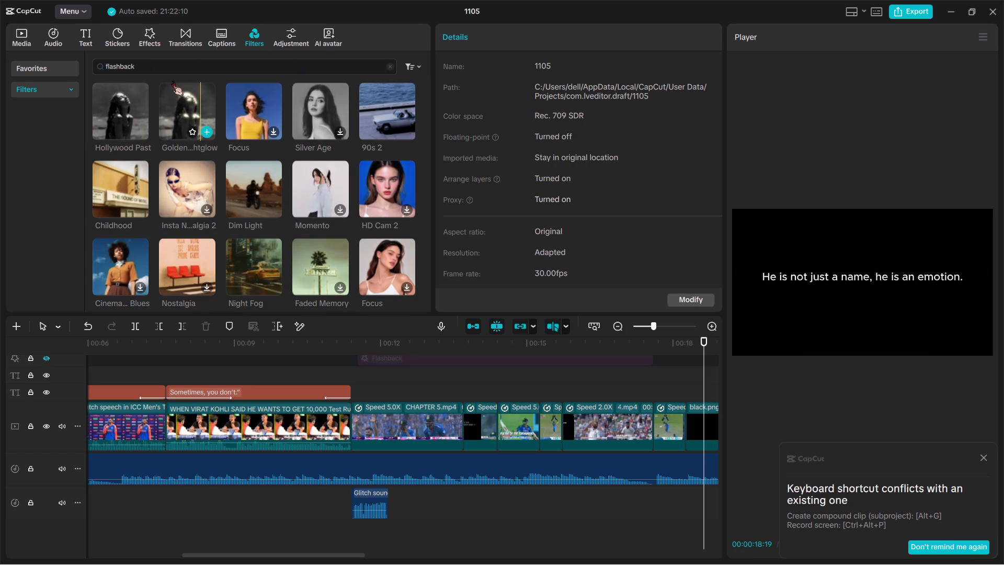
left_click(155, 70)
key("BackSpace")
key("BackSpace")
key("BackSpace")
key("BackSpace")
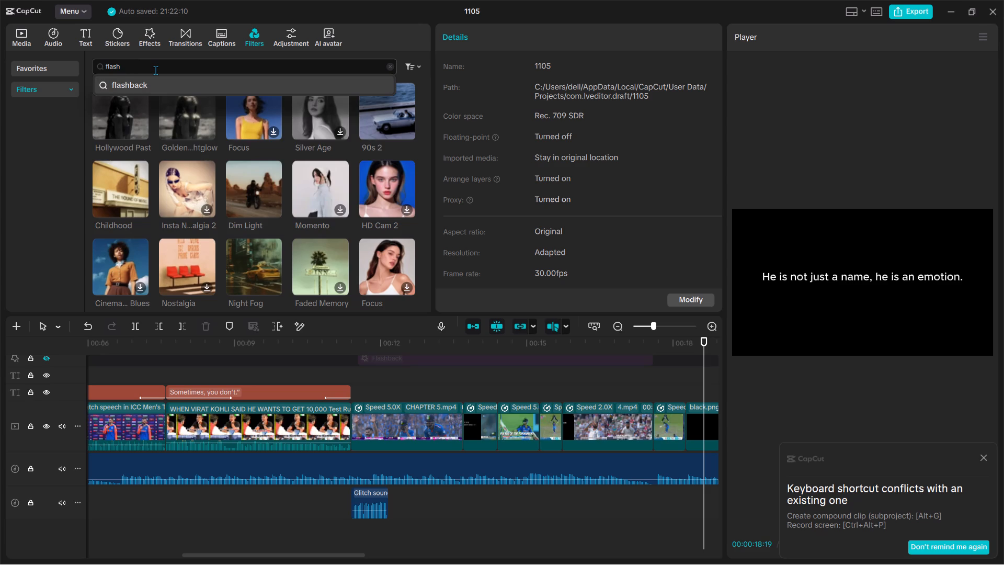
key("BackSpace")
key("BackSpace")
key("BackSpace")
key("BackSpace")
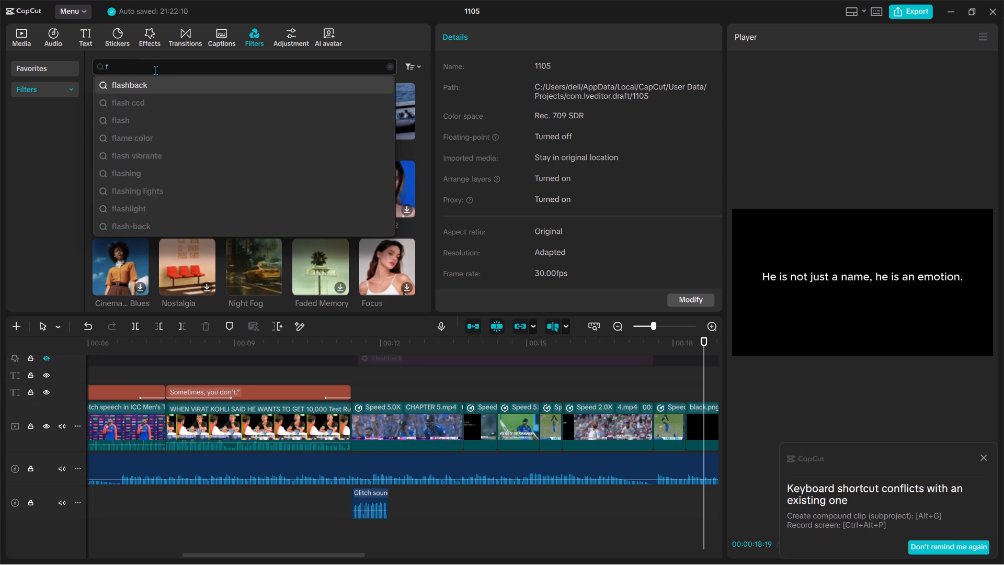
key("BackSpace")
type("FLASH BACK\\")
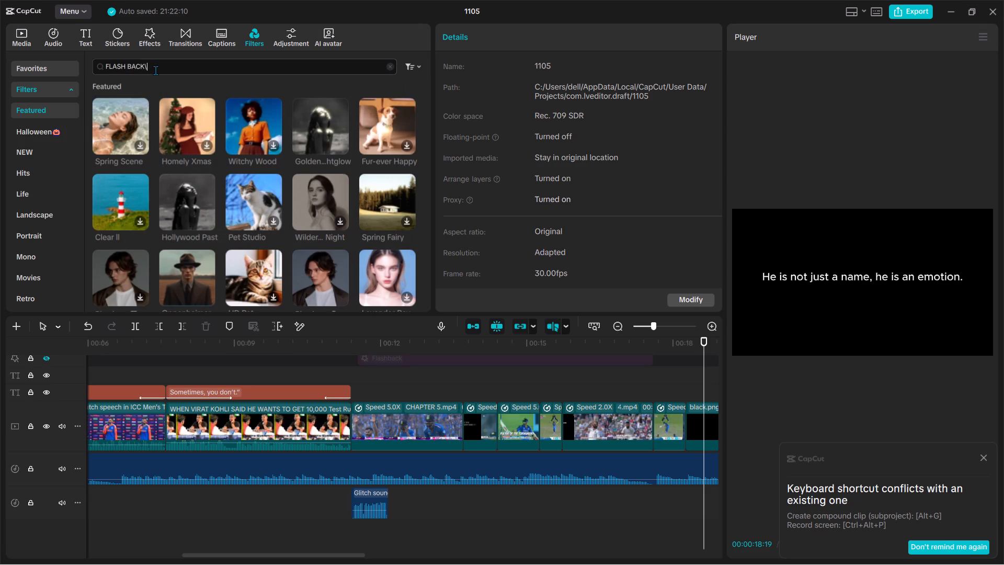
key("BackSpace")
key("Return")
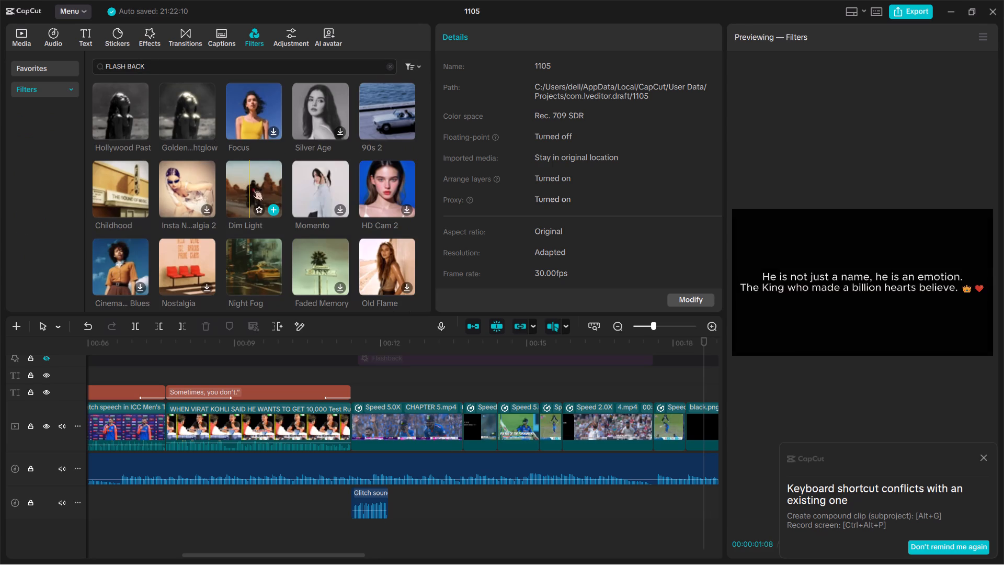
Add the Dim Light filter above the "Sometimes, you don't." interview clip at about 00:00:08 and play it.
left_click_drag(255, 176, 189, 385)
key("space")
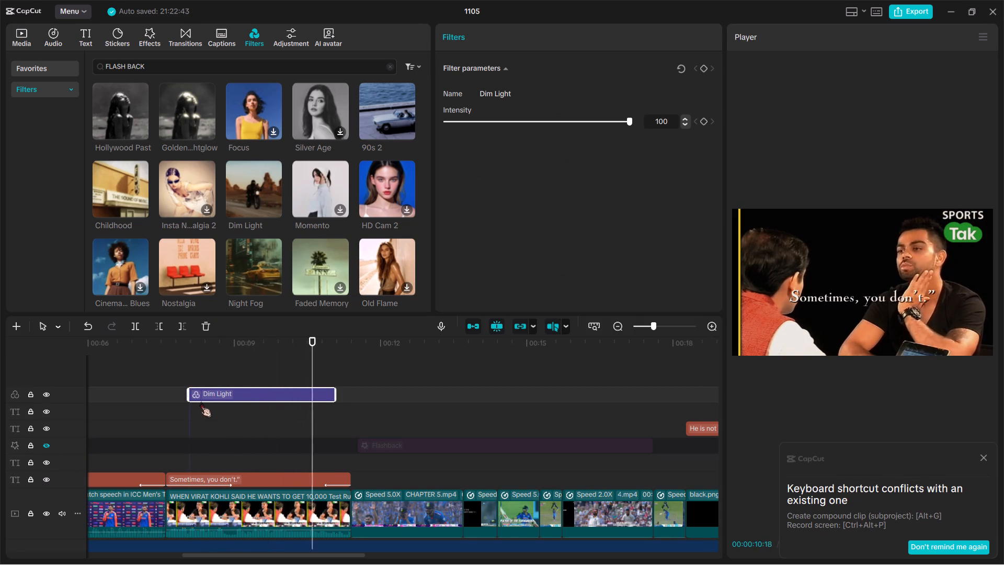
Extend both ends of the Dim Light filter to cover the full length of the "Sometimes, you don't." interview clip.
key("space")
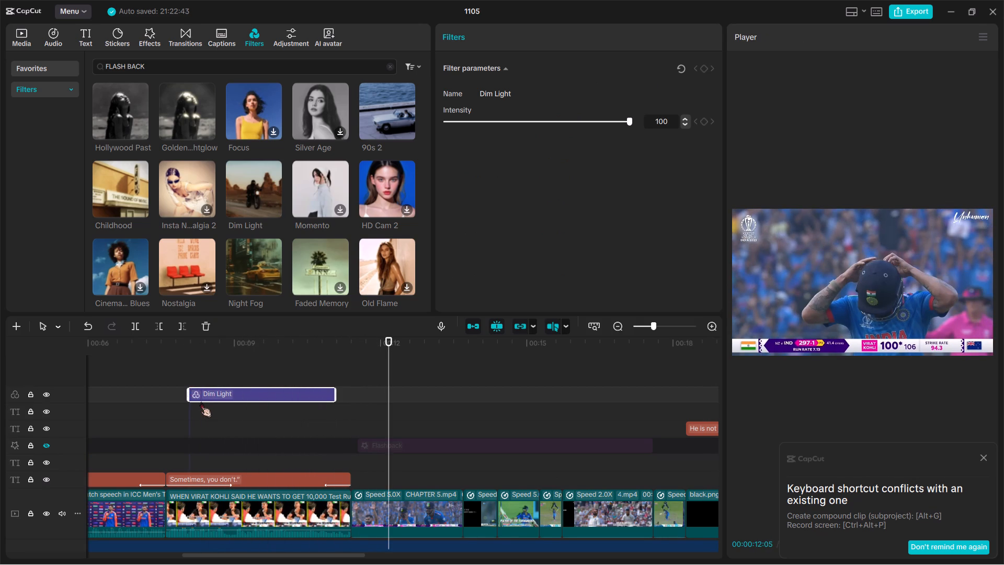
scroll(200, 402, "right", 1)
scroll(200, 402, "up", 6, "ctrl")
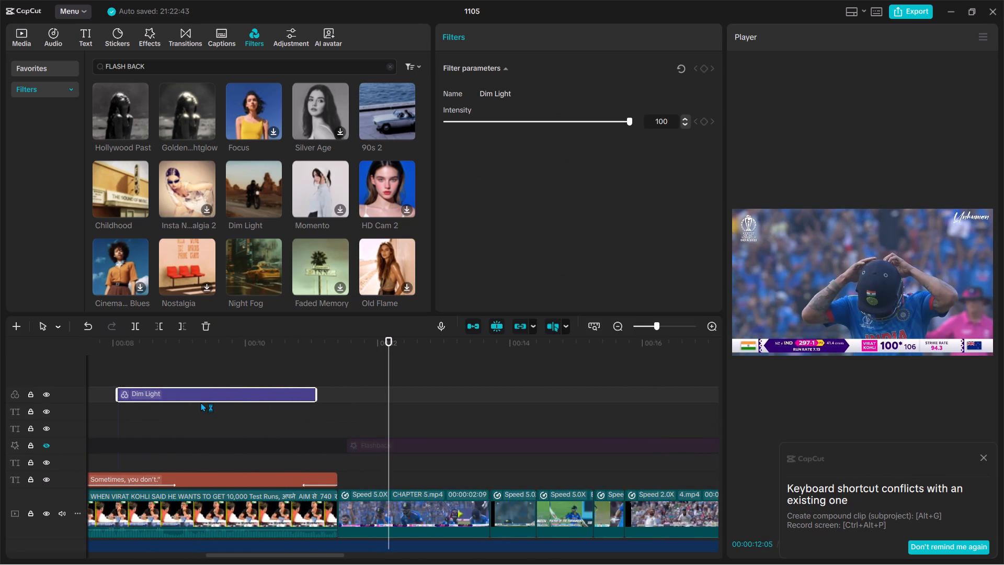
scroll(200, 402, "right", 1)
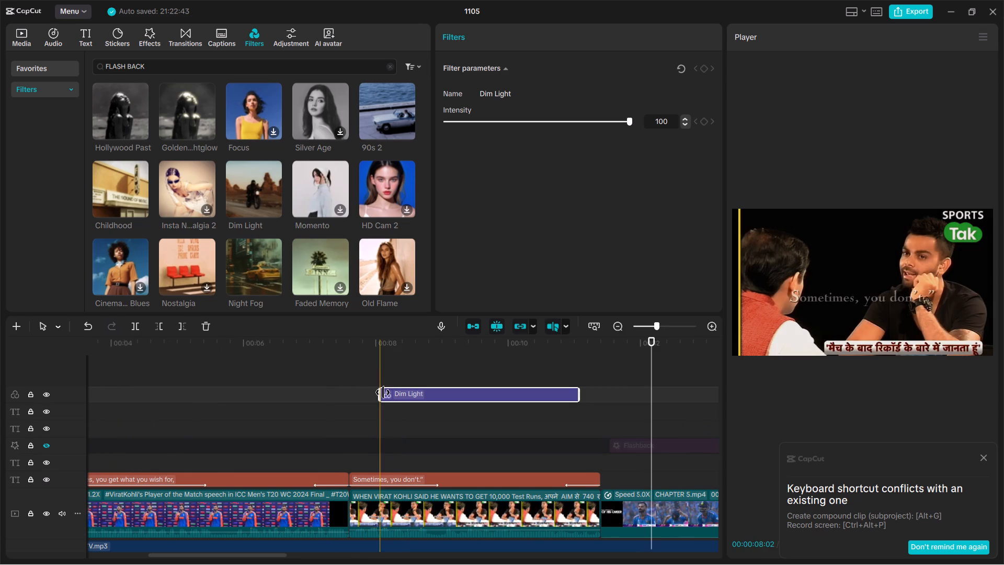
left_click_drag(383, 392, 349, 391)
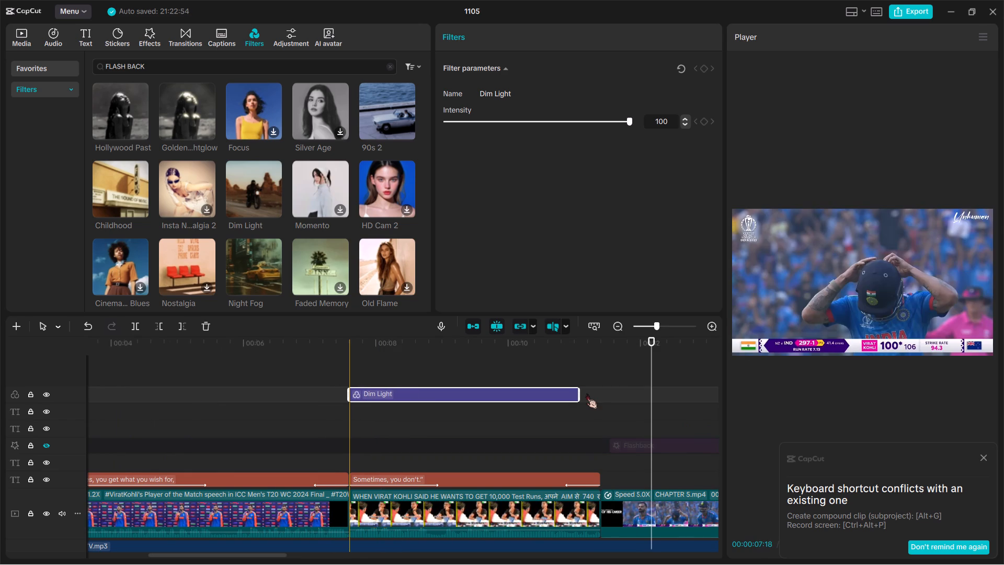
left_click_drag(578, 394, 591, 397)
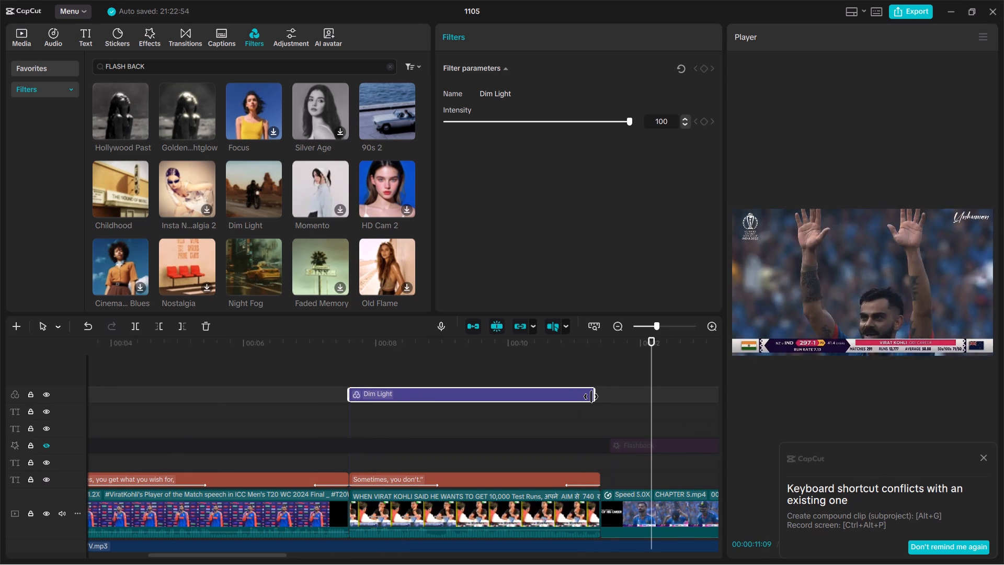
left_click_drag(591, 397, 599, 397)
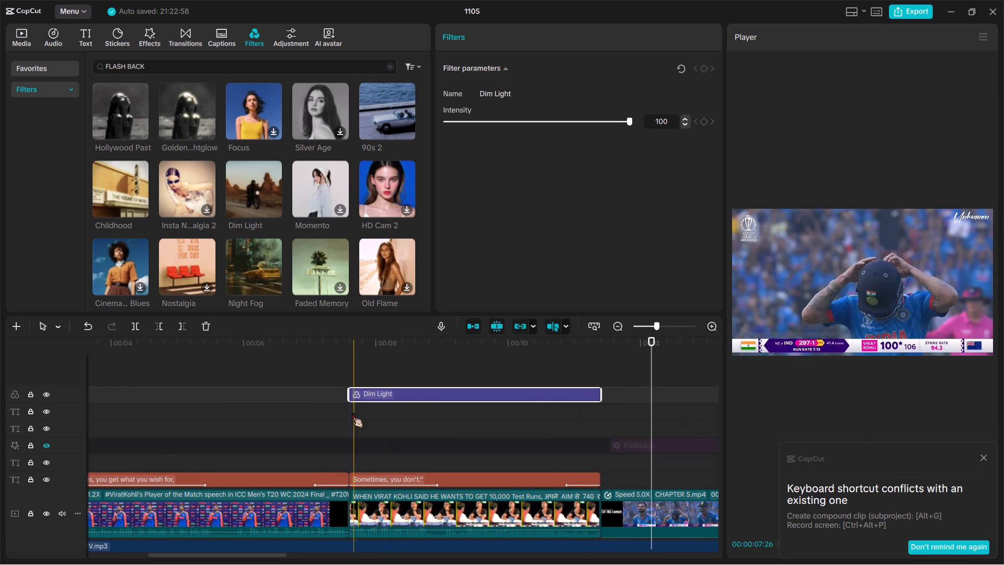
Play the interview clip with the Dim Light filter and the following match clips with their glitch sound.
key("space")
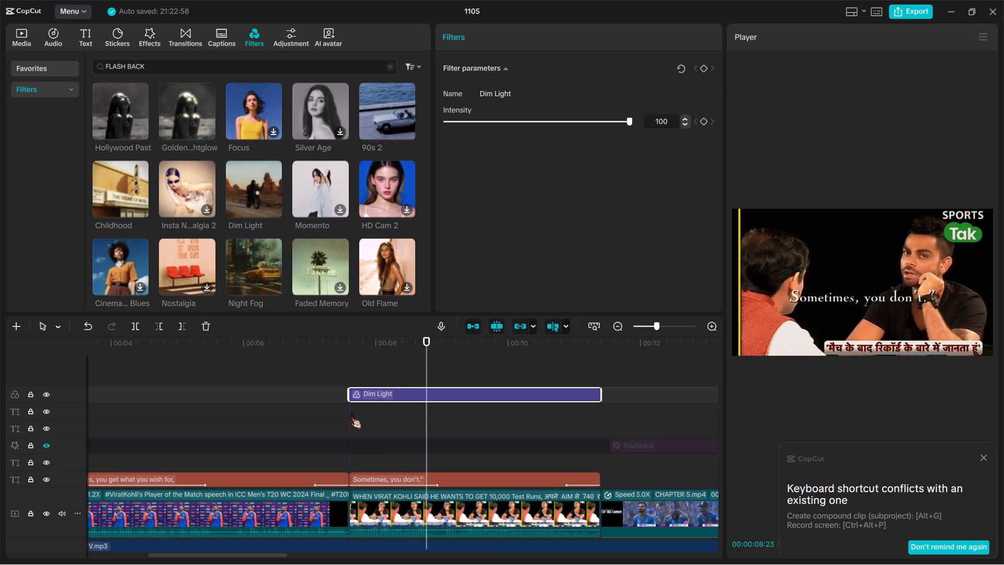
scroll(350, 413, "left", 1)
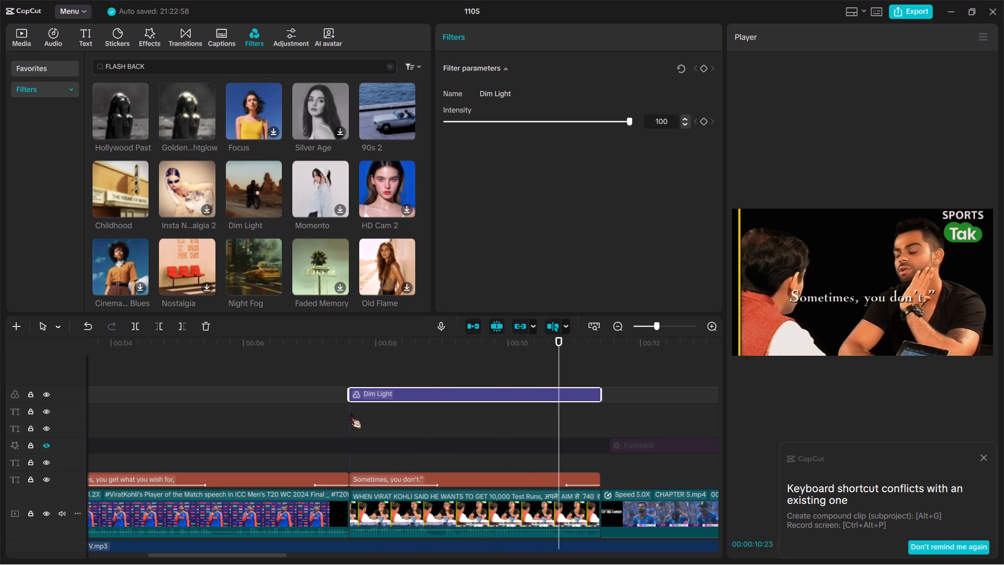
scroll(350, 413, "left", 2)
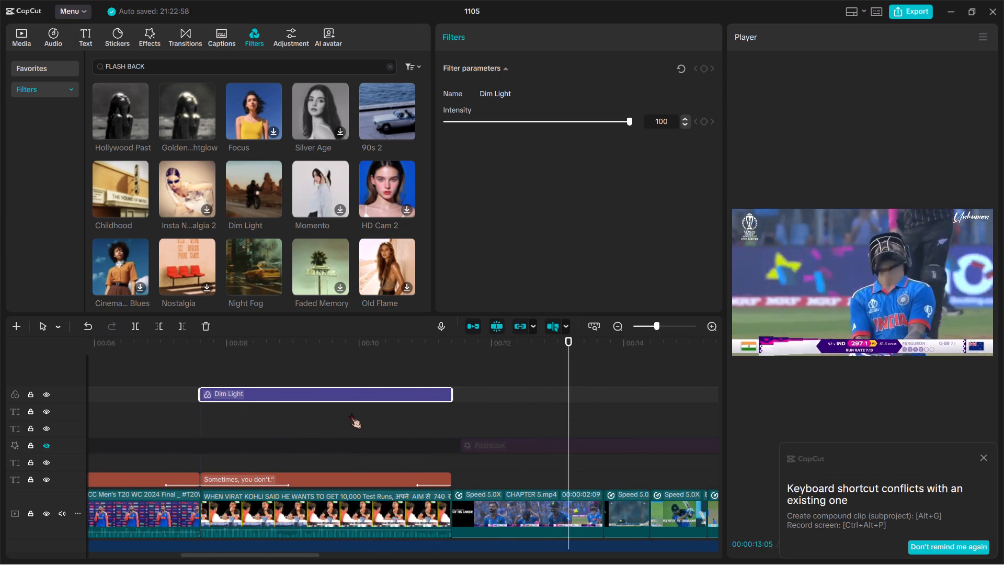
key("space")
scroll(350, 413, "down", 2)
scroll(350, 413, "up", 1, "ctrl")
scroll(350, 413, "down", 1, "ctrl")
scroll(350, 413, "down", 2)
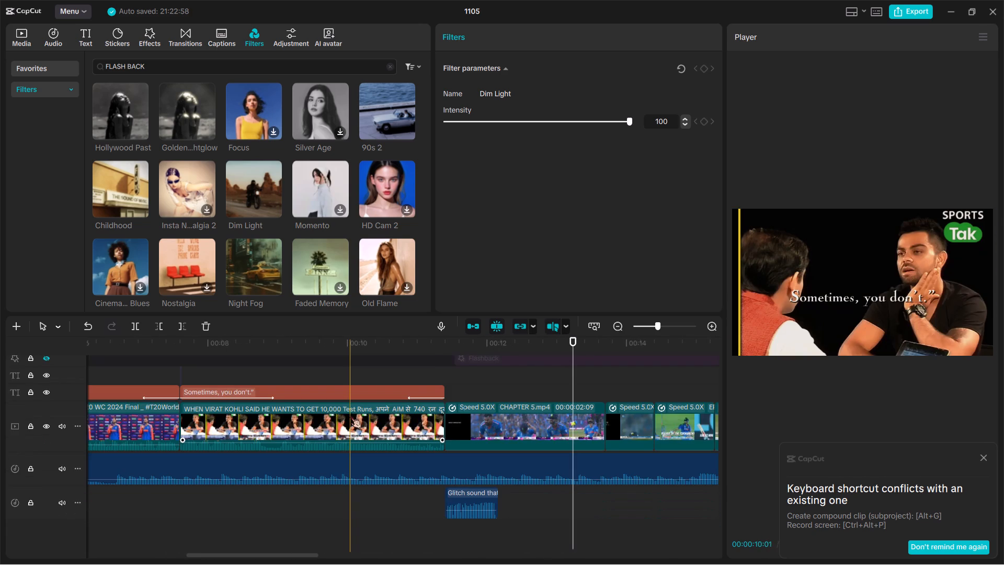
key("space")
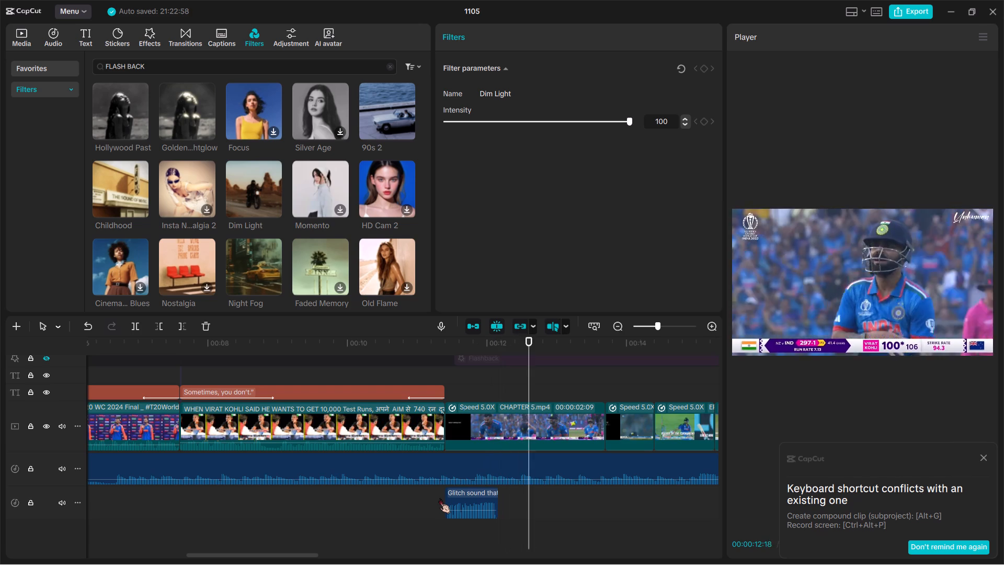
scroll(439, 498, "down", 6, "ctrl")
key("space")
scroll(439, 498, "up", 3)
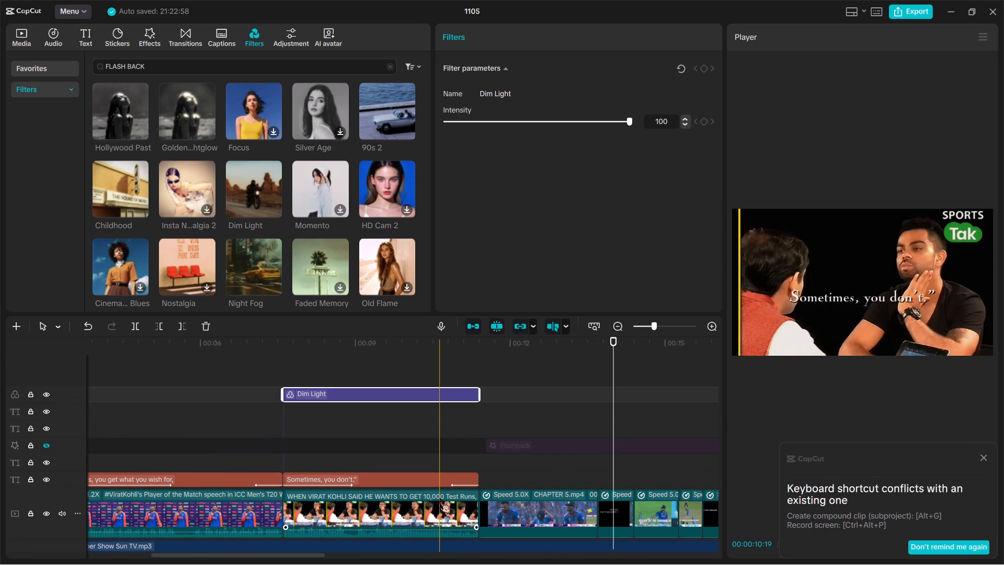
Look through the FLASH BACK video effects and search the effects library for flashback pro.
left_click(178, 36)
left_click(140, 36)
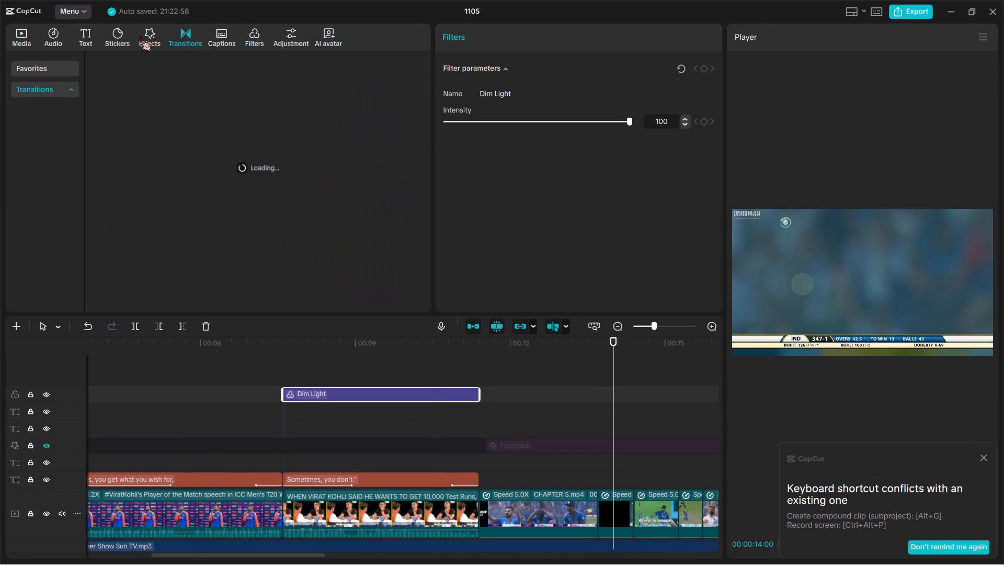
scroll(147, 129, "up", 3)
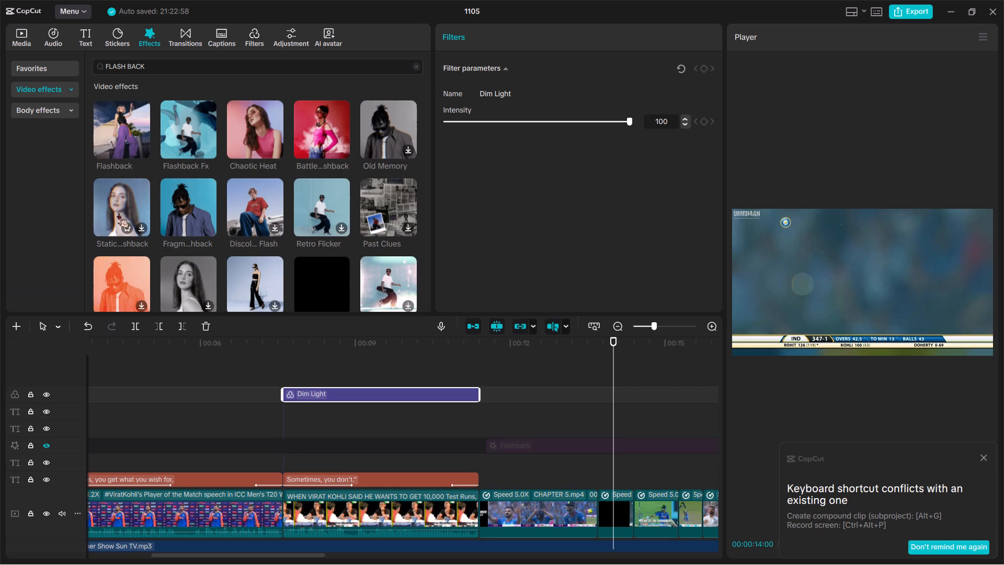
scroll(118, 213, "down", 2)
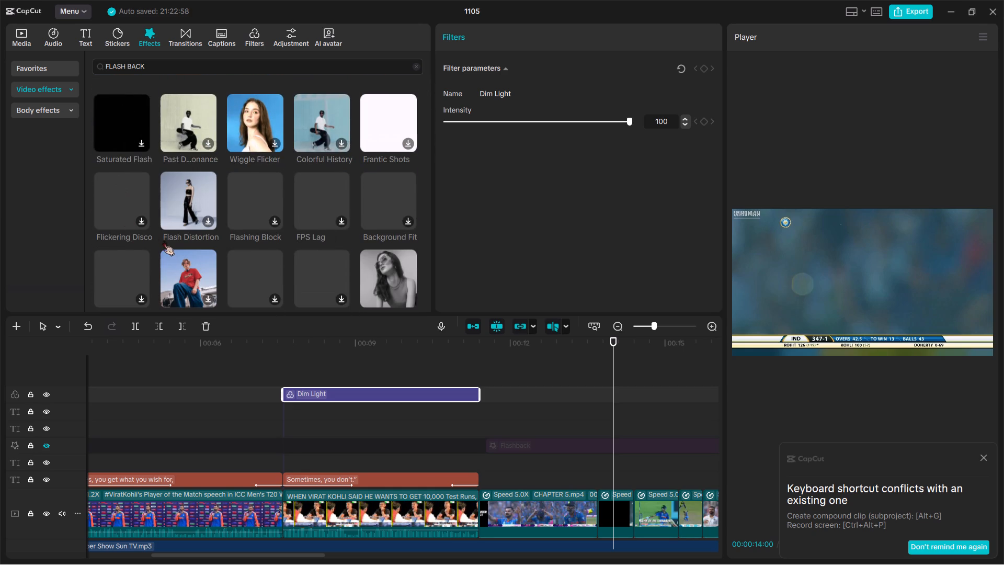
scroll(191, 150, "up", 1)
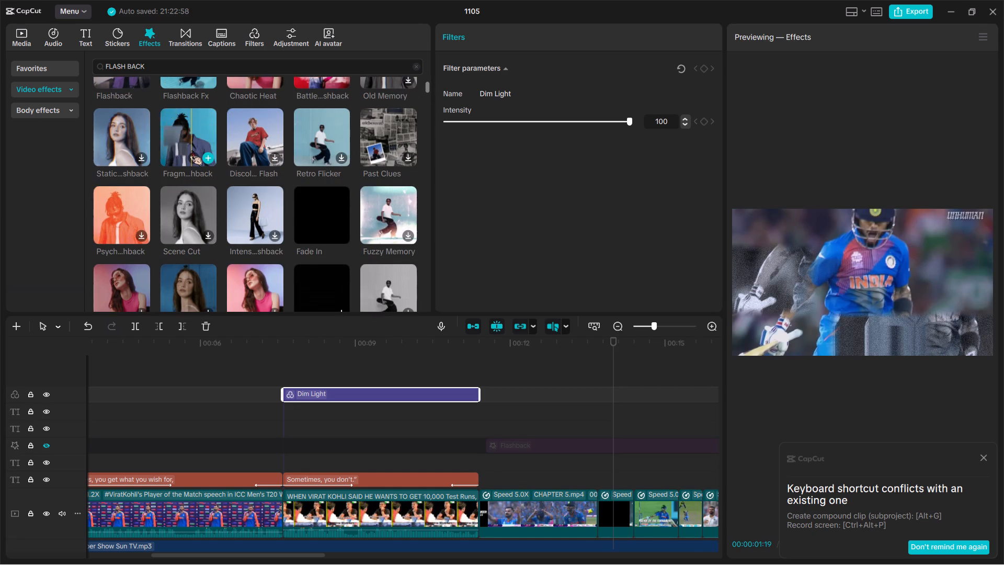
scroll(191, 150, "up", 1)
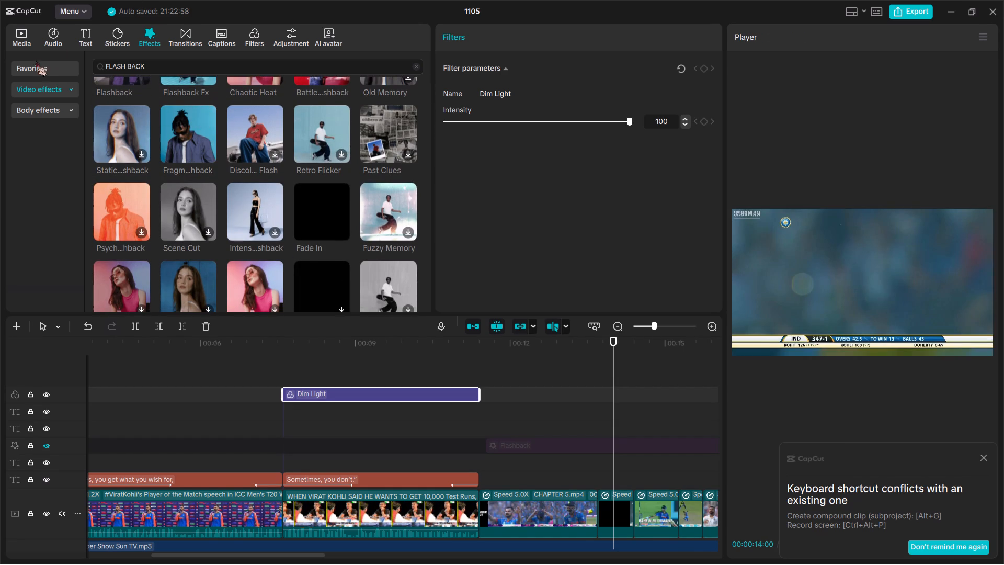
scroll(172, 140, "up", 4)
left_click(169, 67)
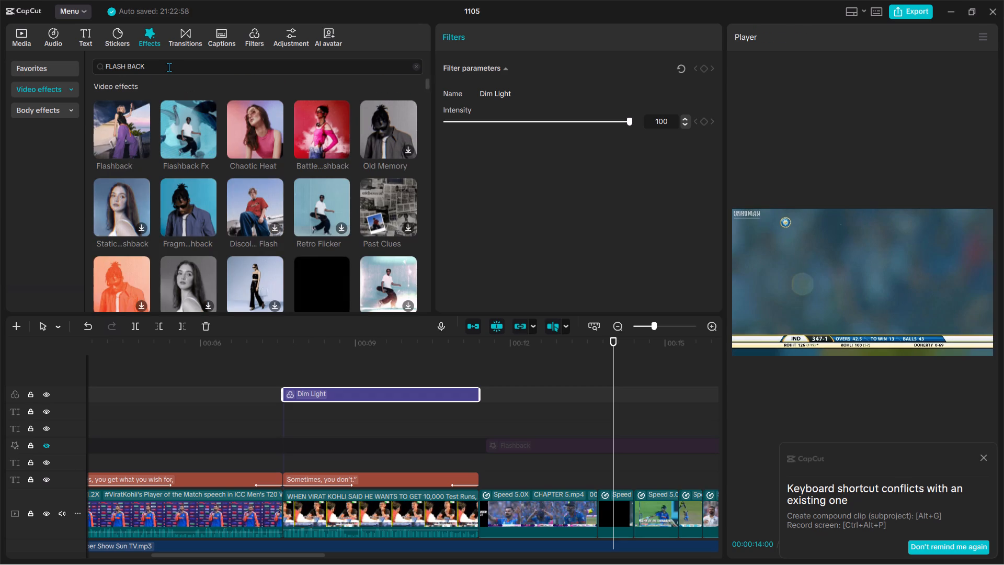
left_click_drag(169, 67, 54, 67)
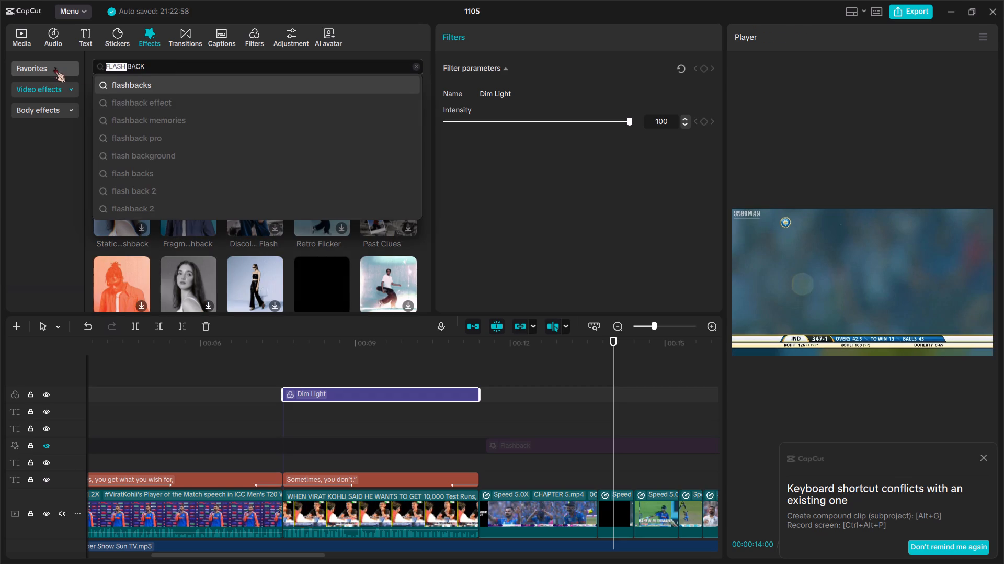
left_click(160, 143)
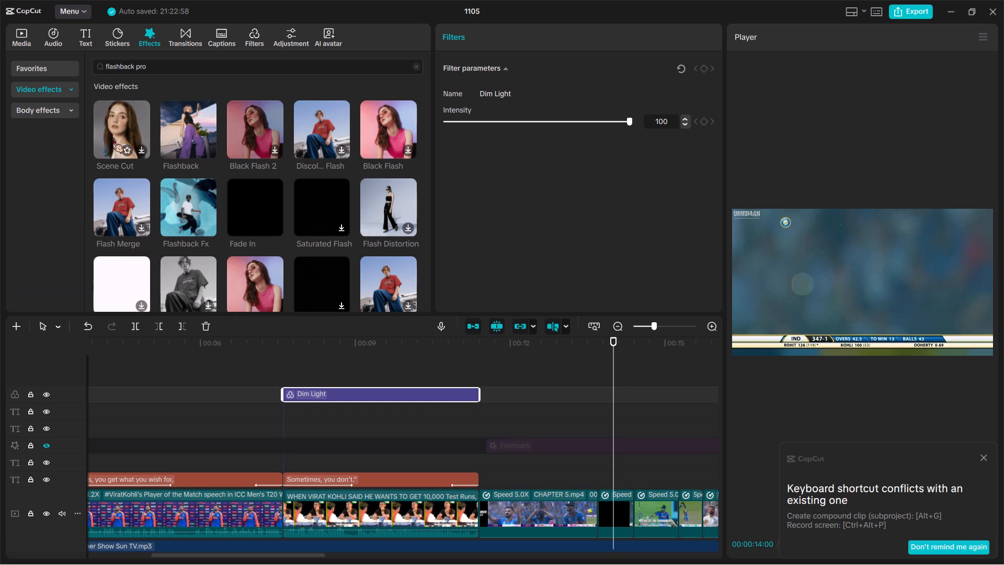
Search the video effects for CAMERA, place Camcorder 3 at the start of the Player of the Match speech clip, and play it.
left_click_drag(153, 69, 50, 73)
key("BackSpace")
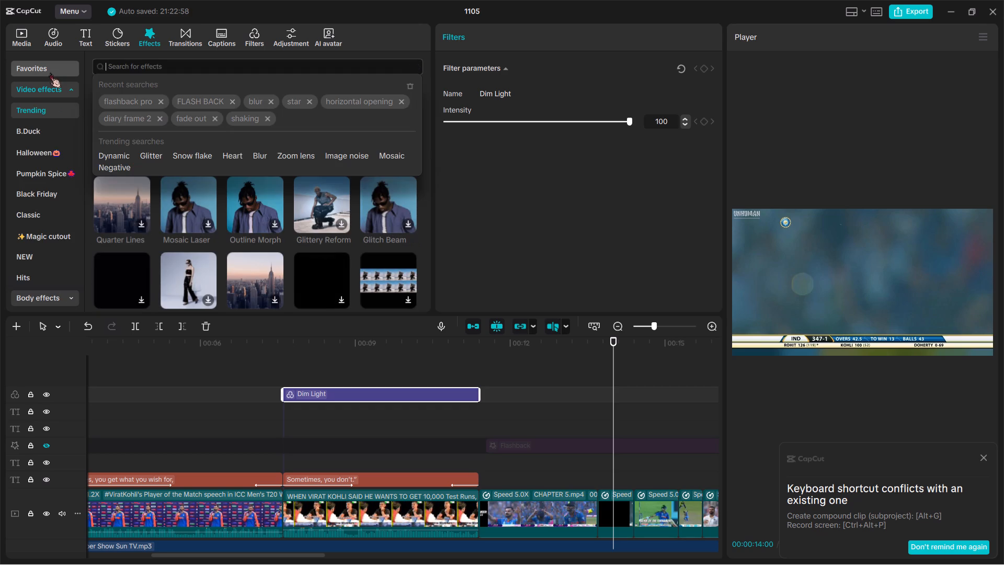
type("CAMERA")
key("space")
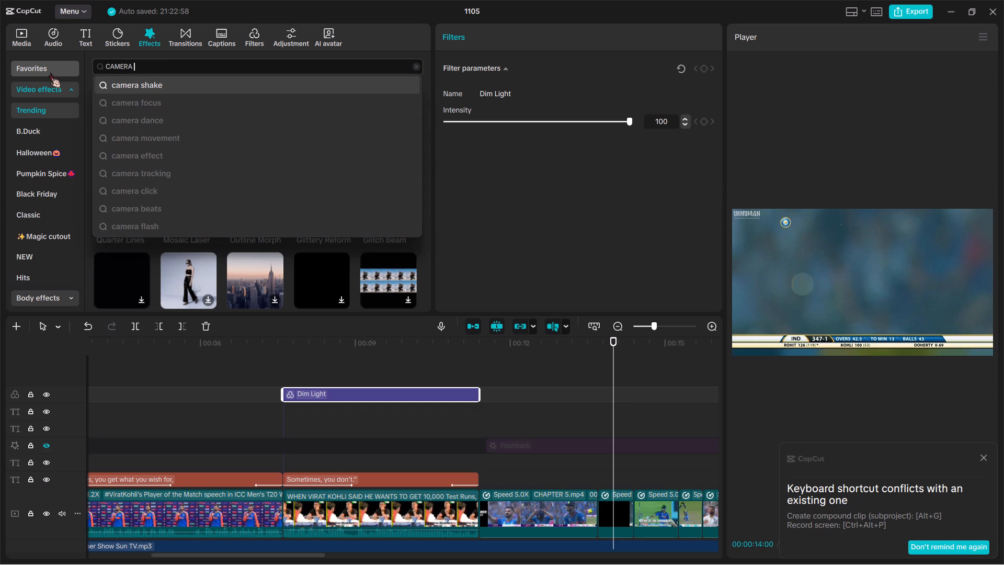
key("Return")
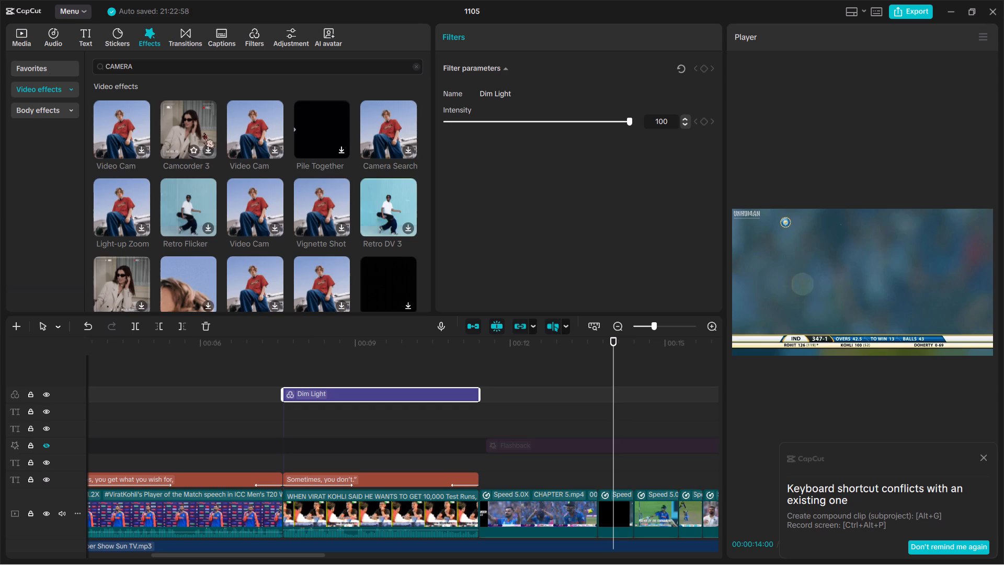
double_click(192, 125)
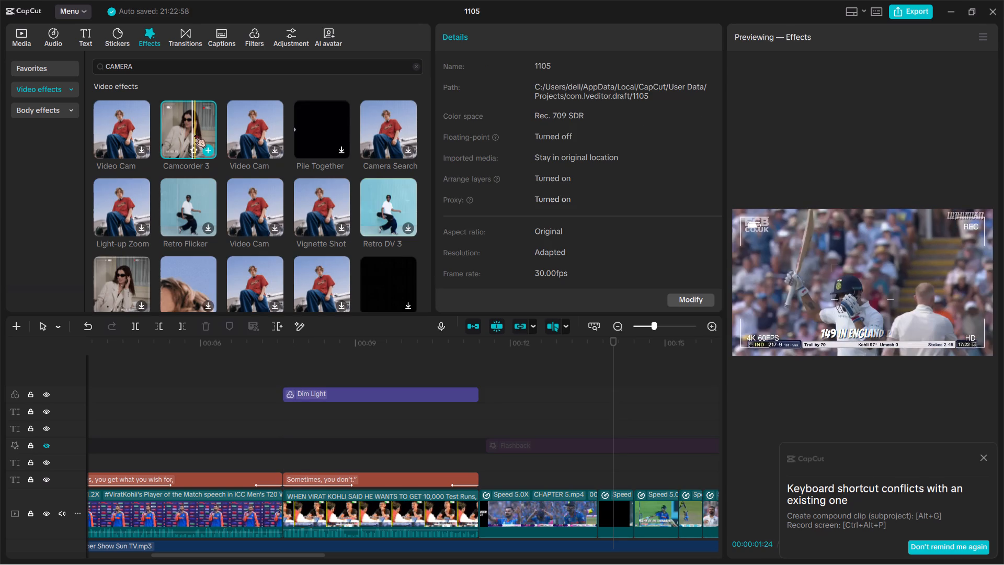
scroll(233, 330, "down", 5, "ctrl")
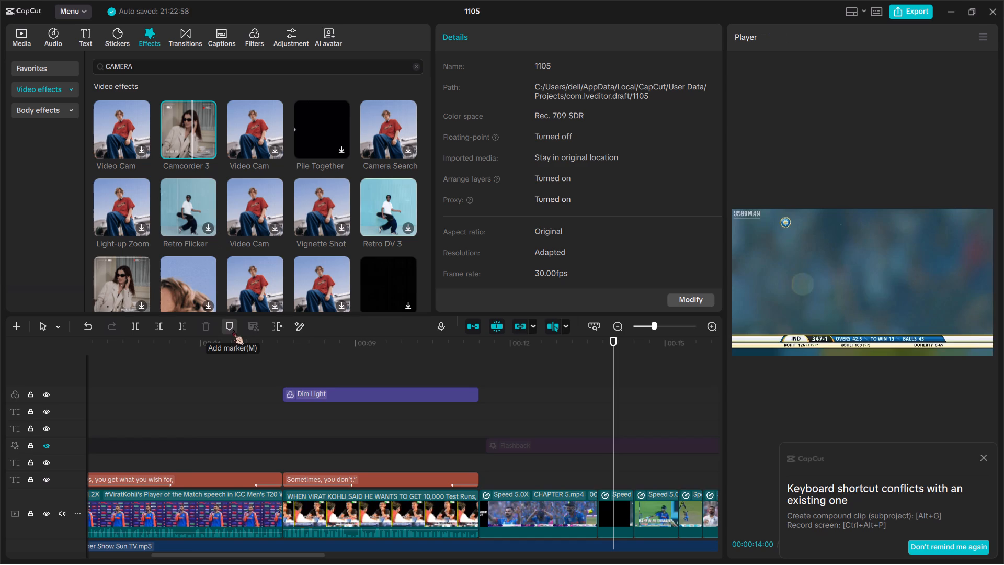
scroll(184, 381, "down", 1)
scroll(184, 381, "down", 6, "ctrl")
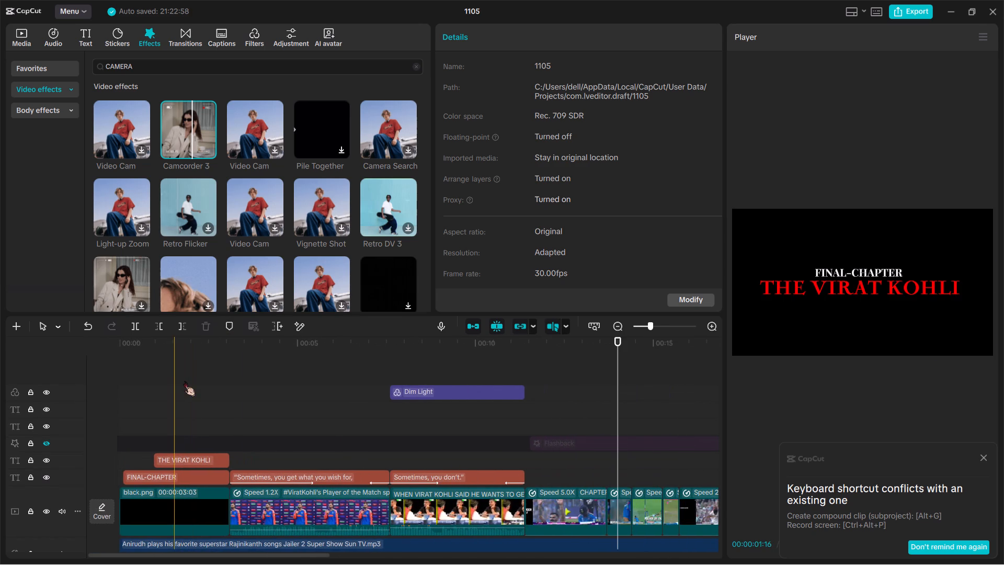
left_click_drag(182, 128, 230, 425)
key("space")
key("space")
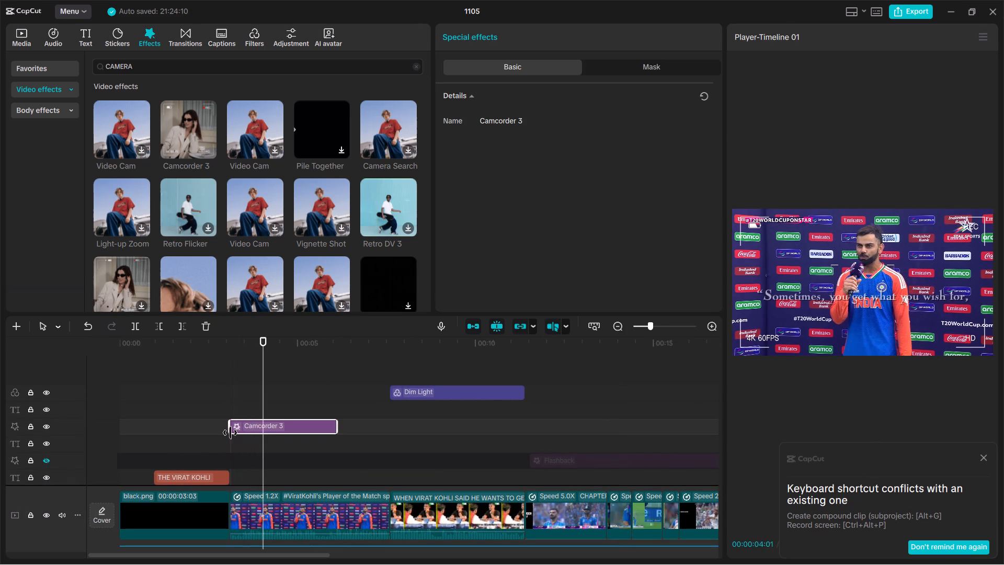
Move the Camcorder 3 effect to the start of the CHAPTER 5 match clip.
left_click_drag(267, 419, 418, 418)
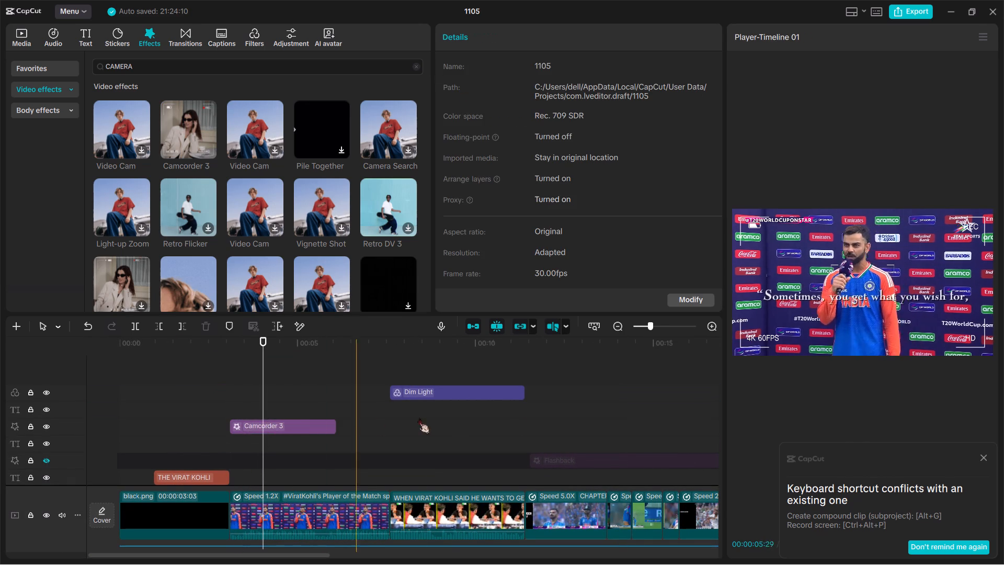
left_click_drag(418, 418, 300, 425)
left_click_drag(300, 425, 637, 427)
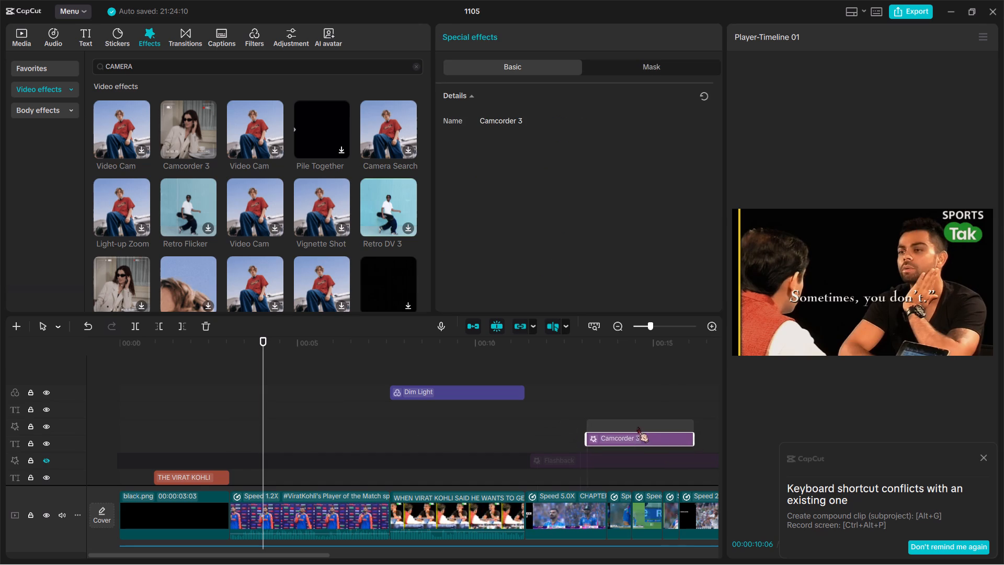
left_click_drag(637, 427, 592, 422)
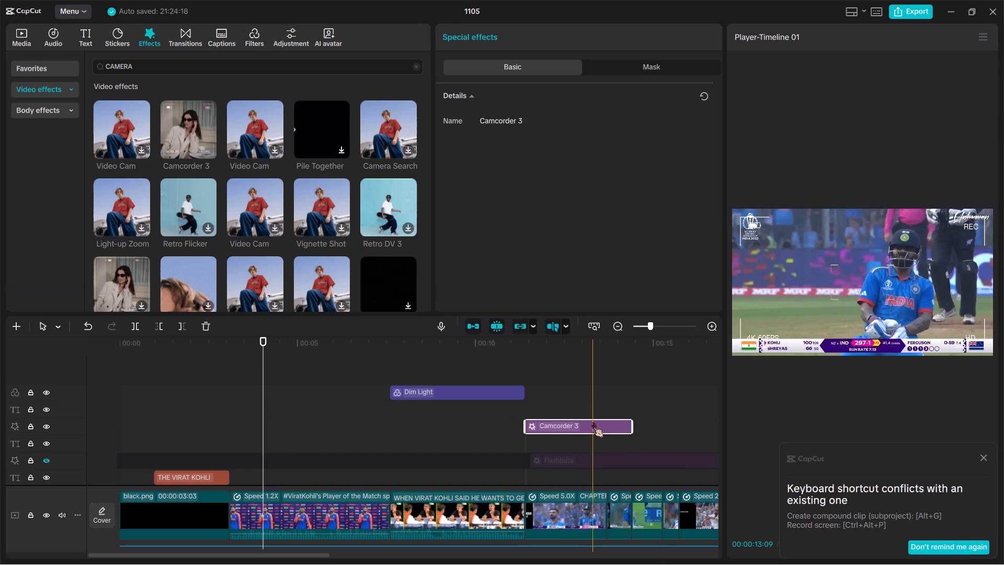
Add the Hollywood Past filter at the start of the CHAPTER 5 match clip and stretch it to the end of the last clip before black.png.
scroll(592, 422, "down", 8, "ctrl")
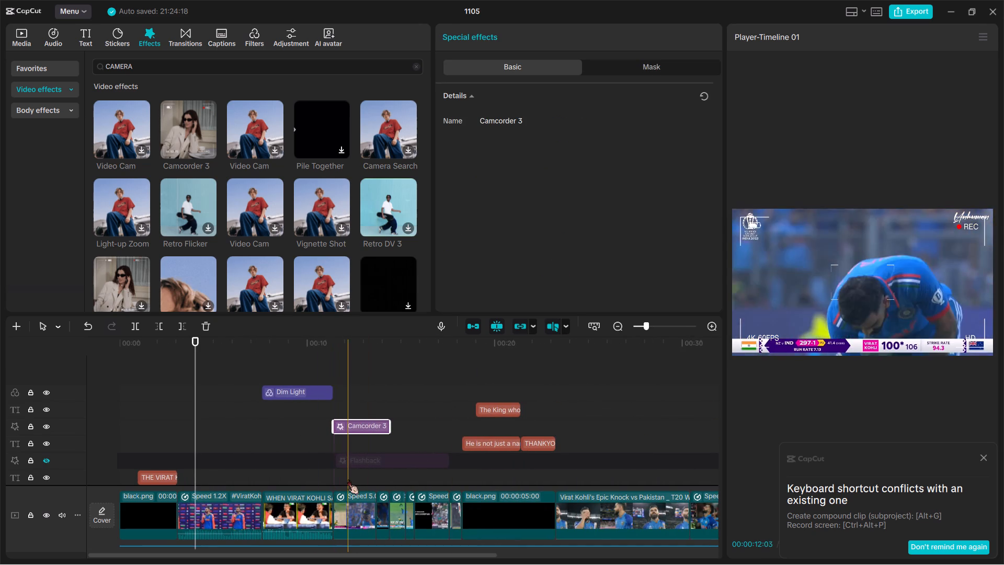
scroll(348, 479, "down", 2, "ctrl")
scroll(348, 479, "down", 1)
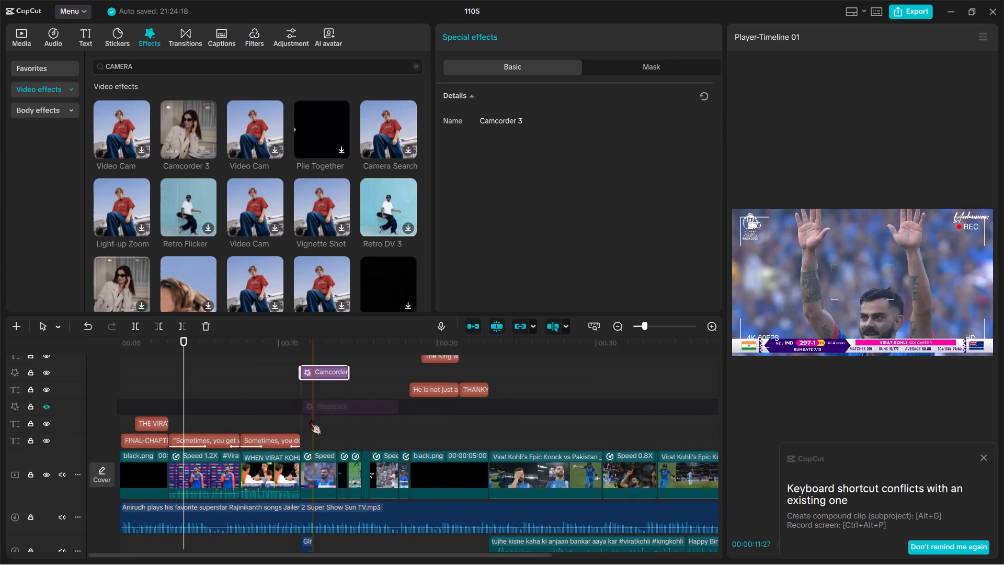
left_click_drag(302, 416, 404, 448)
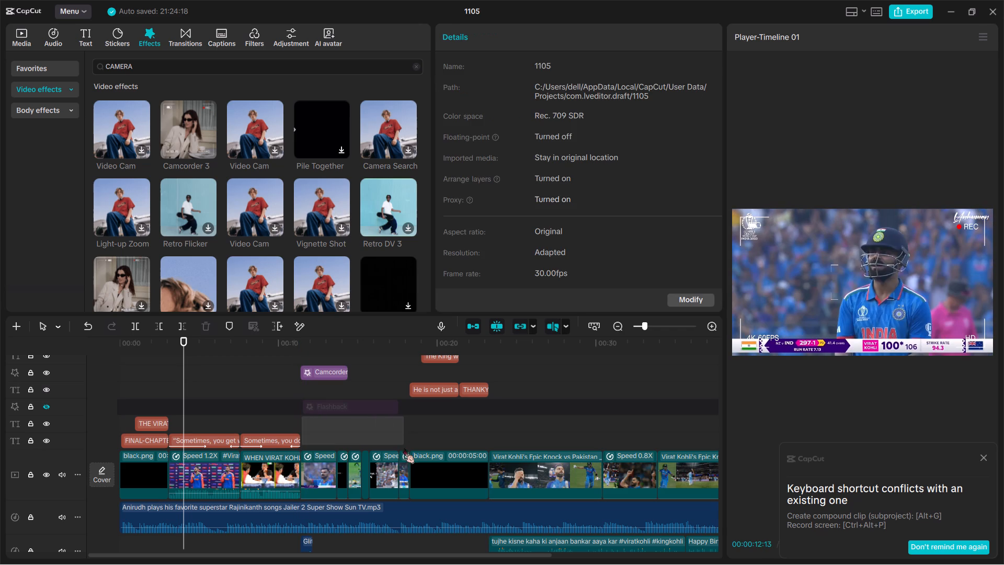
left_click_drag(404, 448, 404, 457)
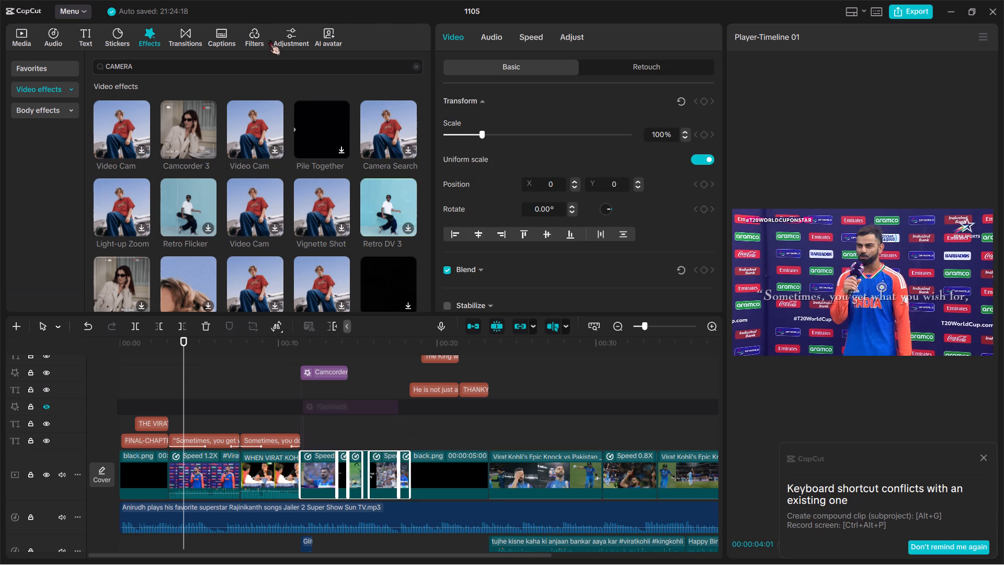
left_click(250, 33)
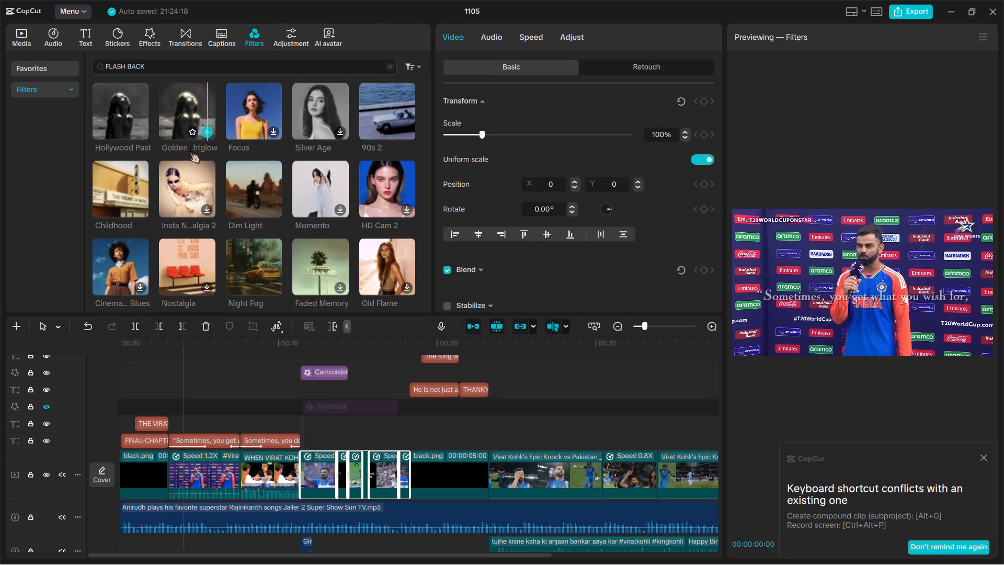
double_click(126, 121)
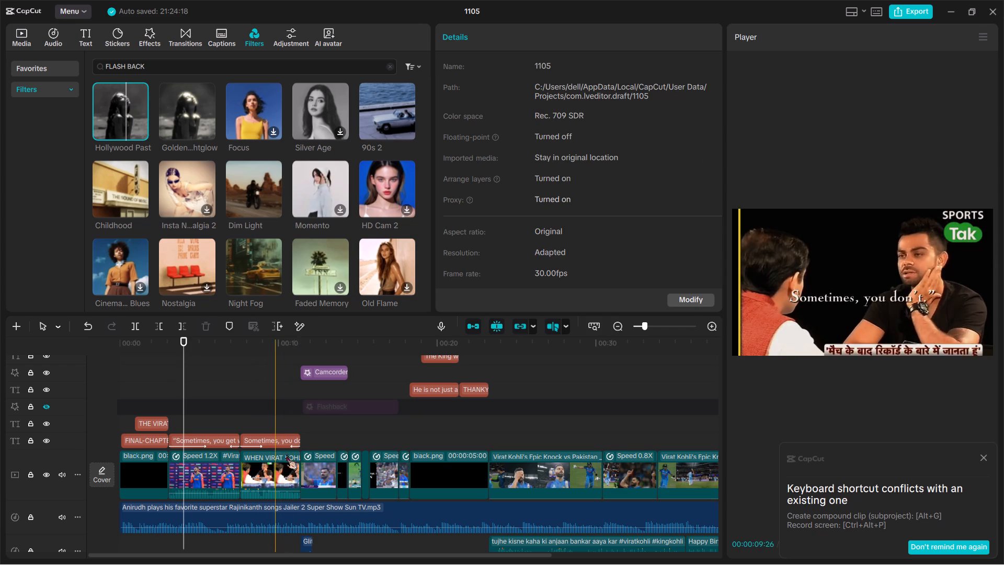
left_click_drag(116, 107, 213, 228)
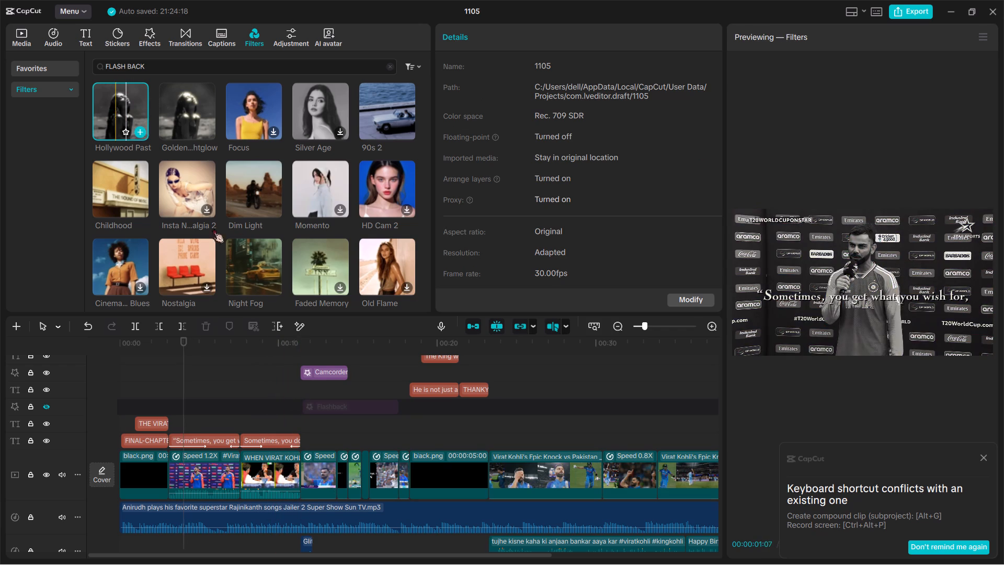
left_click_drag(213, 228, 299, 422)
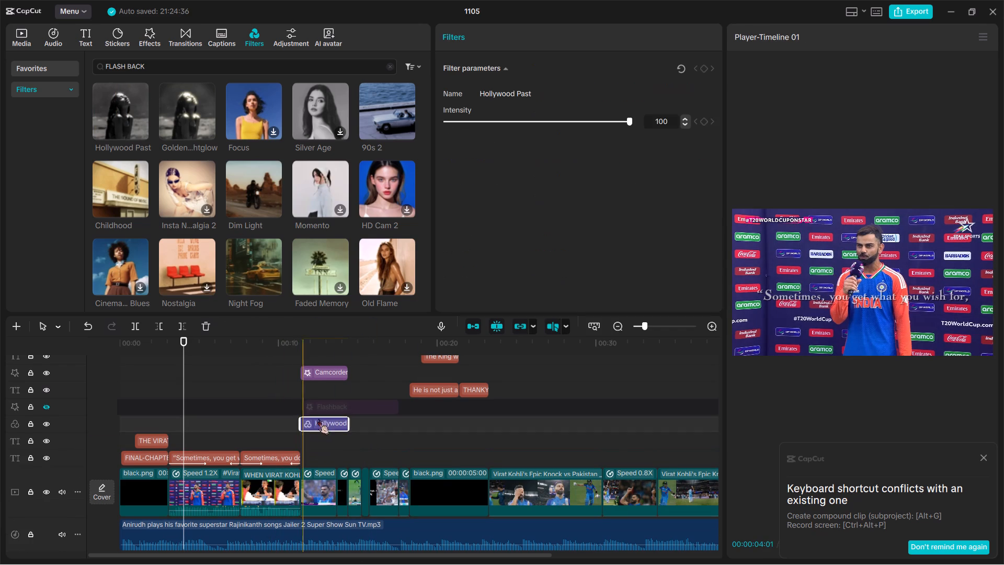
left_click_drag(345, 420, 400, 421)
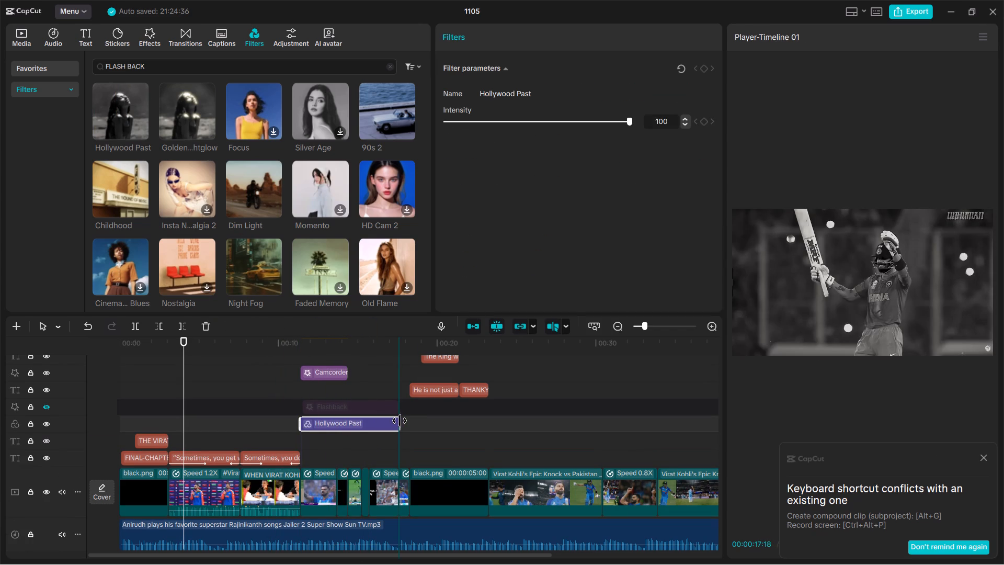
left_click_drag(400, 421, 406, 420)
Extend the Camcorder 3 effect to the end of the last match clip before black.png and play the match clips.
left_click(337, 369)
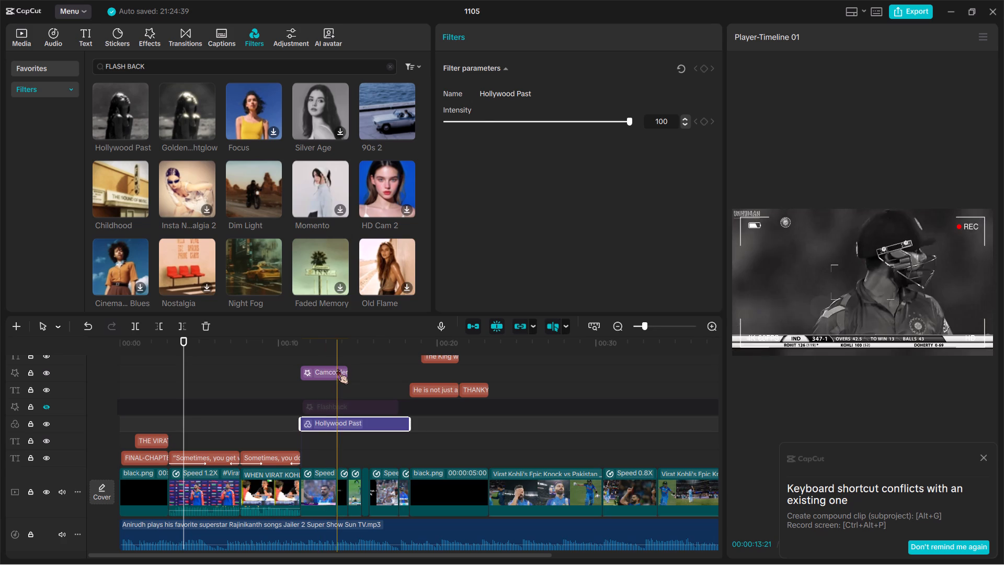
left_click_drag(348, 370, 408, 370)
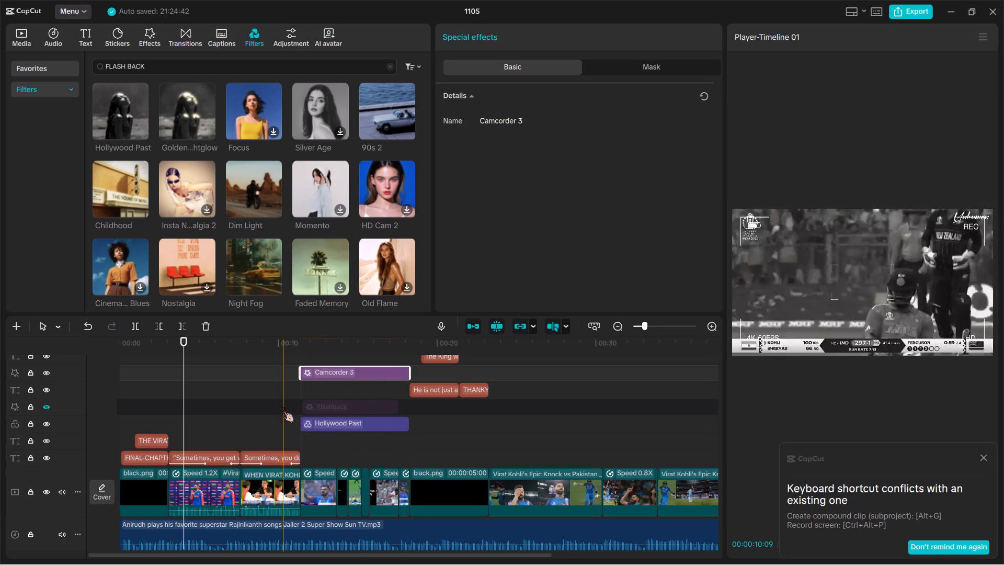
key("space")
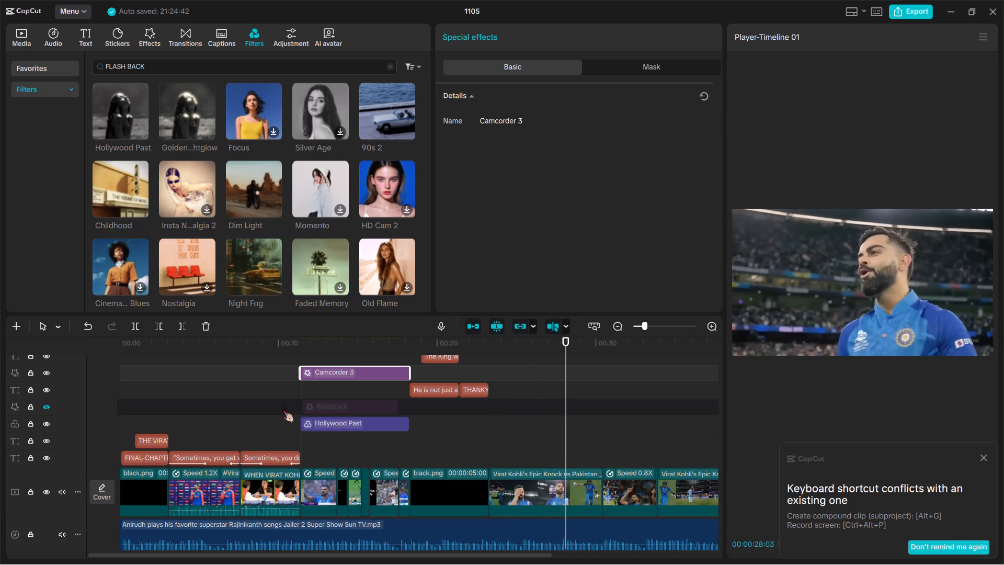
key("space")
key("space")
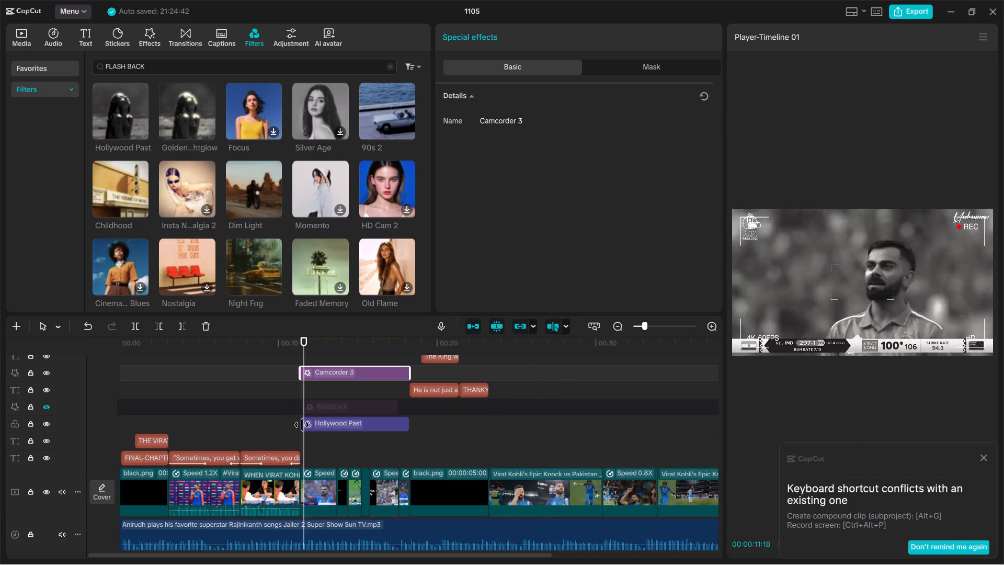
key("space")
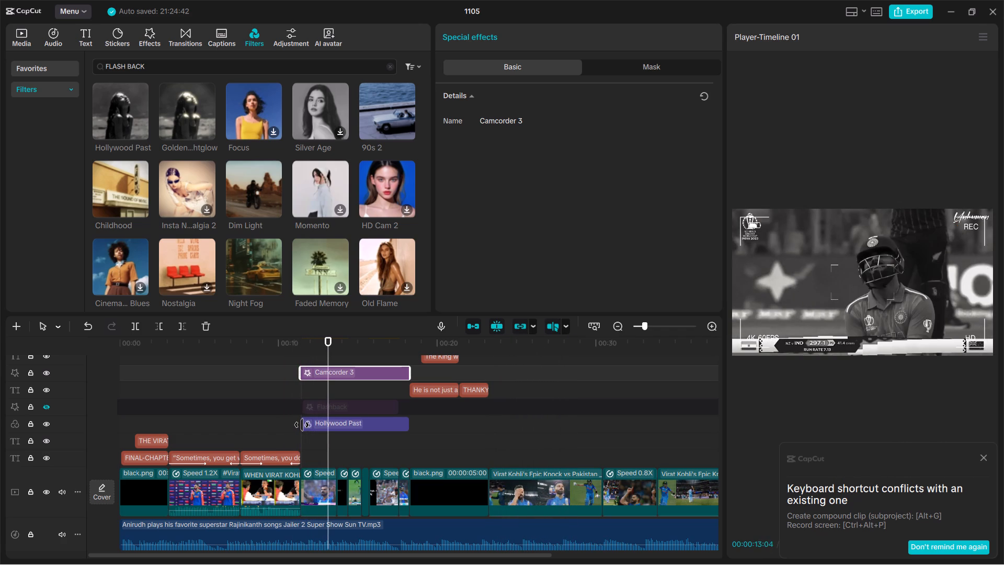
Show the Flashback effect's track and play the match clips, then hide the track and play them again for comparison.
left_click(38, 406)
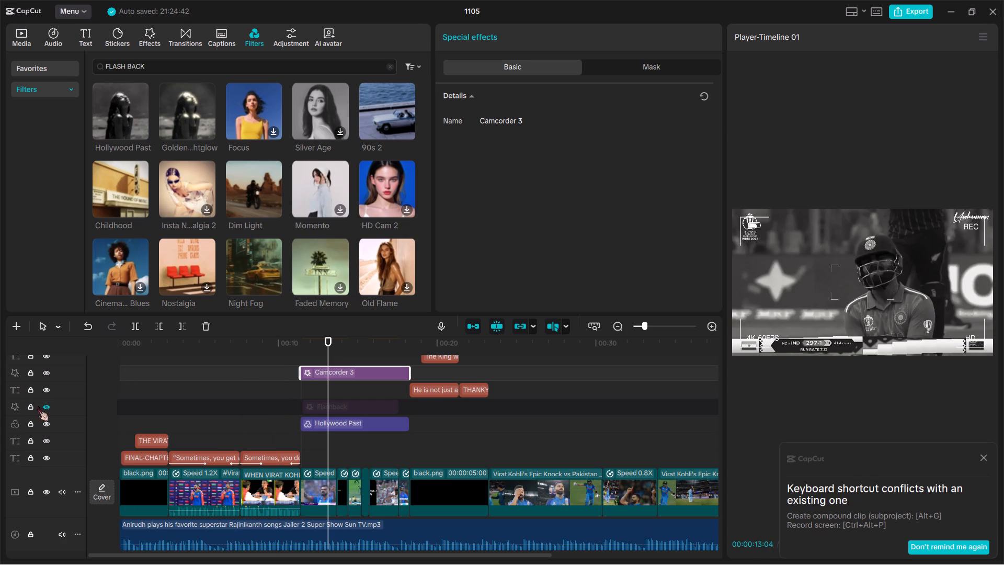
left_click(48, 406)
key("space")
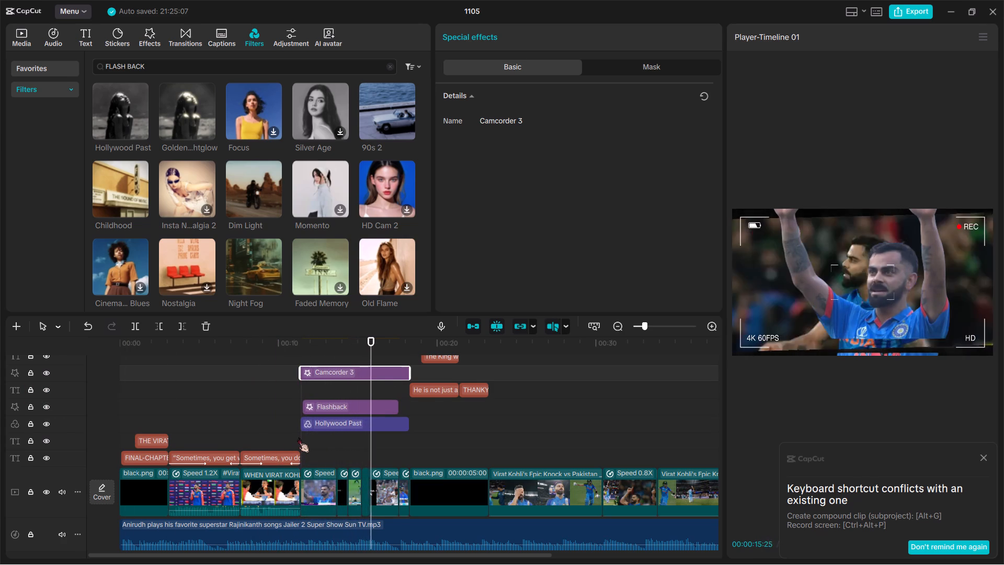
key("space")
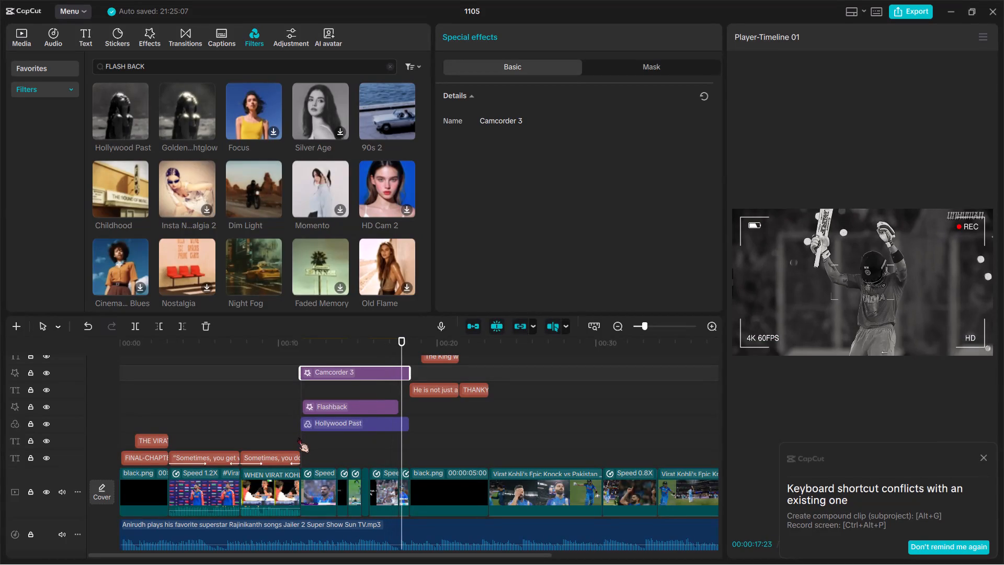
key("space")
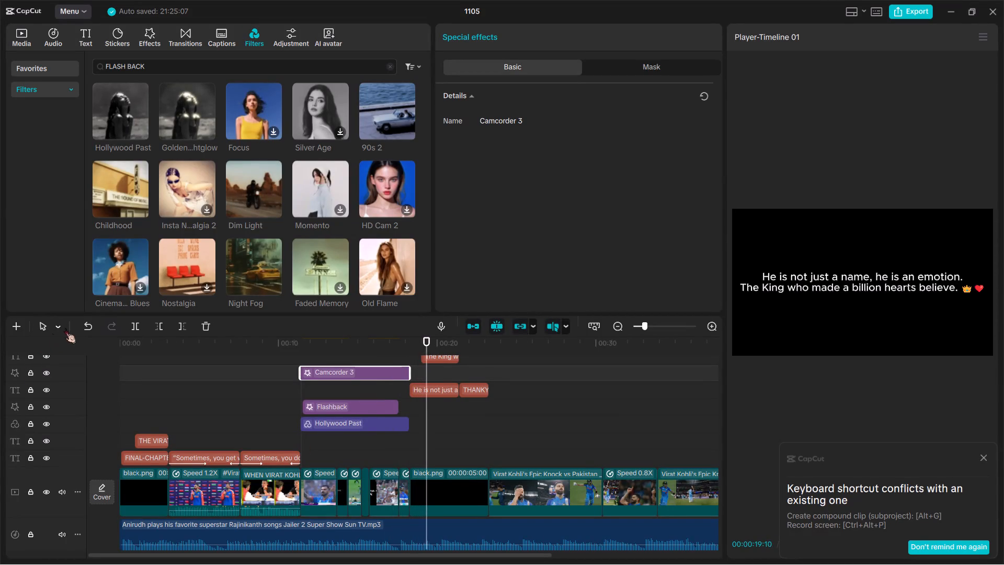
left_click(46, 406)
key("space")
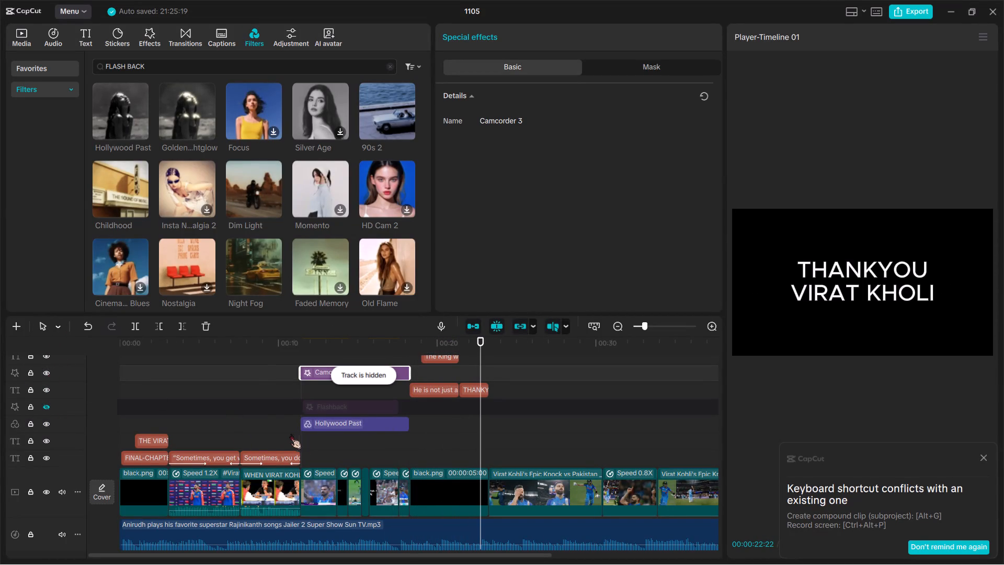
key("space")
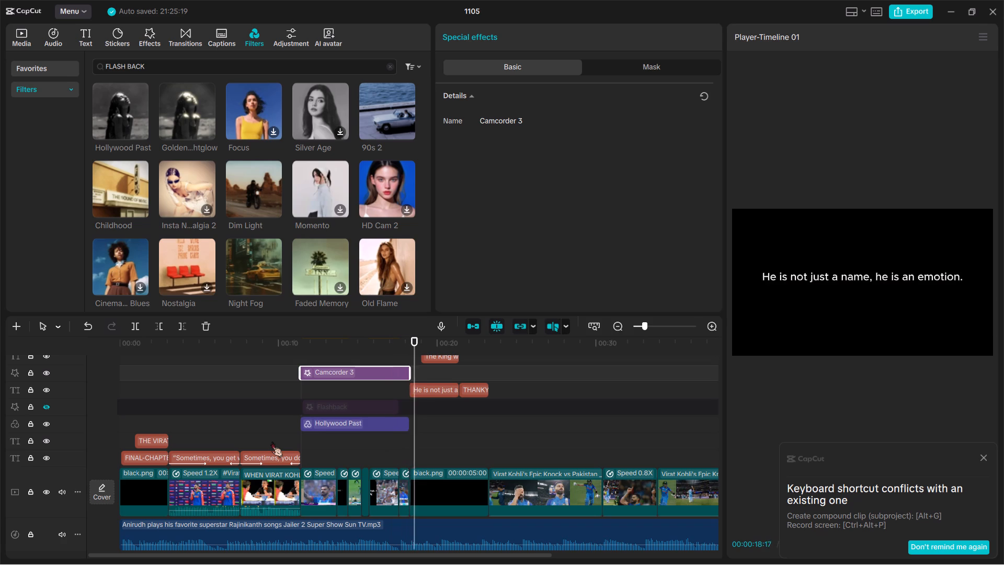
key("space")
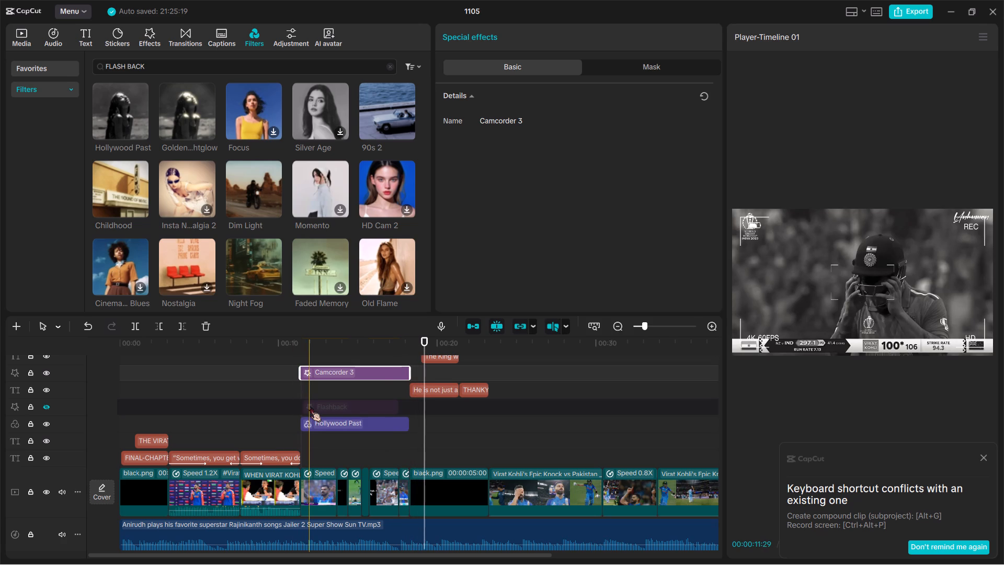
Delete the Flashback effect over the match clips and play them with only Camcorder 3 and Hollywood Past.
left_click(310, 406)
key("BackSpace")
key("space")
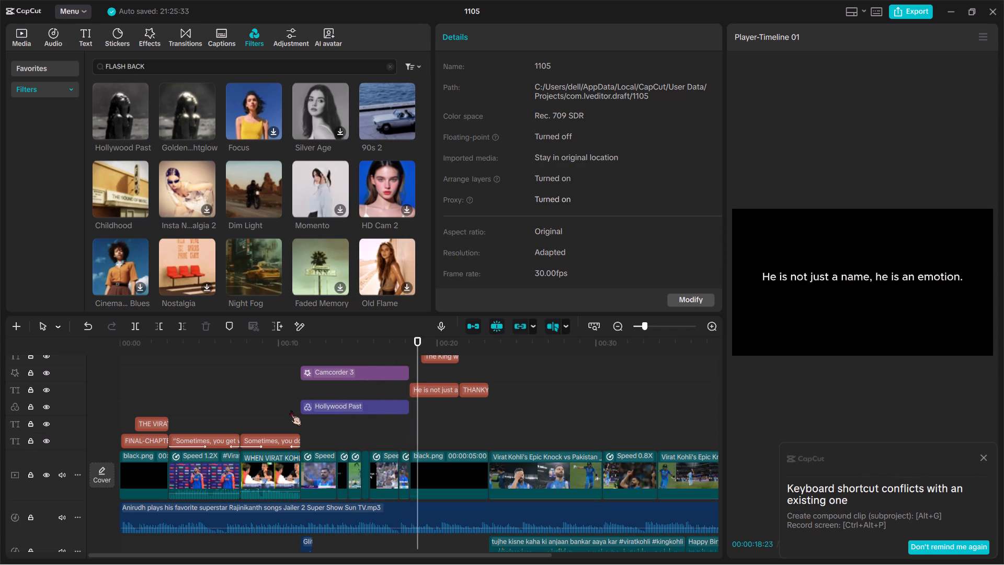
key("space")
Set the speed of the last match clip before black.png to 3.96x and play it into the caption screen.
scroll(294, 410, "up", 16, "ctrl")
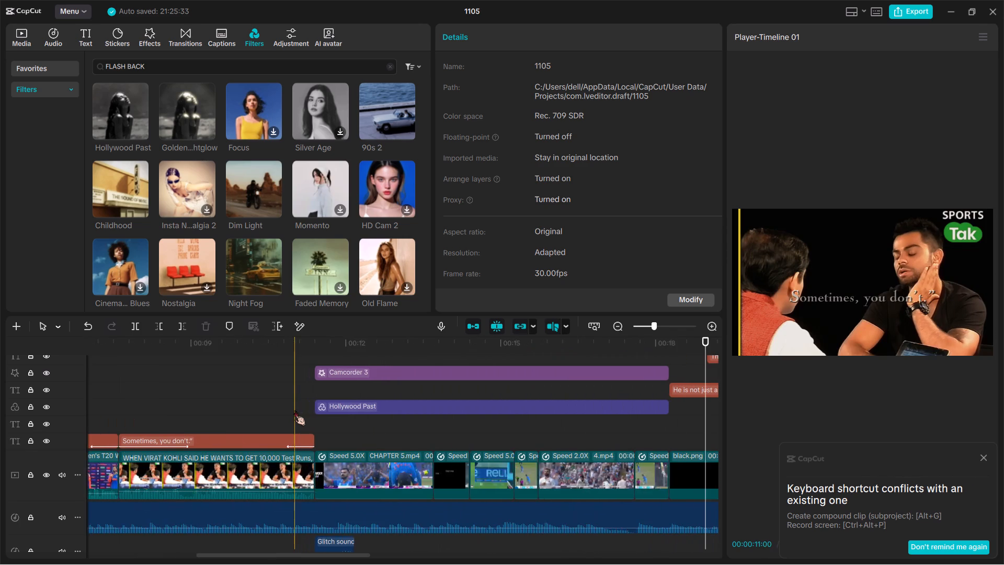
scroll(294, 410, "left", 2)
left_click(257, 484)
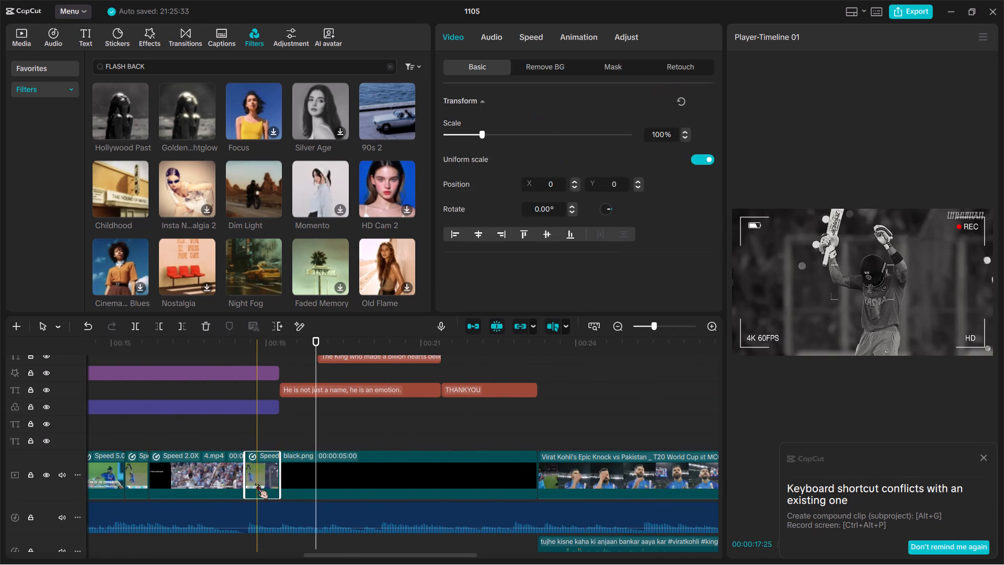
double_click(530, 40)
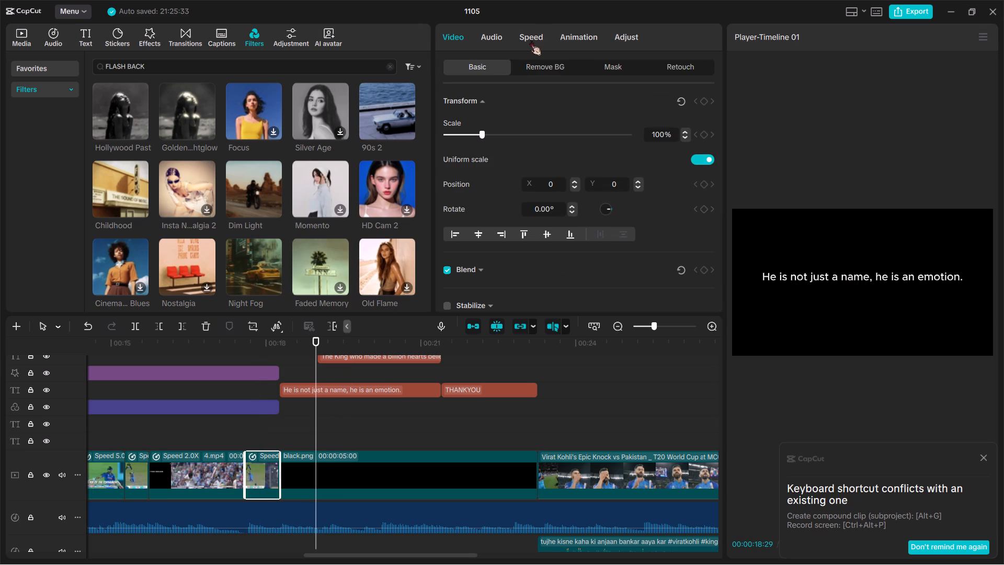
left_click(556, 114)
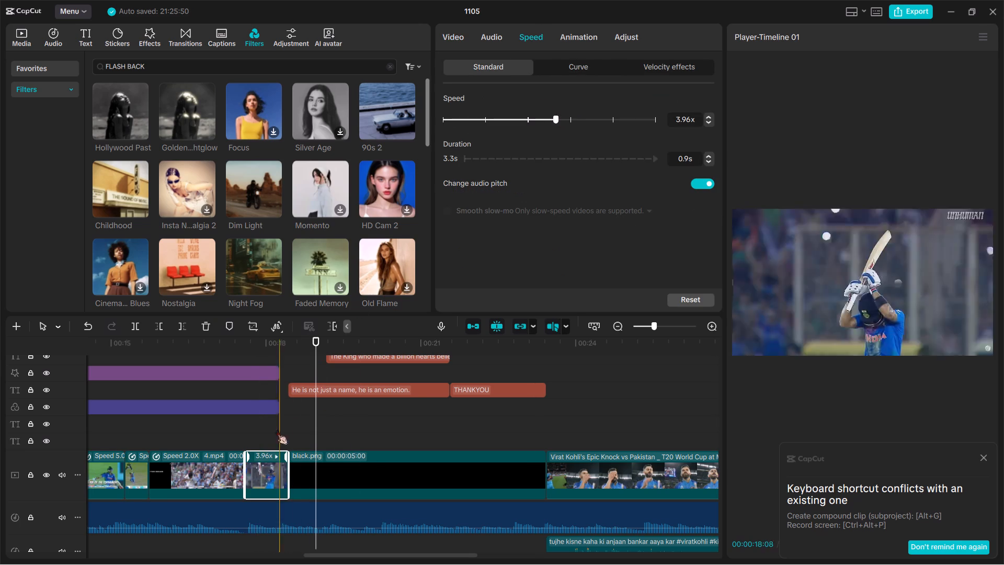
key("space")
key("space")
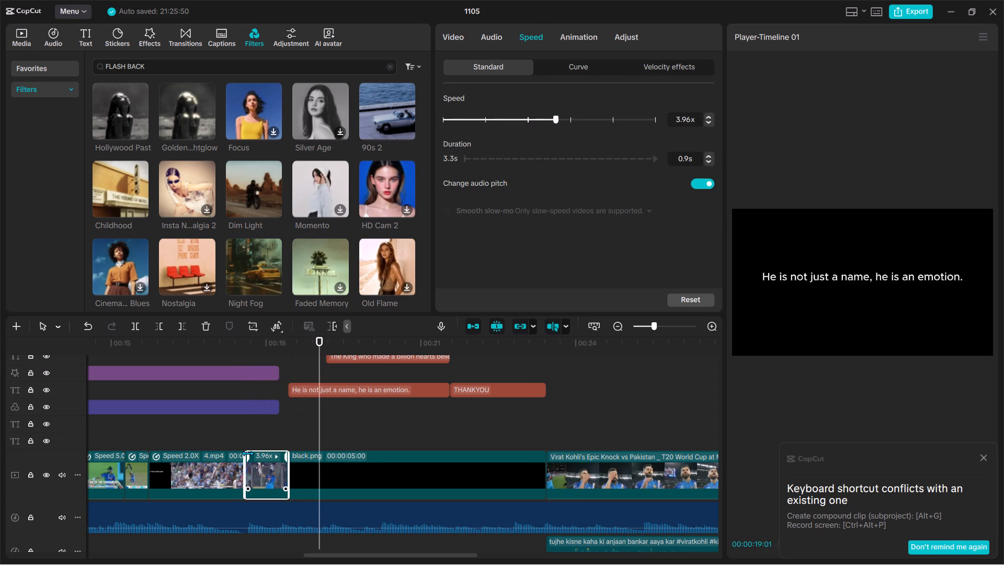
key("space")
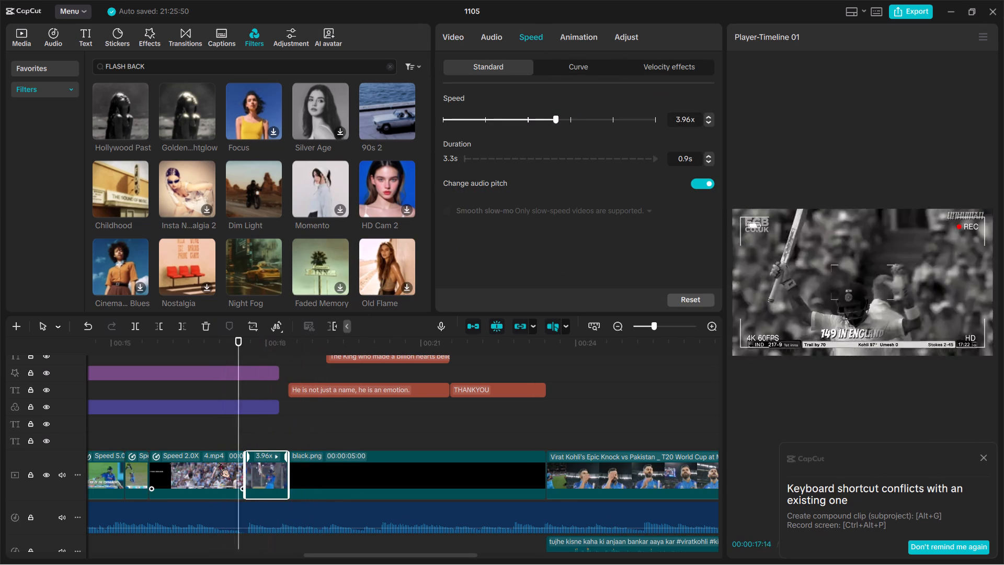
key("space")
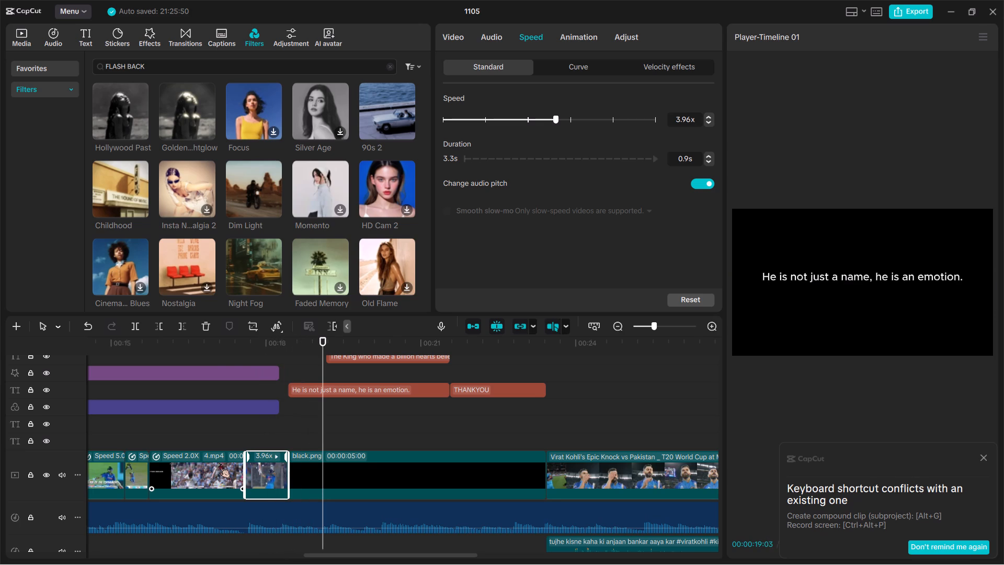
Extend the Hollywood Past filter and the Camcorder 3 effect to the new end of the slowed last match clip.
left_click_drag(276, 409, 287, 412)
left_click(281, 370)
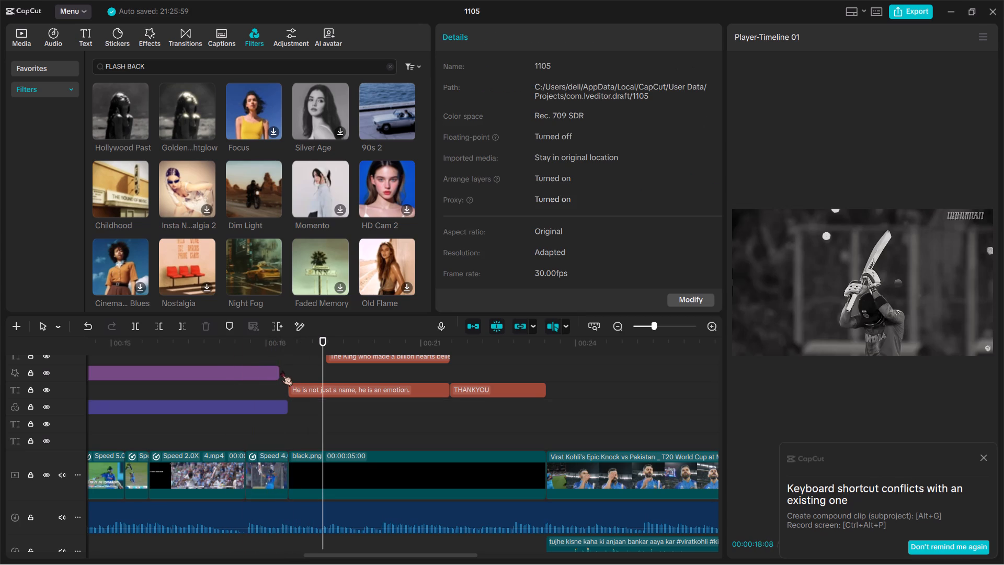
left_click_drag(281, 370, 264, 370)
left_click(264, 370)
left_click(279, 367)
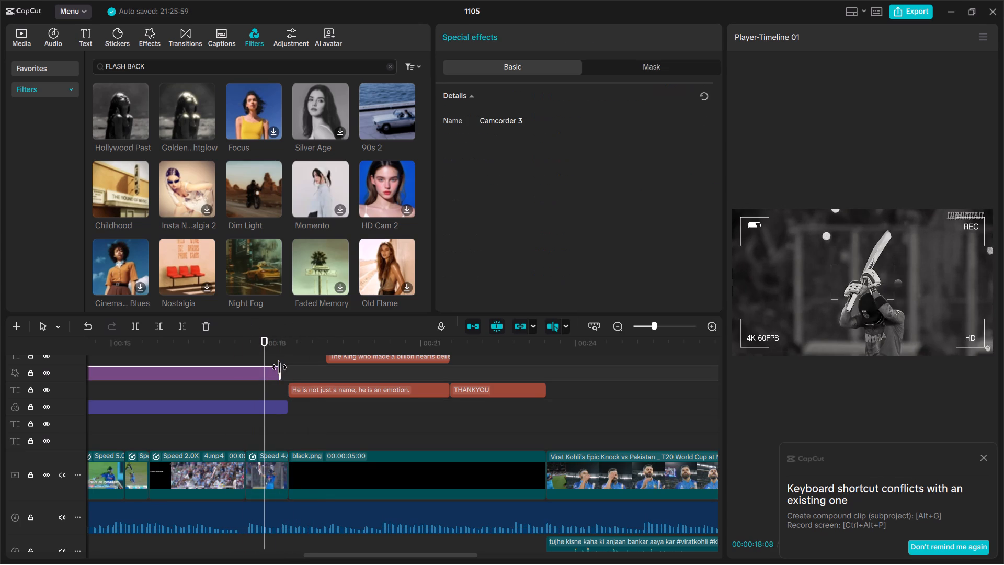
Play the black caption screen and the closing Epic Knock vs Pakistan clips, including the end of the timeline.
key("space")
scroll(254, 413, "down", 5, "ctrl")
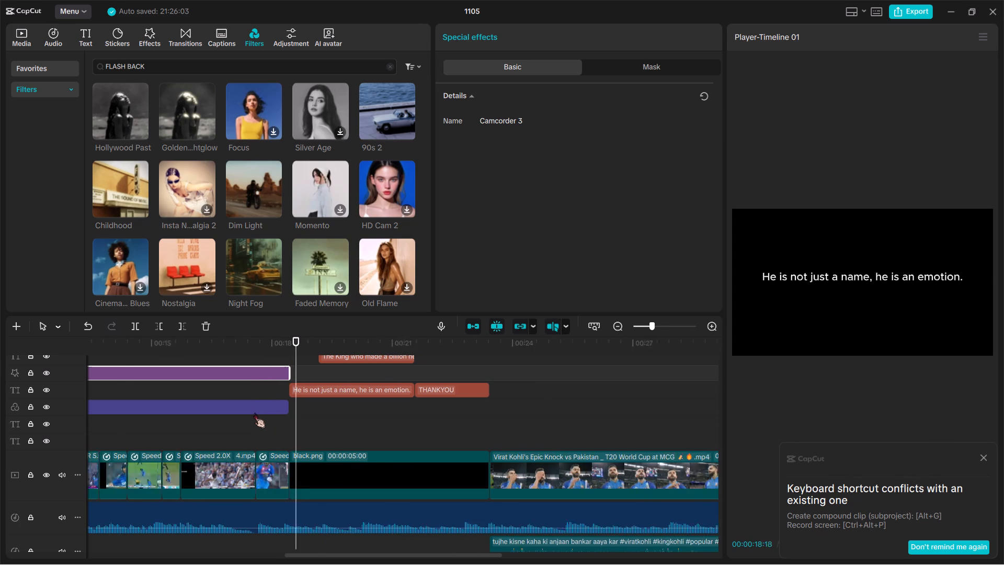
scroll(254, 413, "down", 9, "ctrl")
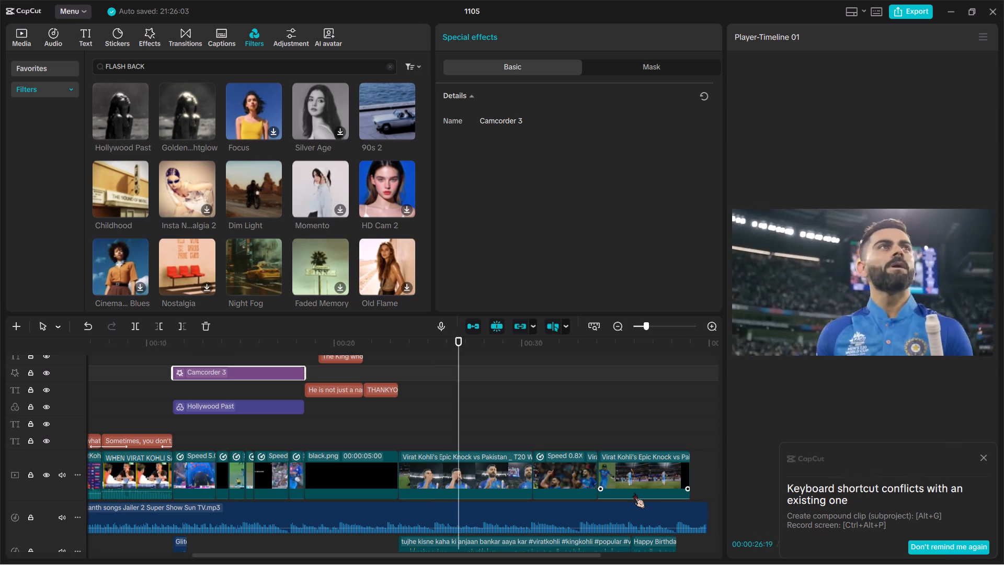
scroll(634, 493, "left", 1)
key("space")
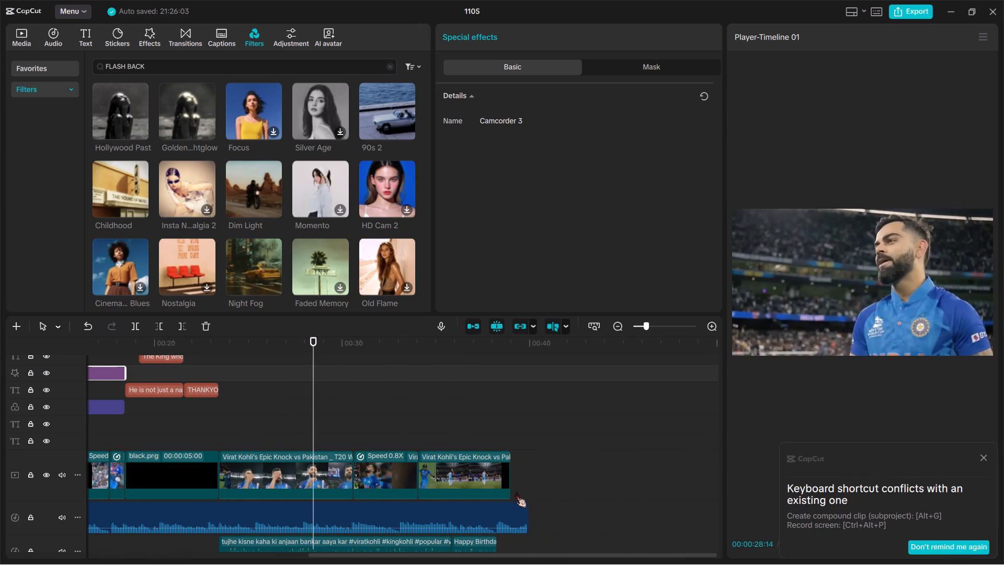
key("space")
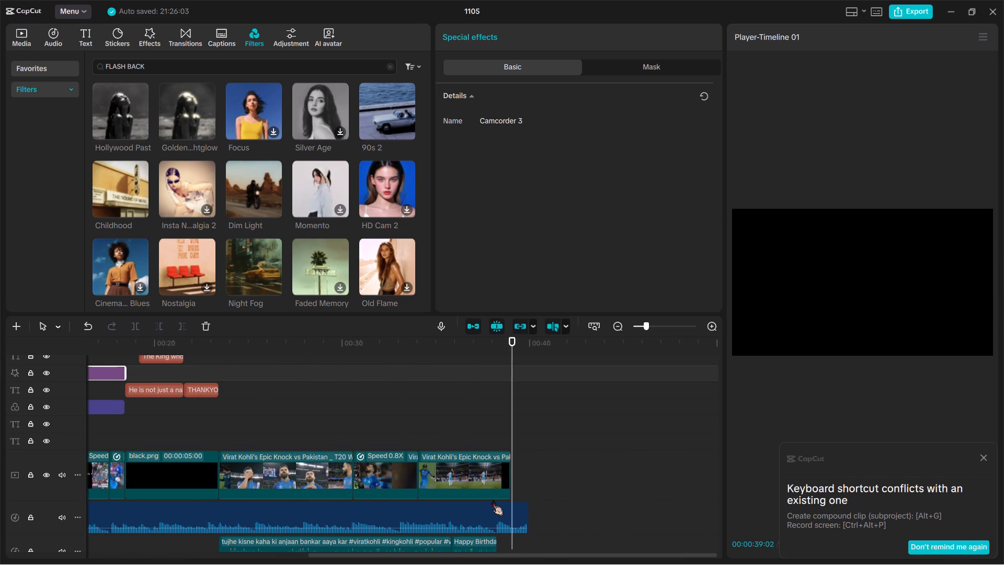
Replay the last Epic Knock vs Pakistan clip and the black-and-white match clips from their start.
key("space")
scroll(492, 500, "up", 6, "ctrl")
key("space")
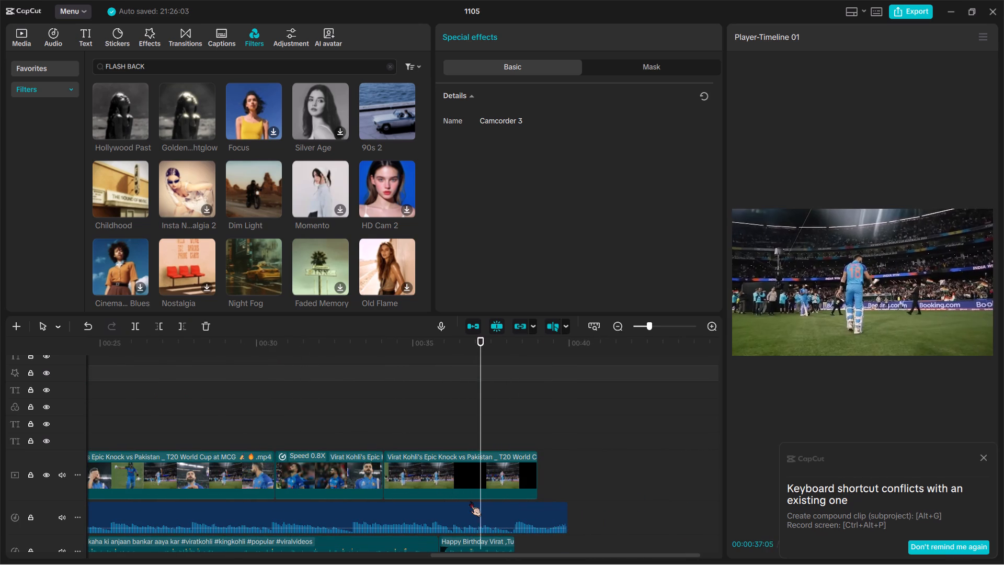
key("space")
scroll(470, 501, "down", 2, "ctrl")
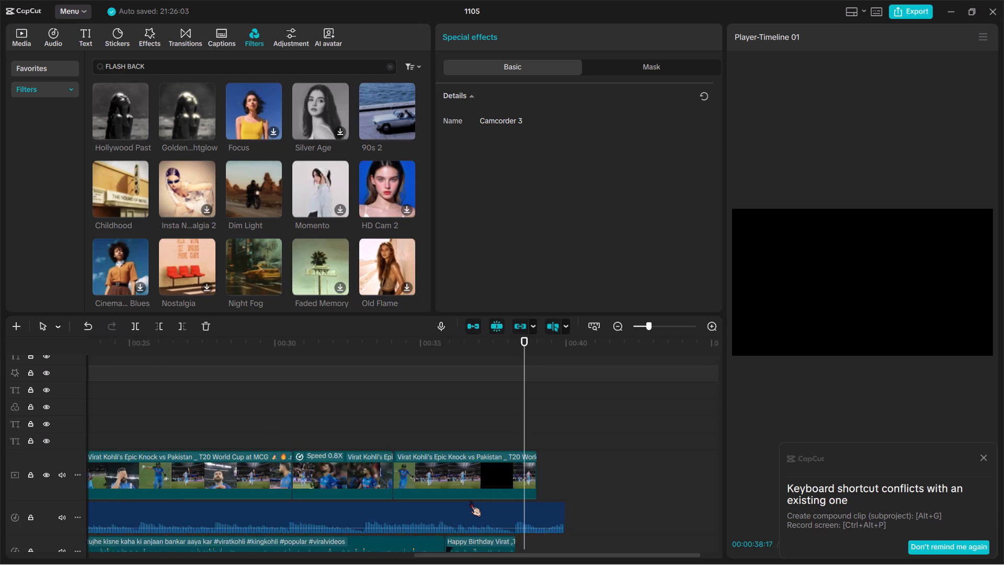
scroll(470, 501, "down", 5, "ctrl")
scroll(470, 501, "right", 1)
key("space")
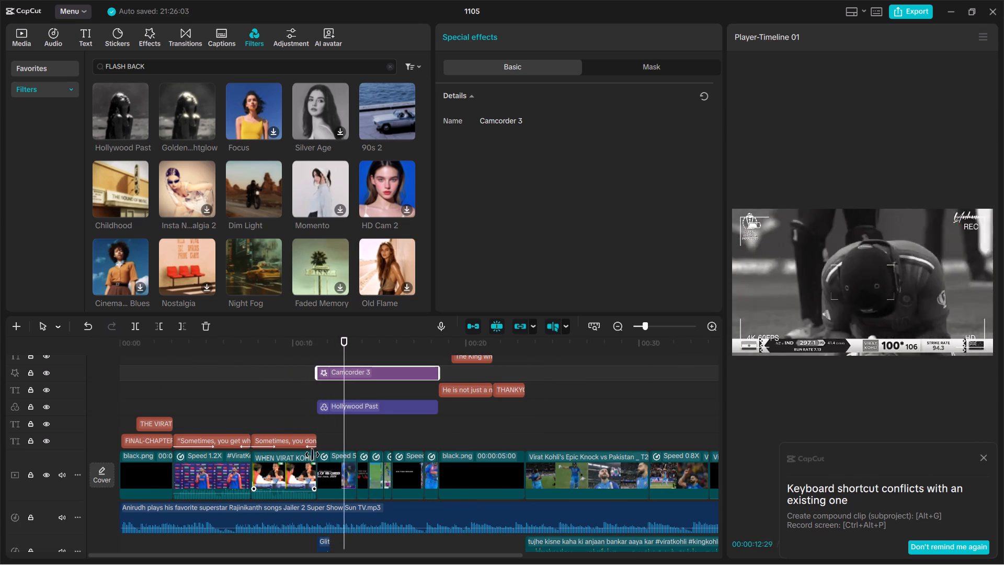
scroll(312, 455, "up", 3, "ctrl")
scroll(312, 455, "down", 2)
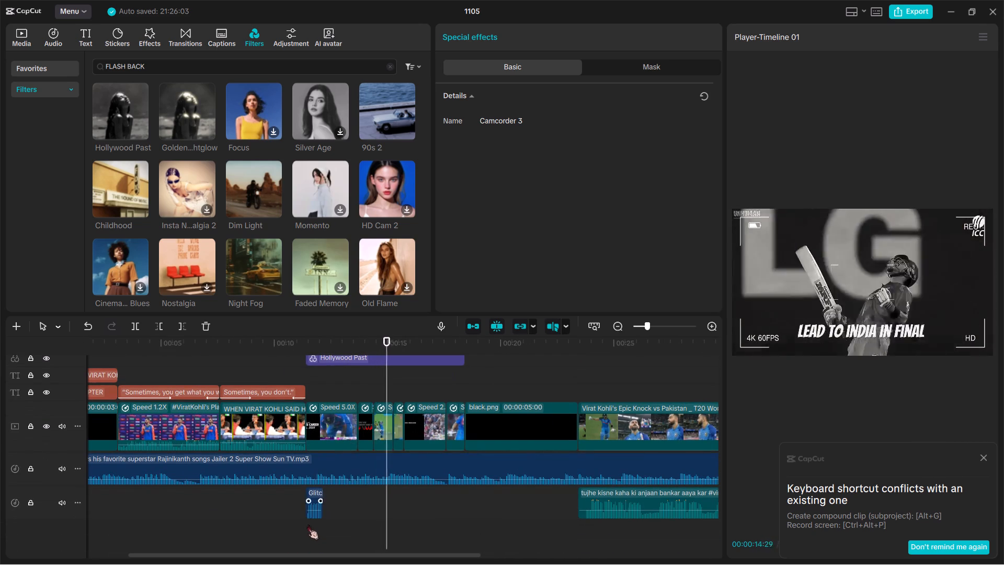
key("space")
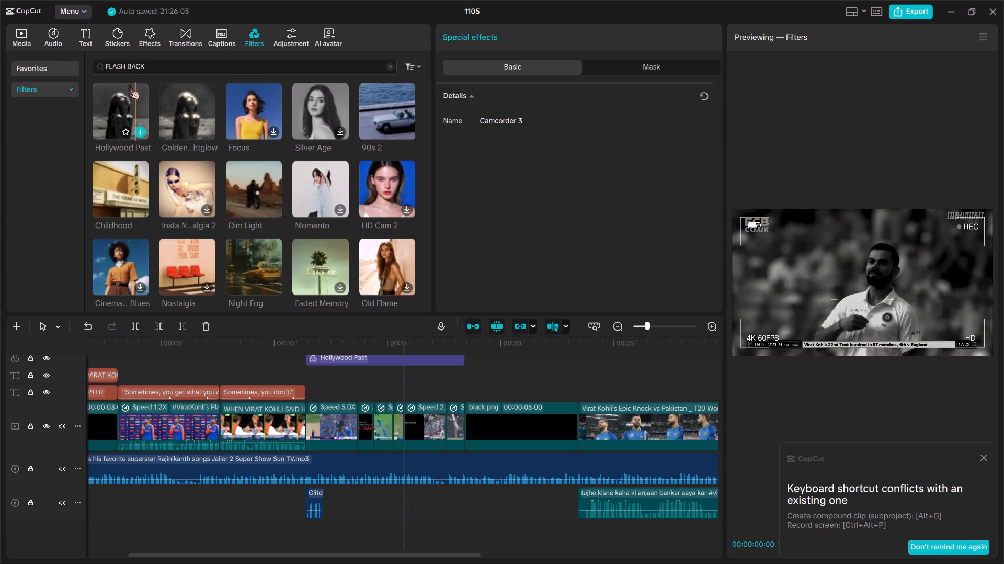
Add a second "Glitch sound that matches the sound logo" directly after the first one under the match clips, and play it.
left_click(54, 37)
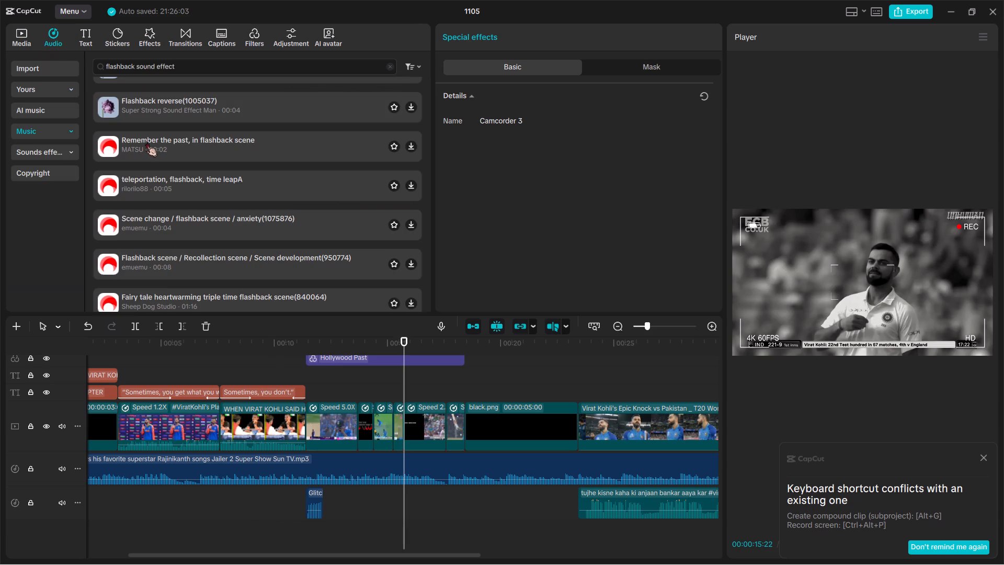
double_click(146, 141)
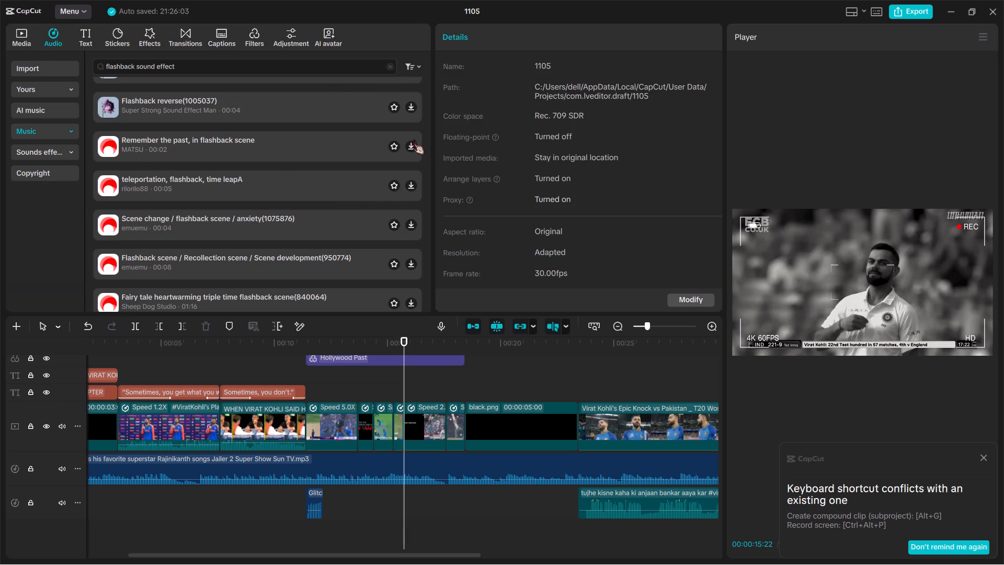
left_click(408, 148)
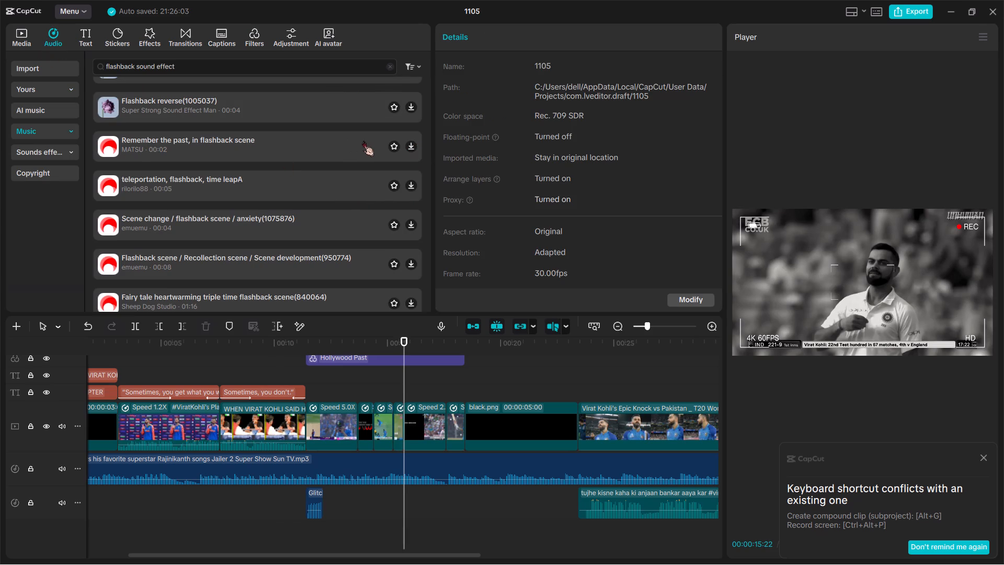
triple_click(363, 141)
left_click(363, 141)
scroll(313, 151, "up", 5)
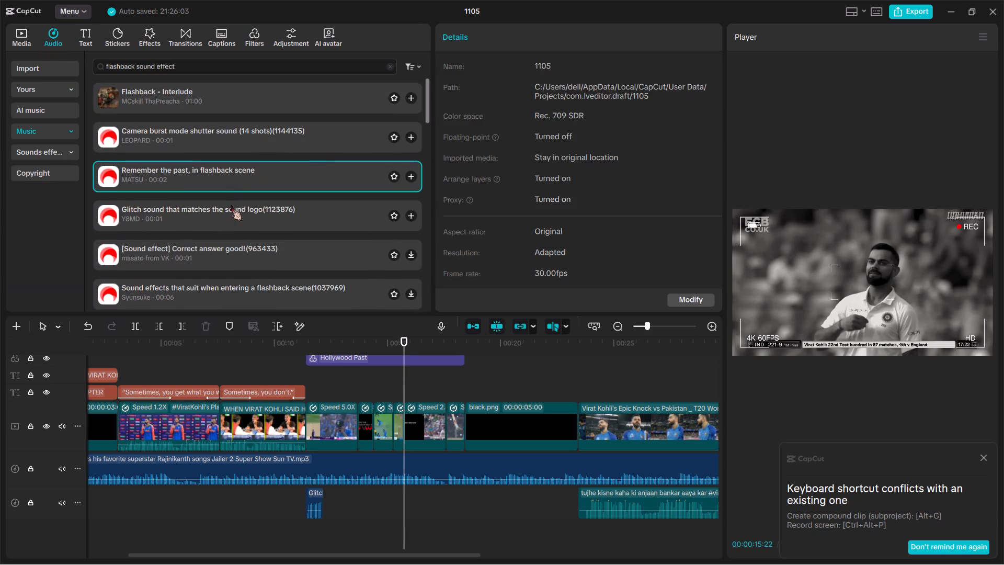
double_click(234, 225)
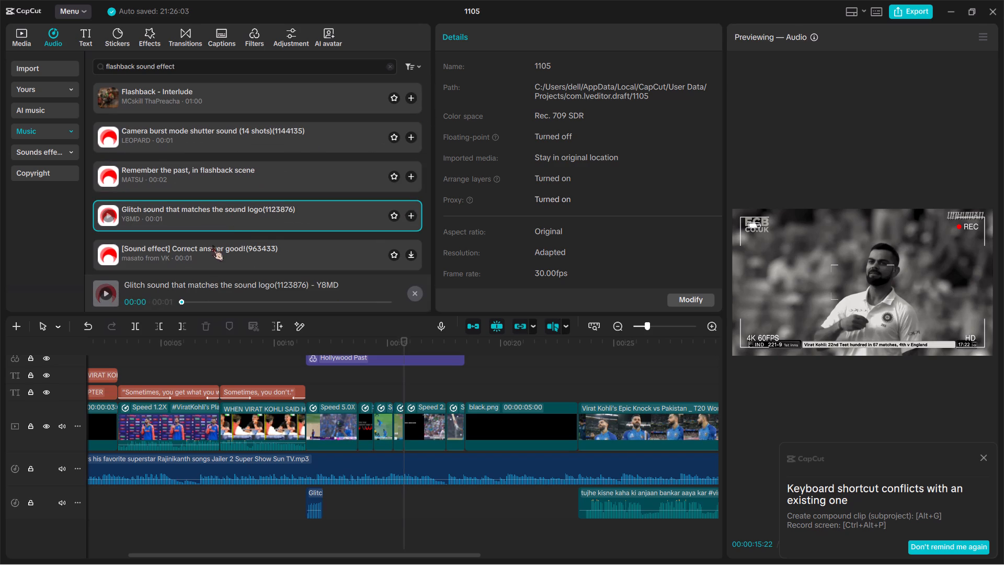
scroll(181, 240, "down", 1)
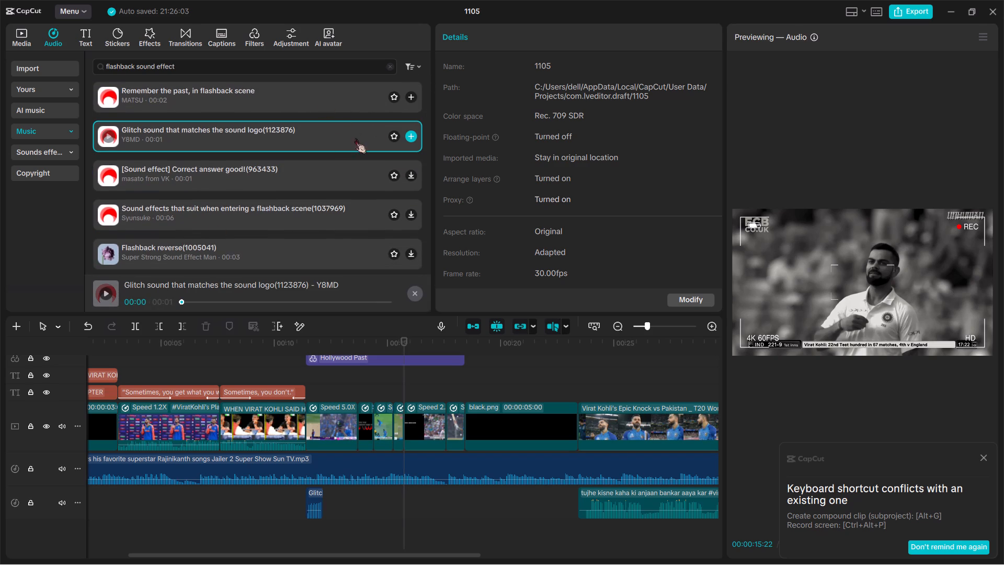
left_click(413, 135)
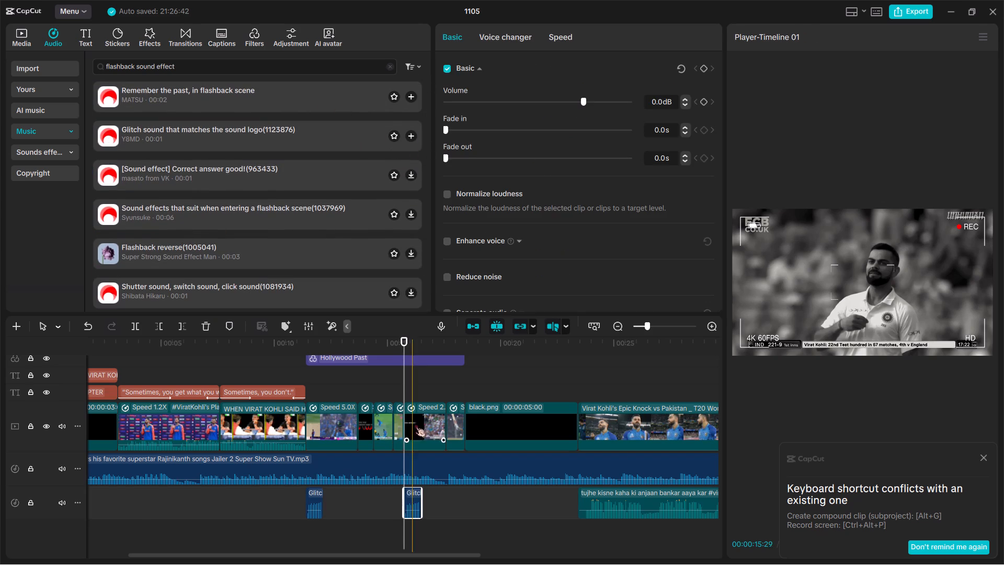
left_click_drag(409, 492, 329, 497)
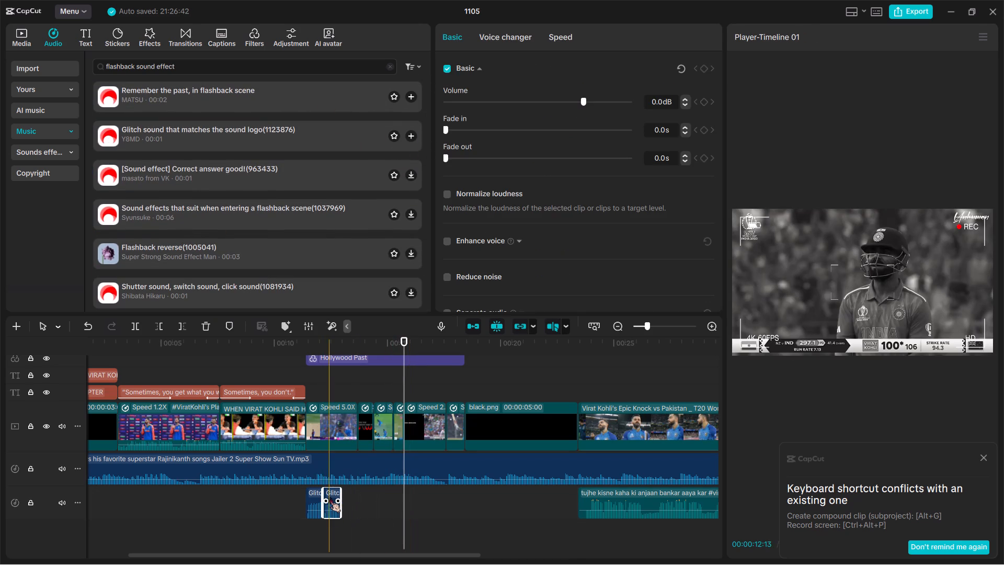
key("space")
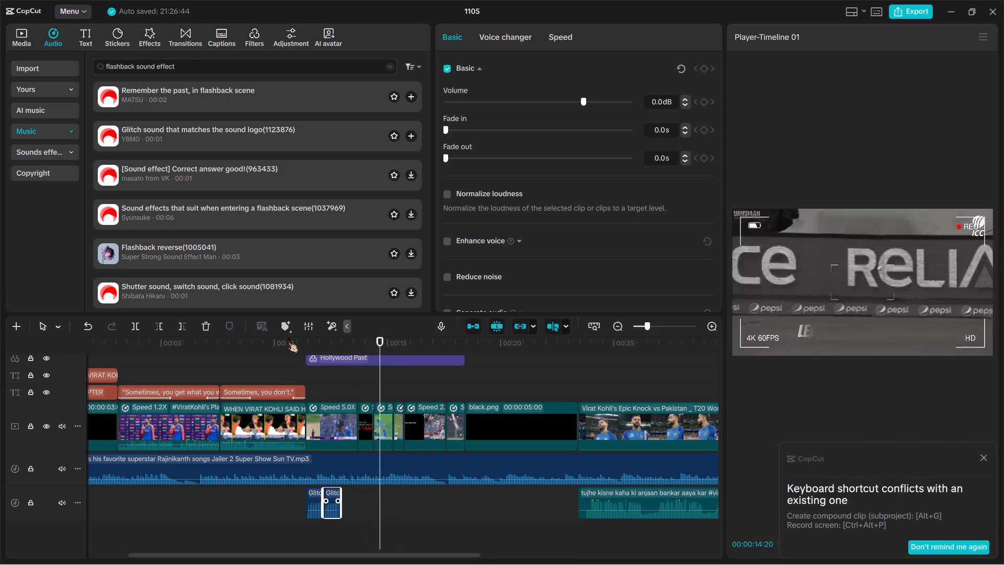
key("space")
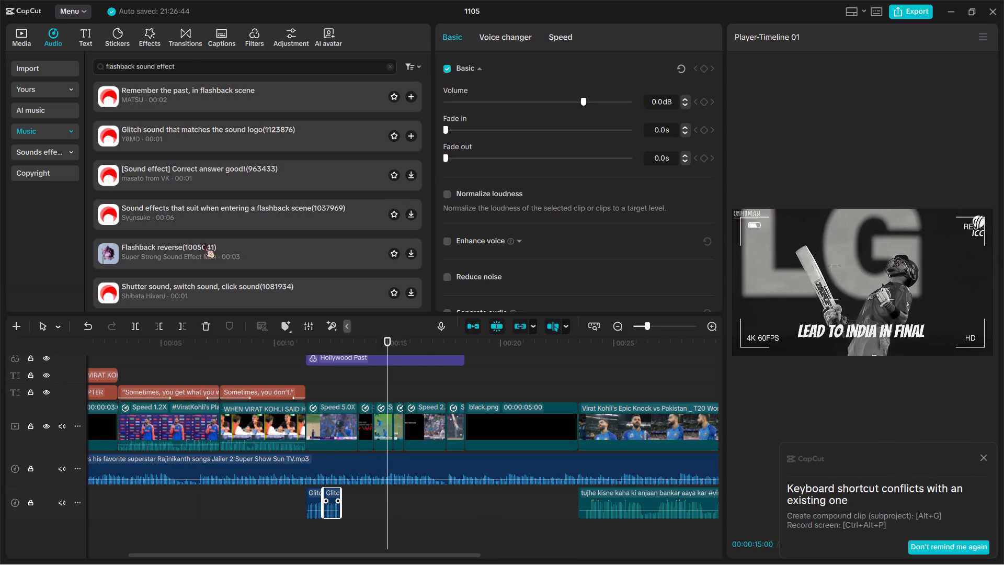
Audition other flashback sound effects, including Flashback reverse and teleportation, flashback, time leap(B), and play the match clips into the caption screen.
left_click(416, 253)
triple_click(412, 253)
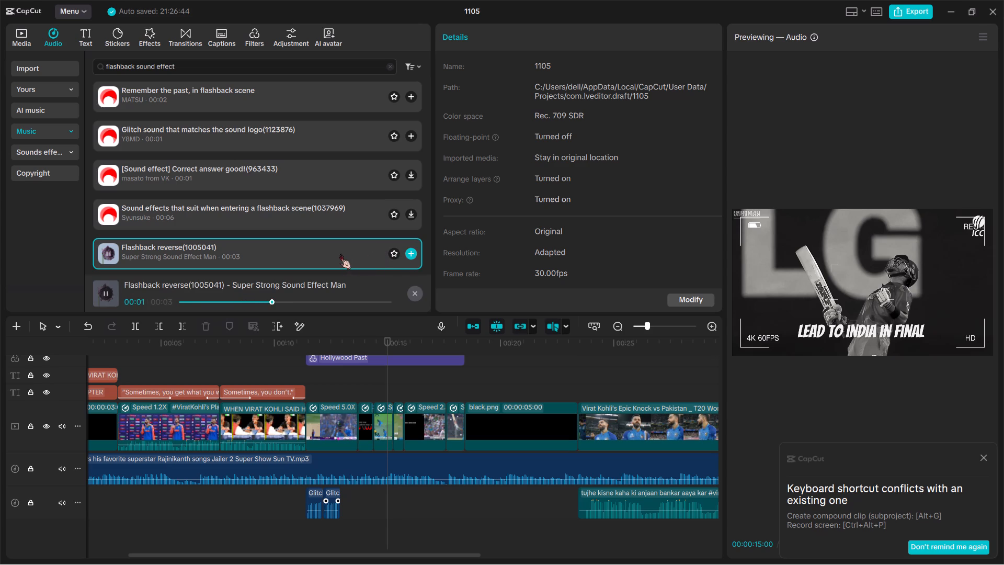
double_click(304, 215)
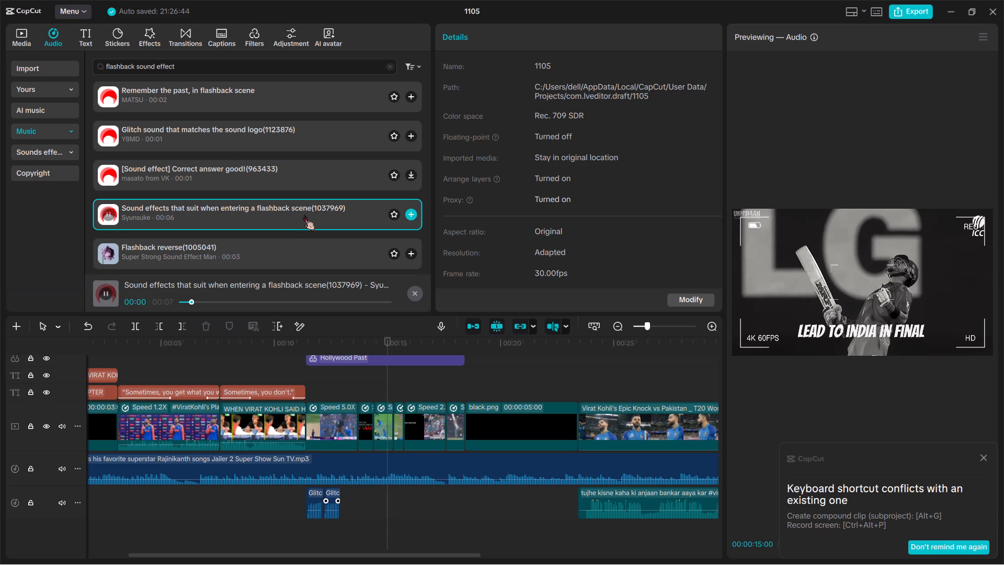
triple_click(281, 180)
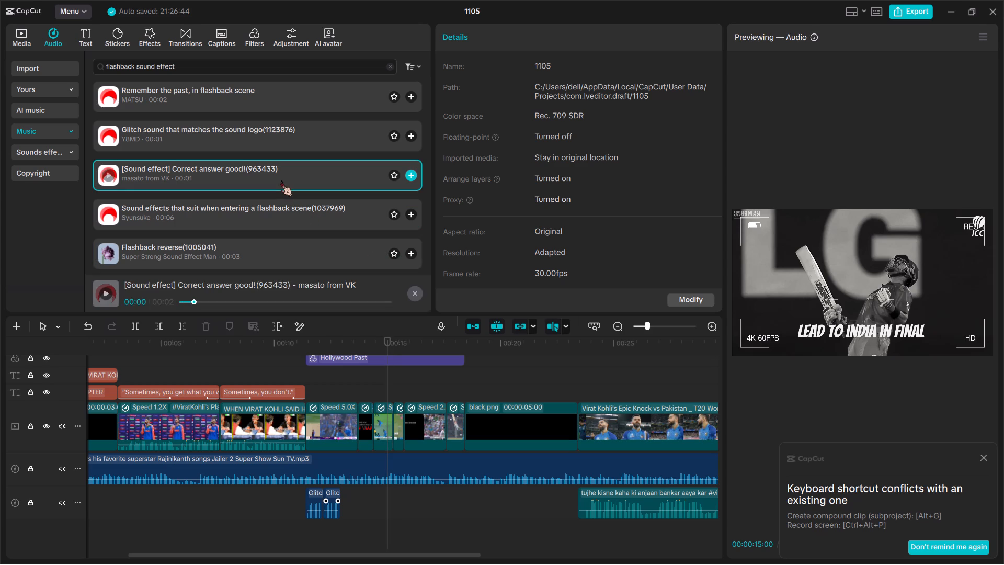
scroll(268, 251, "down", 1)
double_click(243, 207)
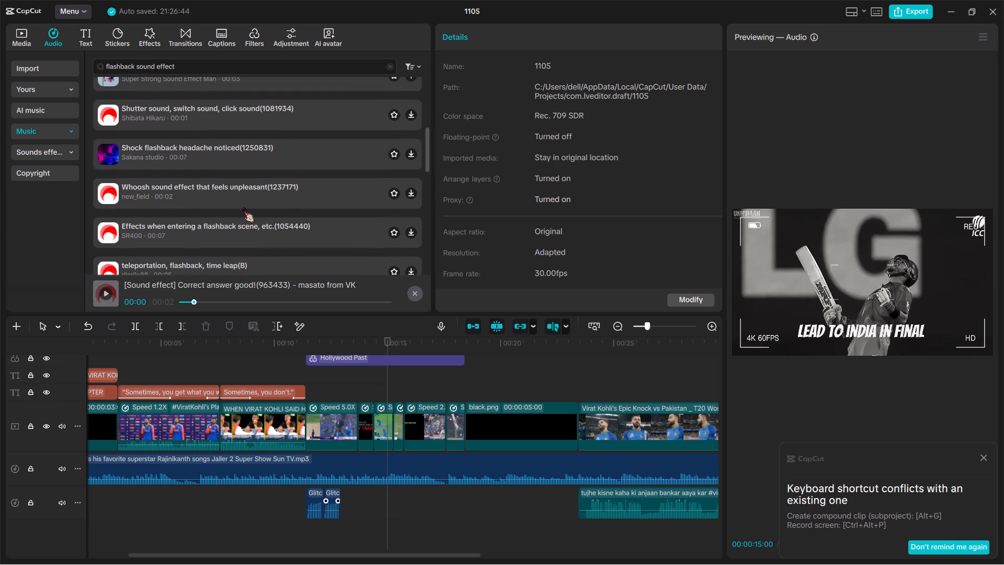
double_click(242, 229)
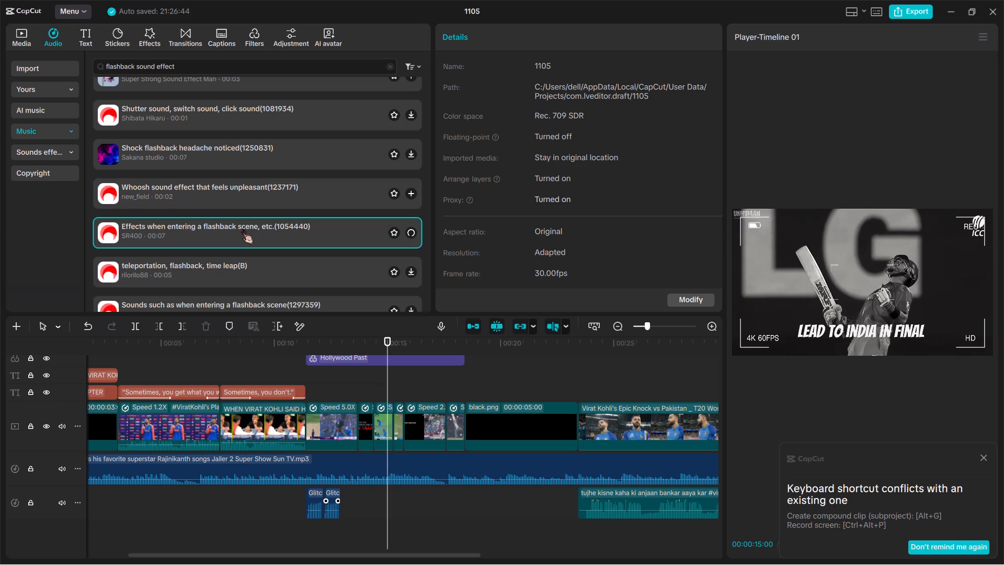
double_click(240, 263)
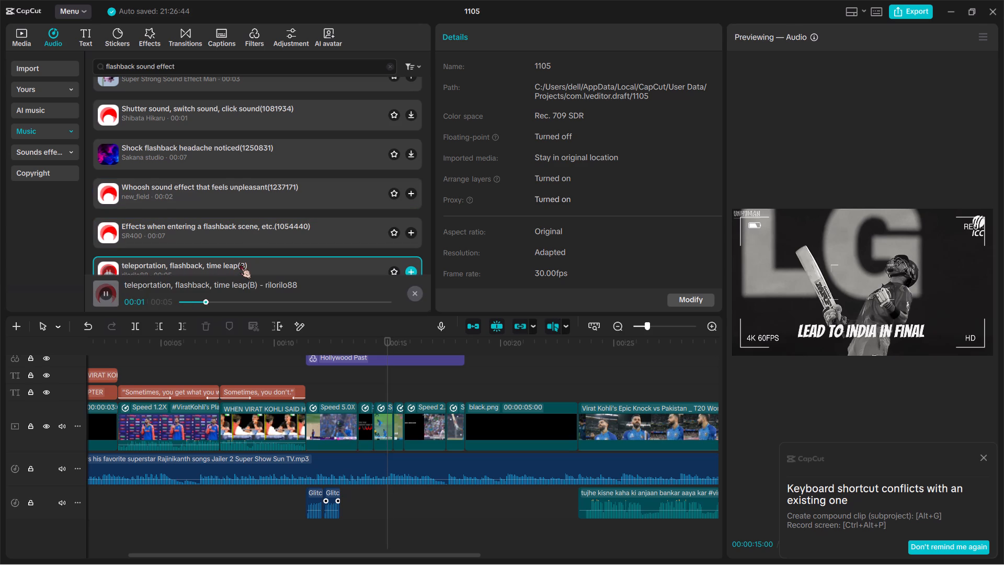
scroll(213, 202, "down", 2)
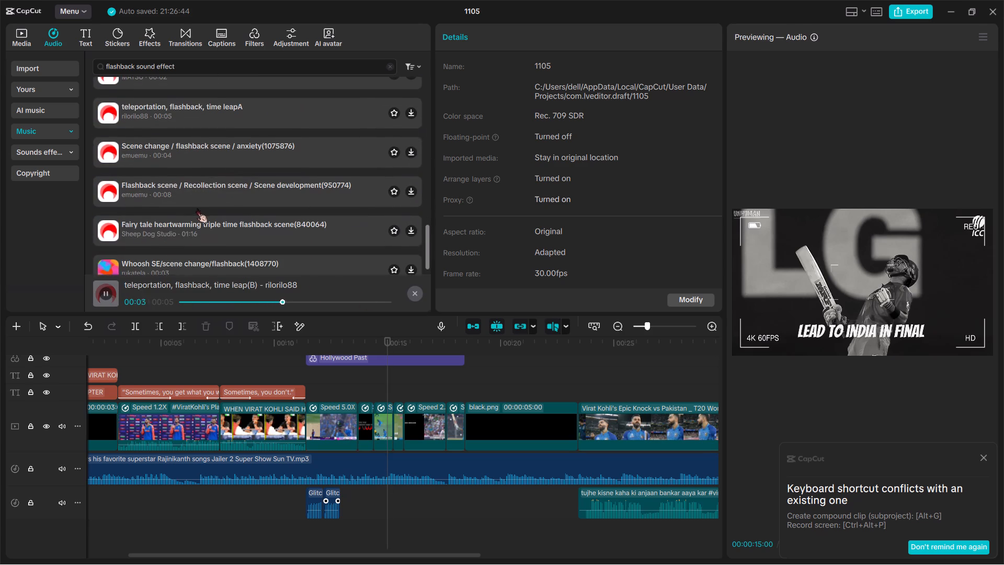
double_click(199, 208)
double_click(203, 191)
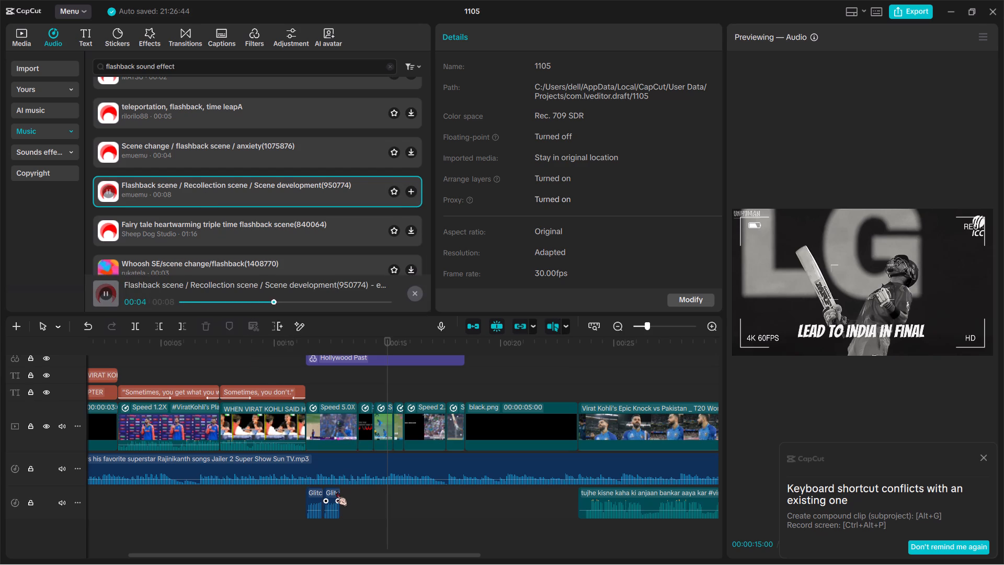
key("space")
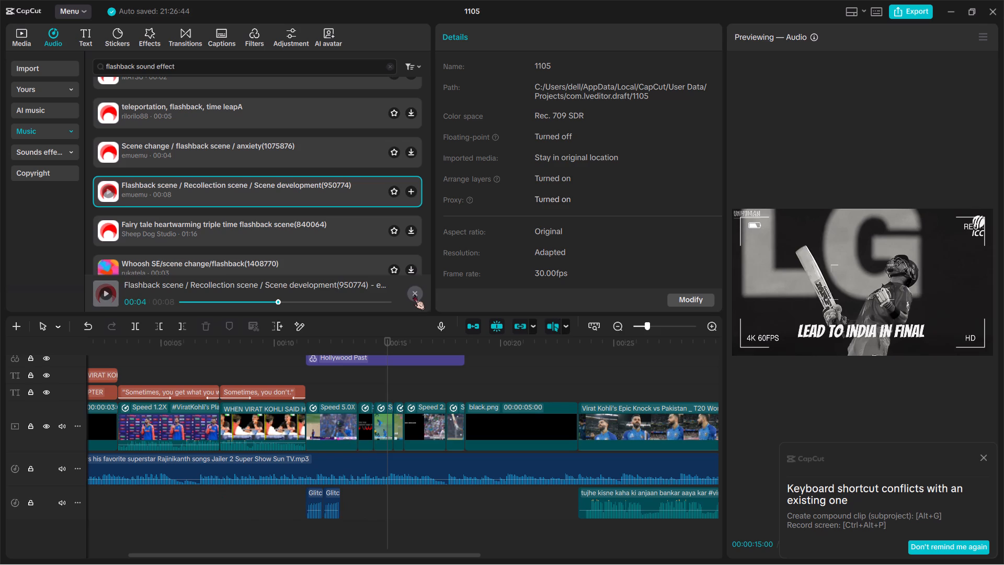
left_click(414, 295)
key("space")
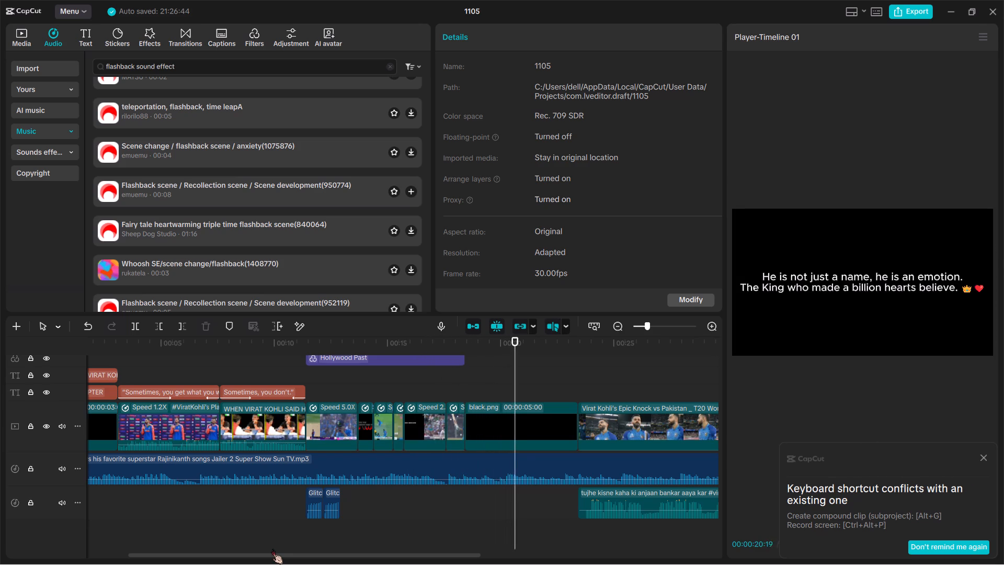
key("space")
Give the "He is not just a name, he is an emotion." caption a Fade In entrance animation lasting 1.1 s.
scroll(272, 549, "up", 5, "ctrl")
scroll(495, 451, "up", 7, "ctrl")
scroll(415, 414, "up", 2)
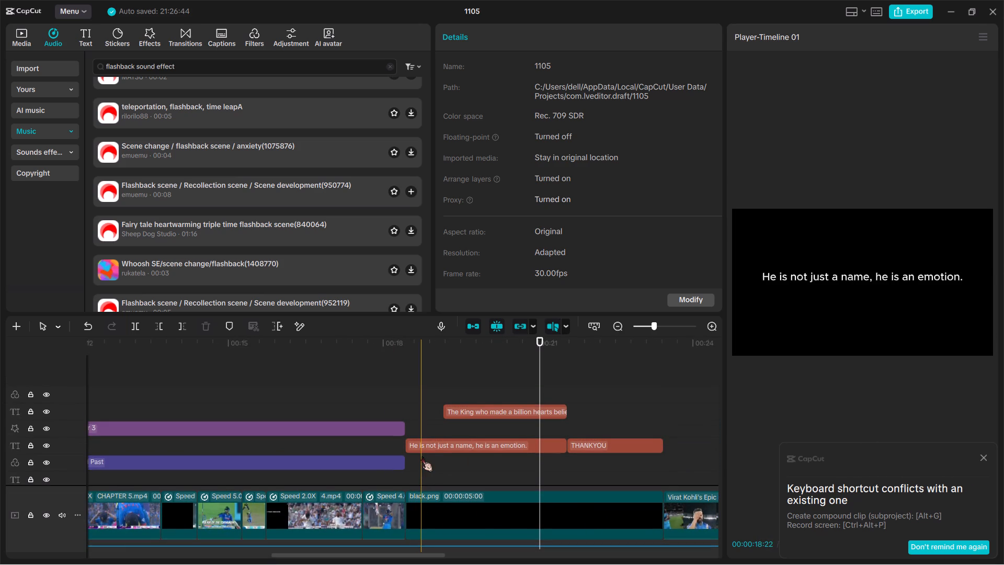
left_click(428, 444)
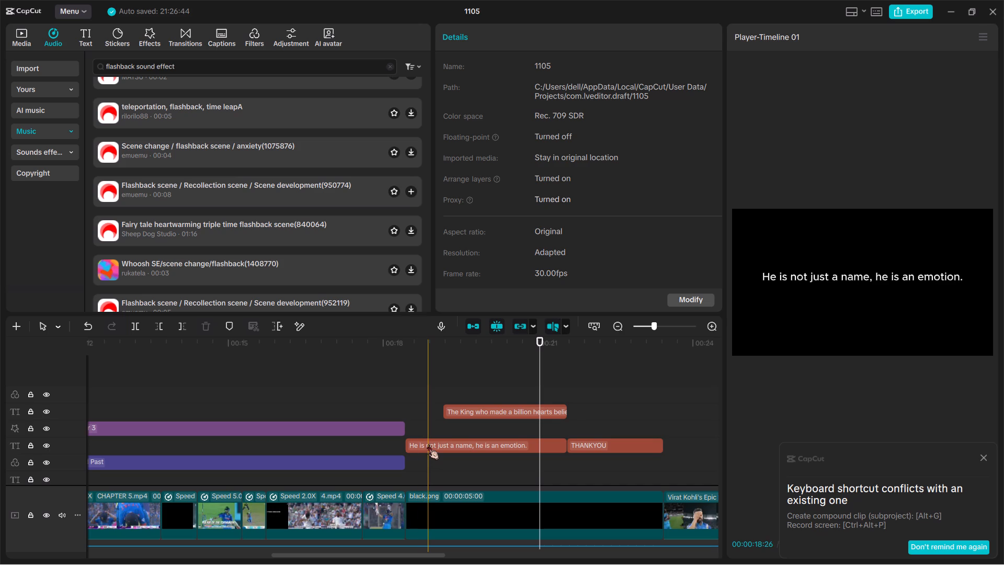
scroll(284, 195, "up", 7)
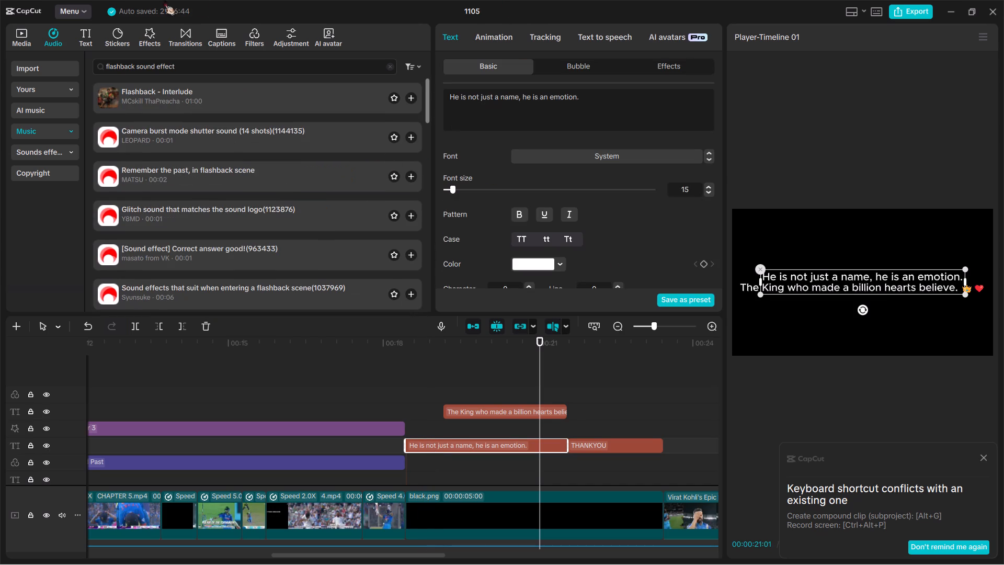
left_click(212, 32)
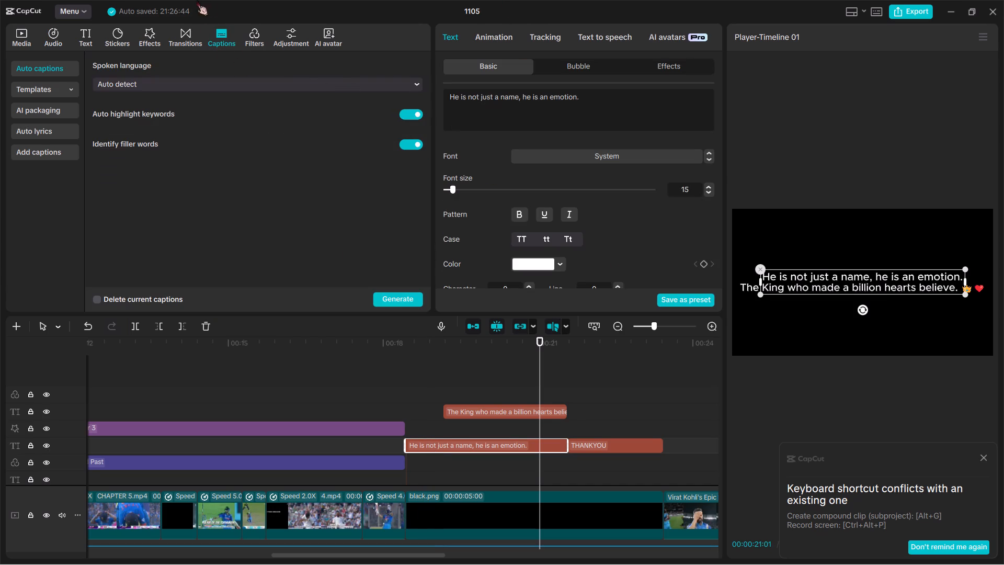
left_click(253, 47)
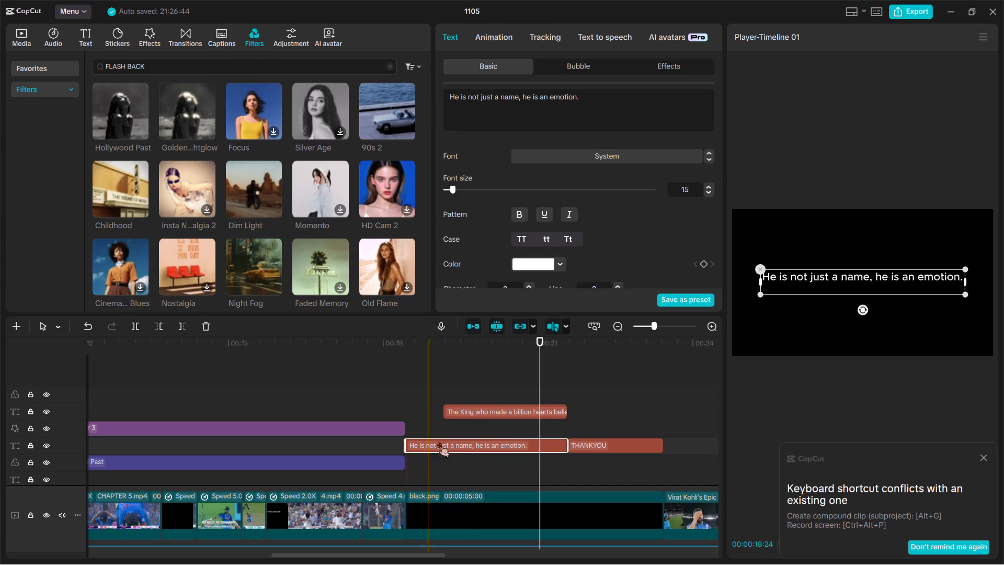
left_click(489, 30)
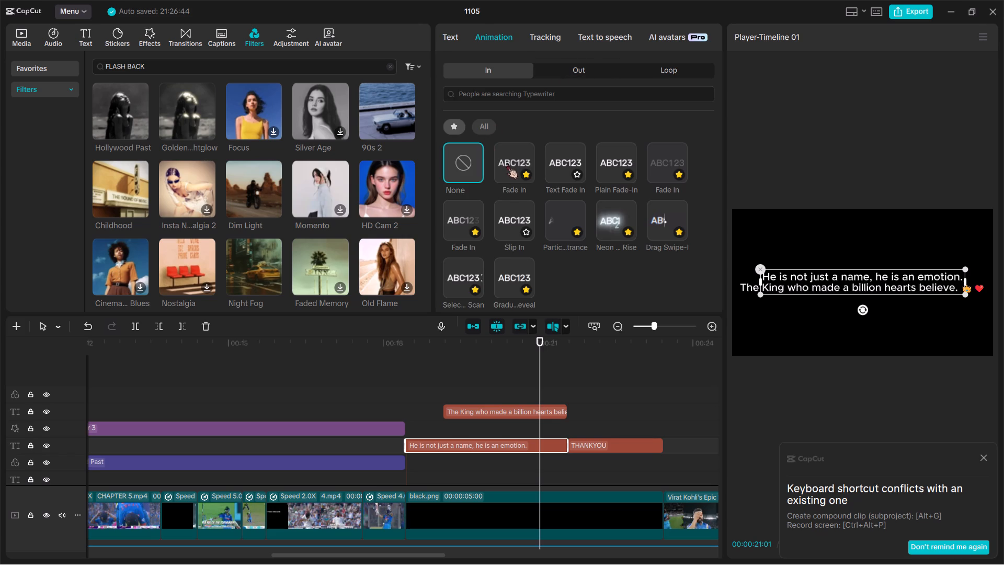
double_click(507, 163)
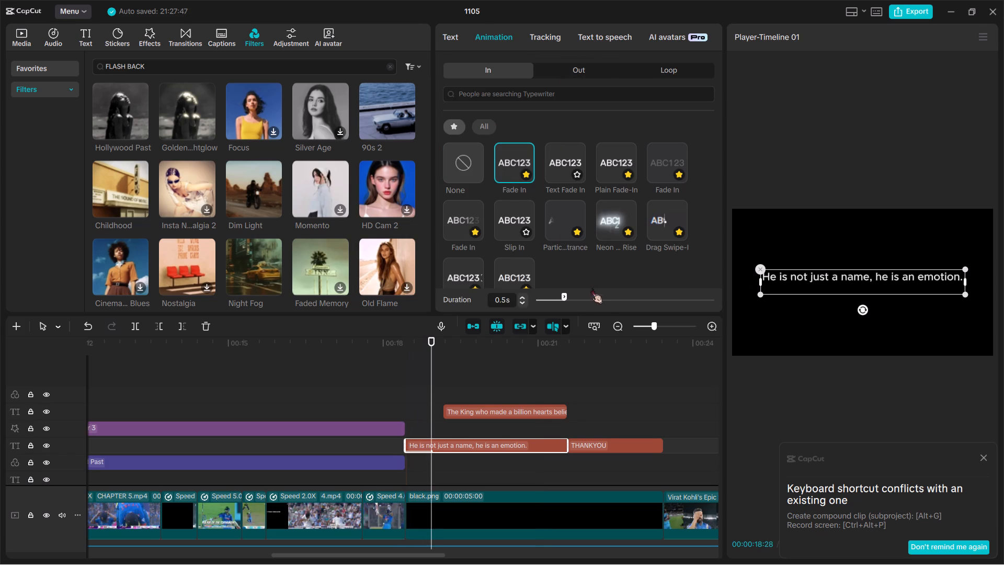
left_click(595, 297)
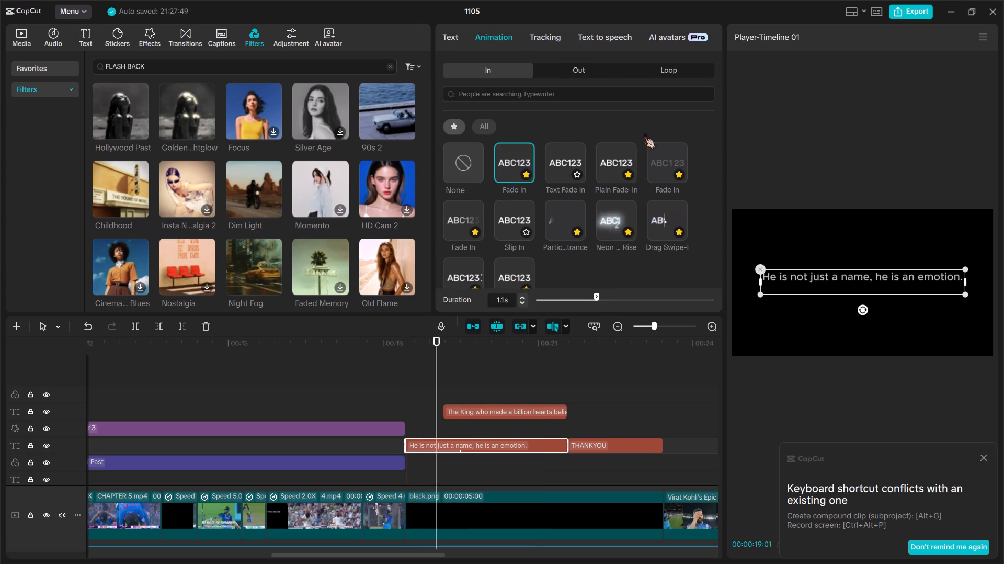
Add the first listed exit animation, Slow ...e-Out, to the "He is not just a name, he is an emotion." caption.
left_click(560, 80)
left_click(561, 75)
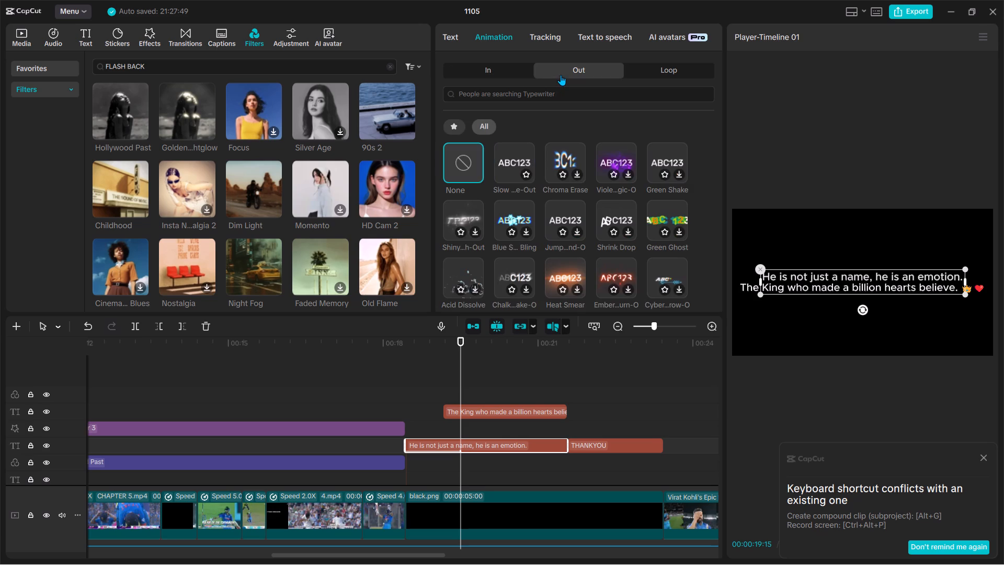
double_click(506, 161)
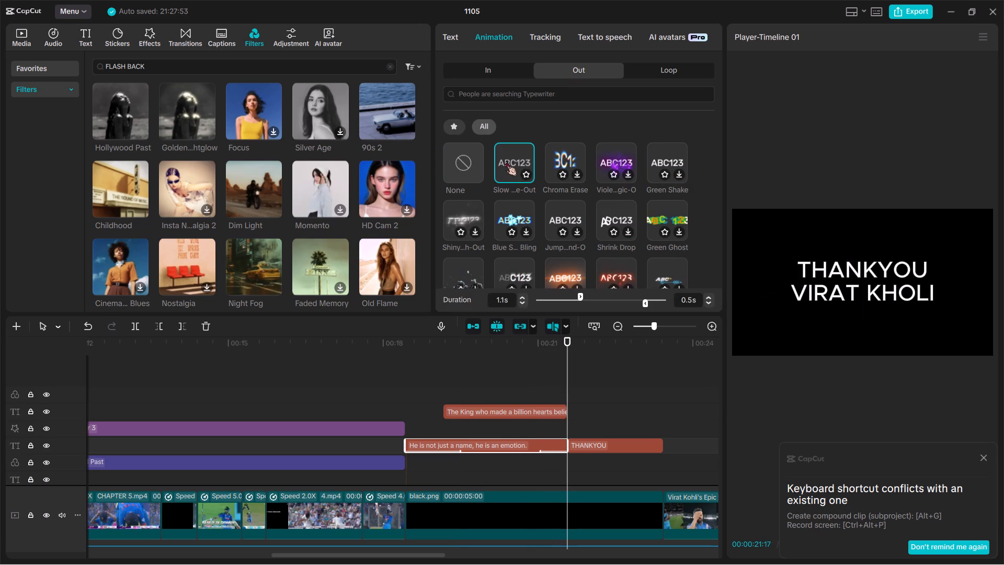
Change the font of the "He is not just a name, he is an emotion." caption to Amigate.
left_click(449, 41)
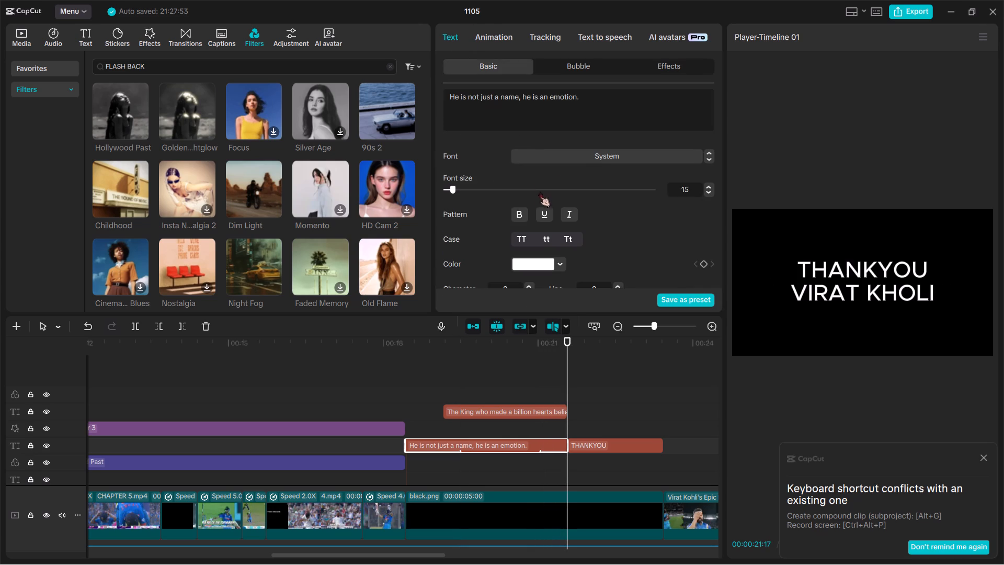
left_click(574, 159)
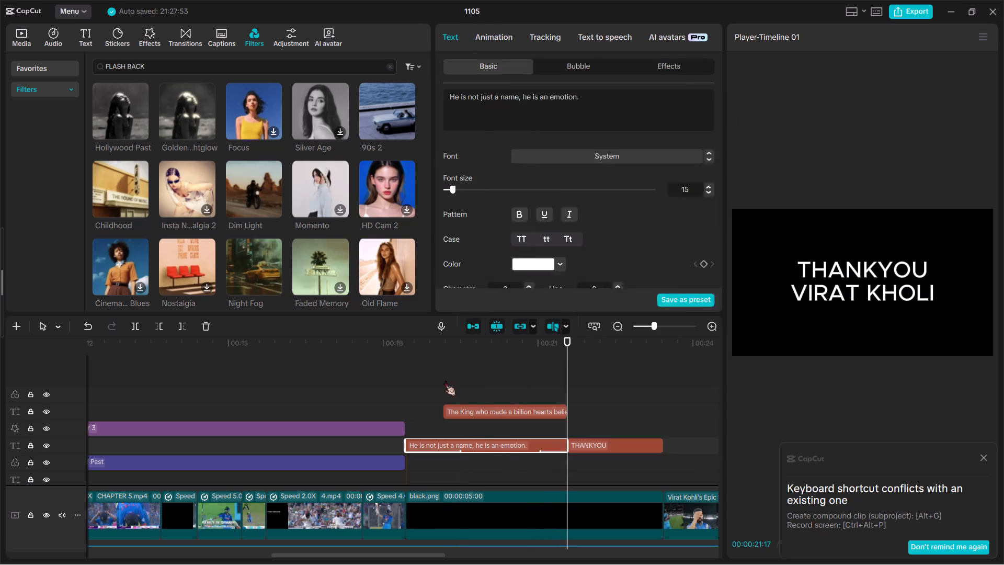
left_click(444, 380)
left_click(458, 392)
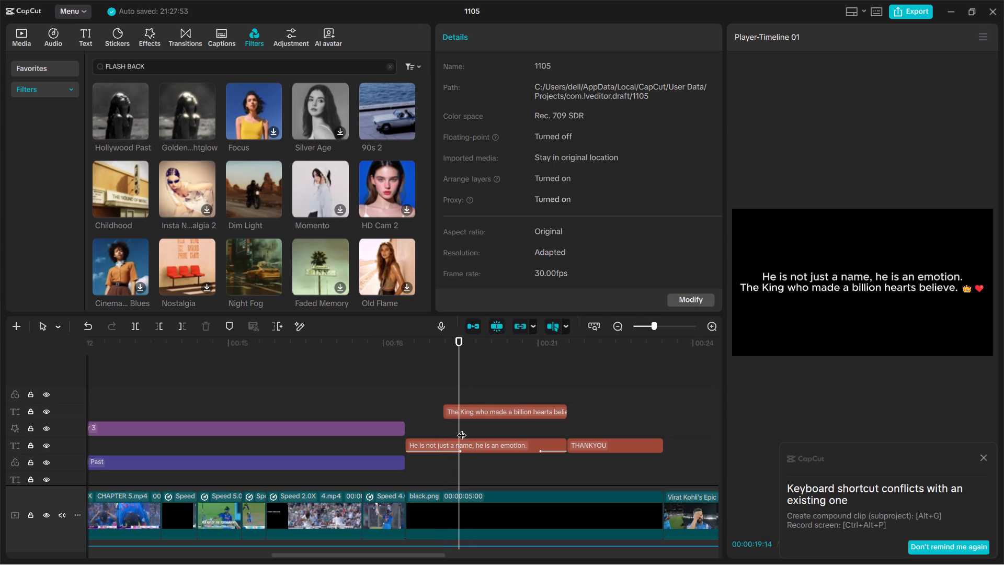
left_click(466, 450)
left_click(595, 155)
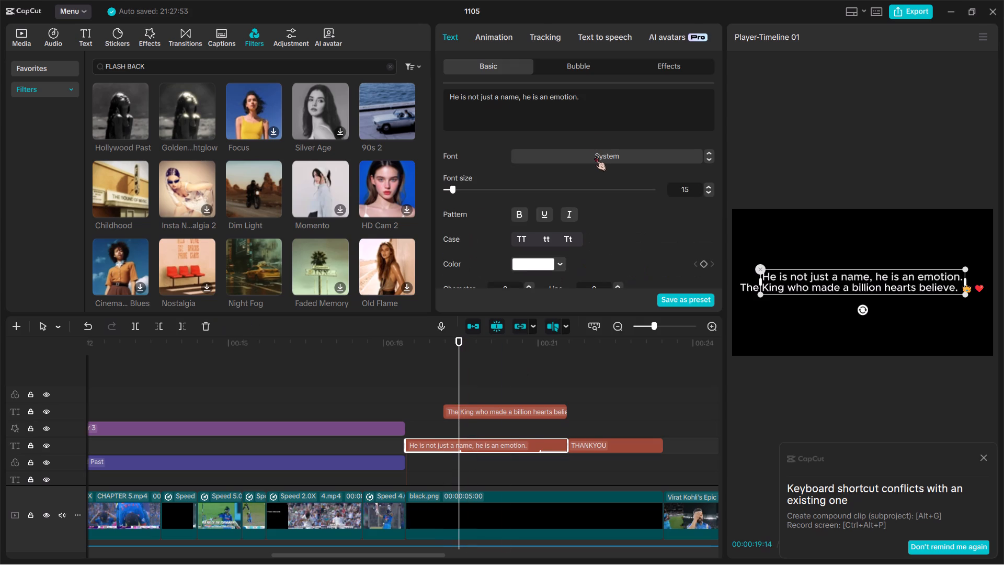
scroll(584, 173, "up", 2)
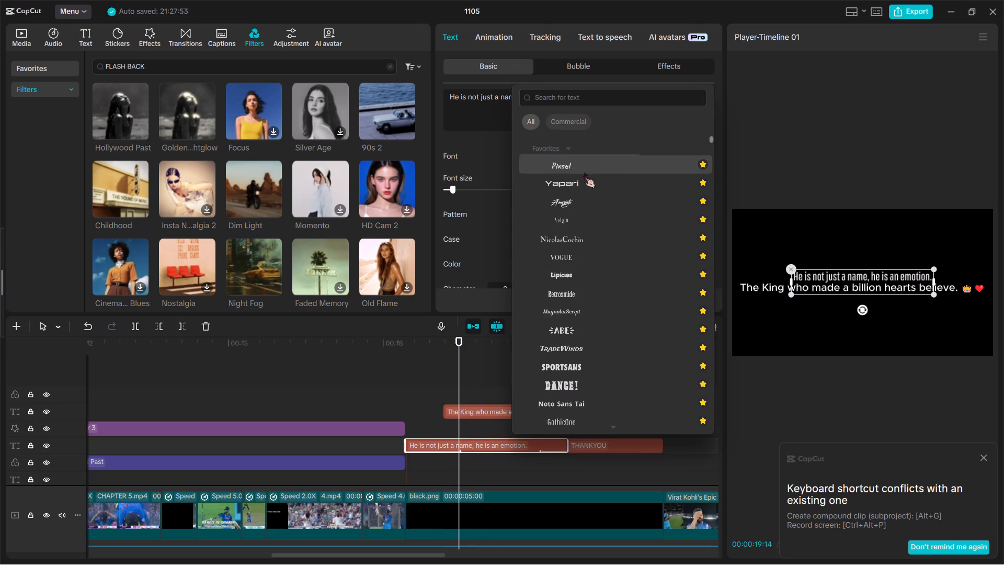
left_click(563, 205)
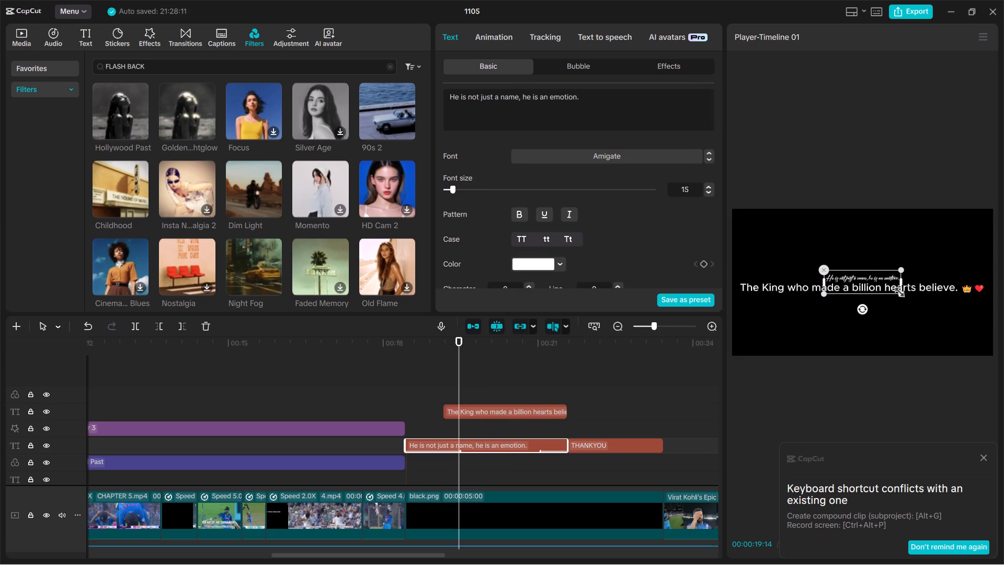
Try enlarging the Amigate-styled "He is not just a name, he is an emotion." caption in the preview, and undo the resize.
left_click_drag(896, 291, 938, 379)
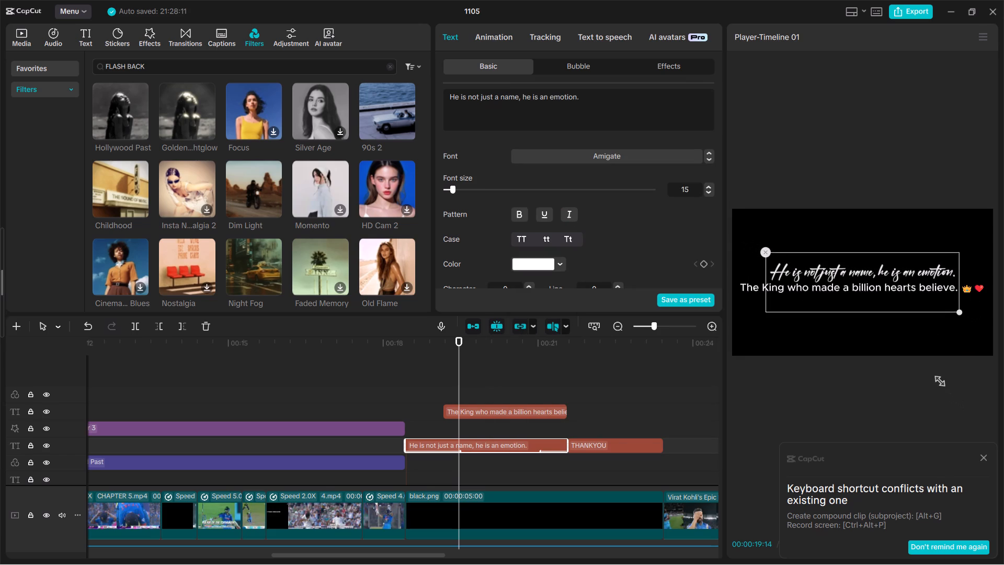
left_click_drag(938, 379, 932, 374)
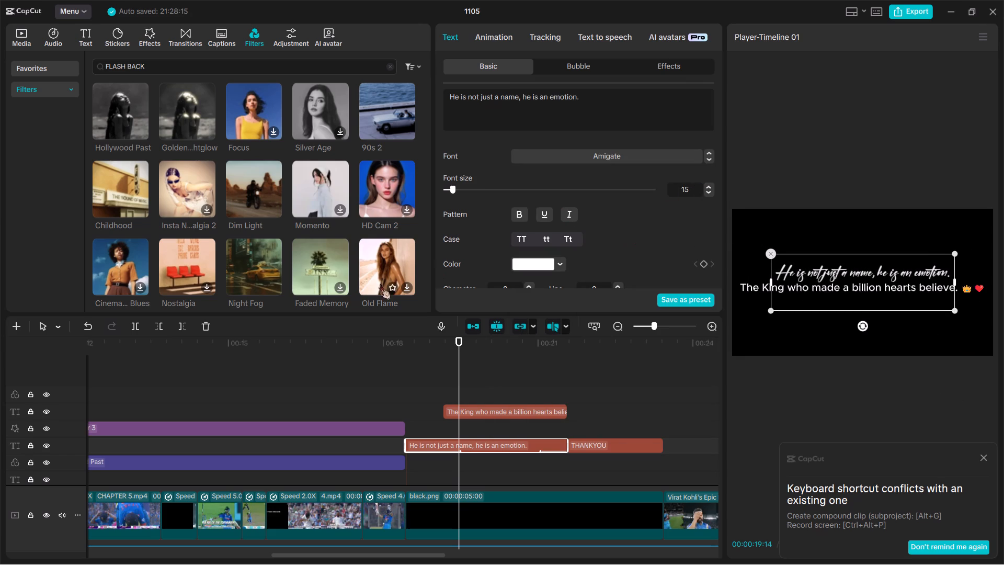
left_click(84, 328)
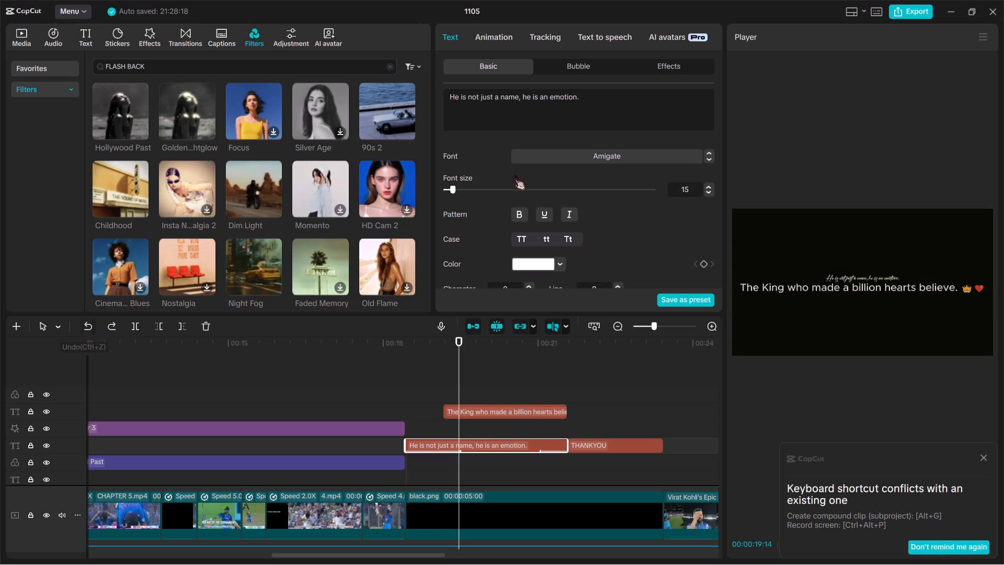
Preview other favorite fonts and set the "He is not just a name, he is an emotion." caption to Nicolas Cochin LT Pro.
left_click(562, 153)
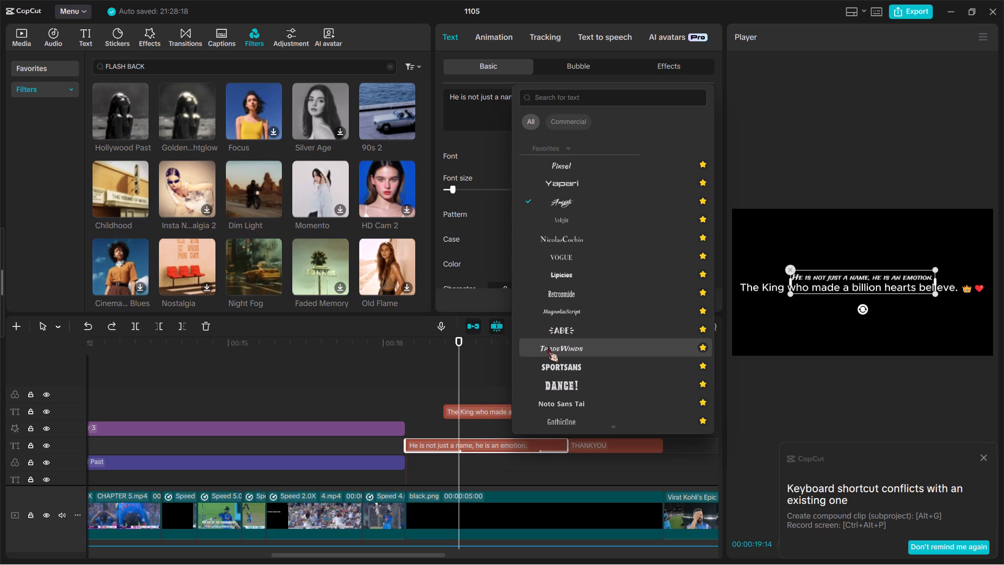
scroll(554, 367, "down", 1)
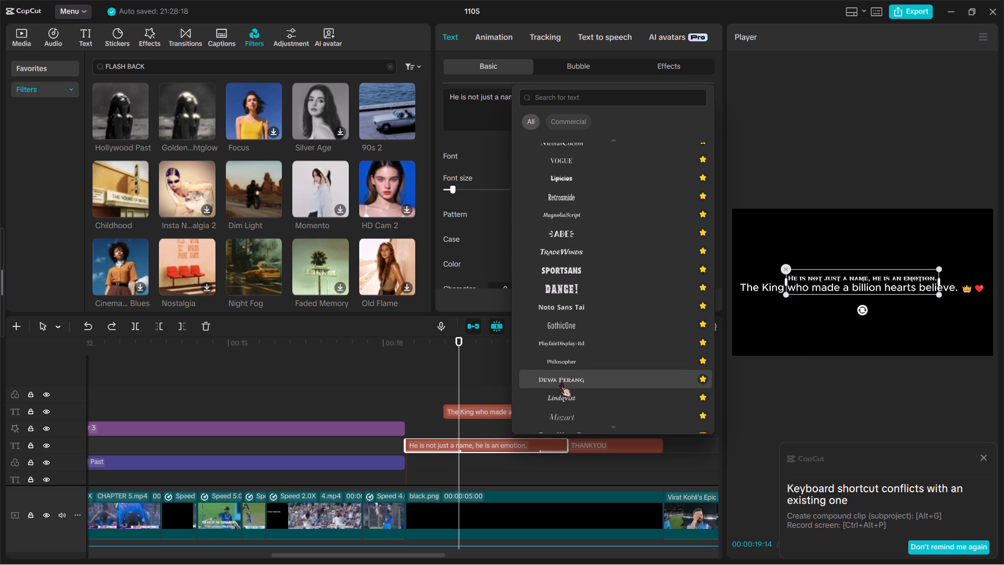
scroll(554, 341, "up", 8)
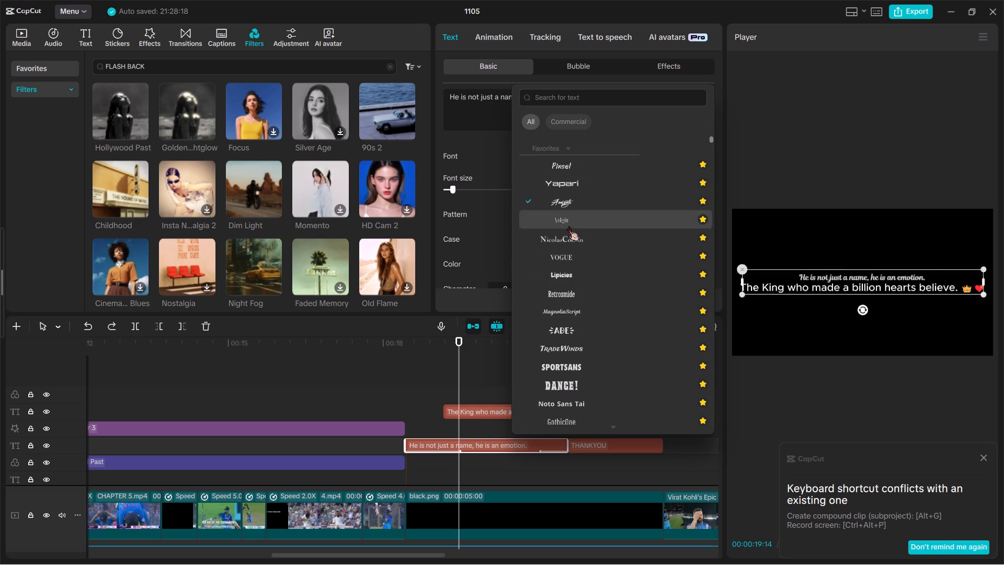
left_click(568, 238)
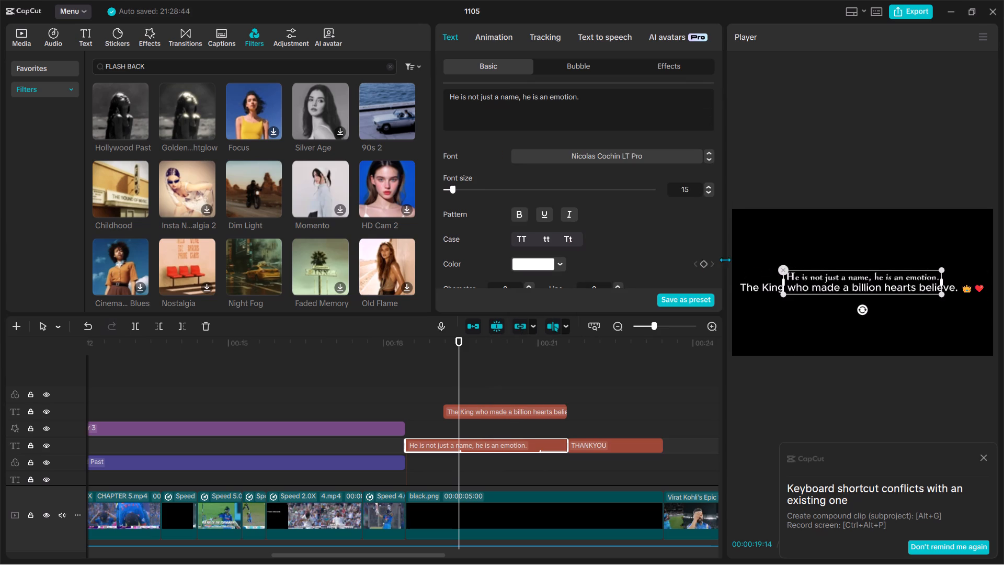
Set the font of the "The King who made a billion hearts believe." caption to Nicolas Cochin LT Pro.
left_click(761, 286)
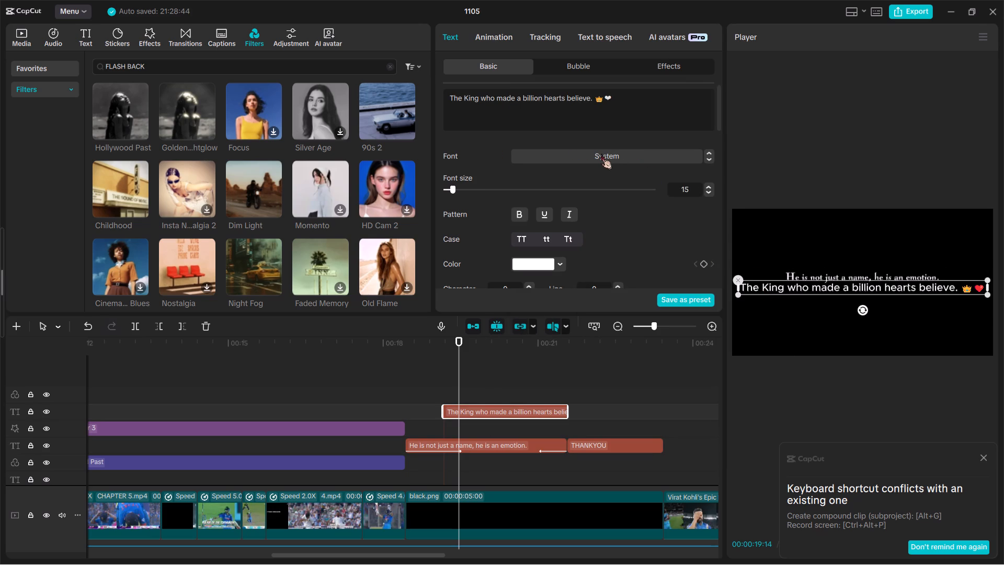
left_click(601, 154)
scroll(578, 154, "up", 4)
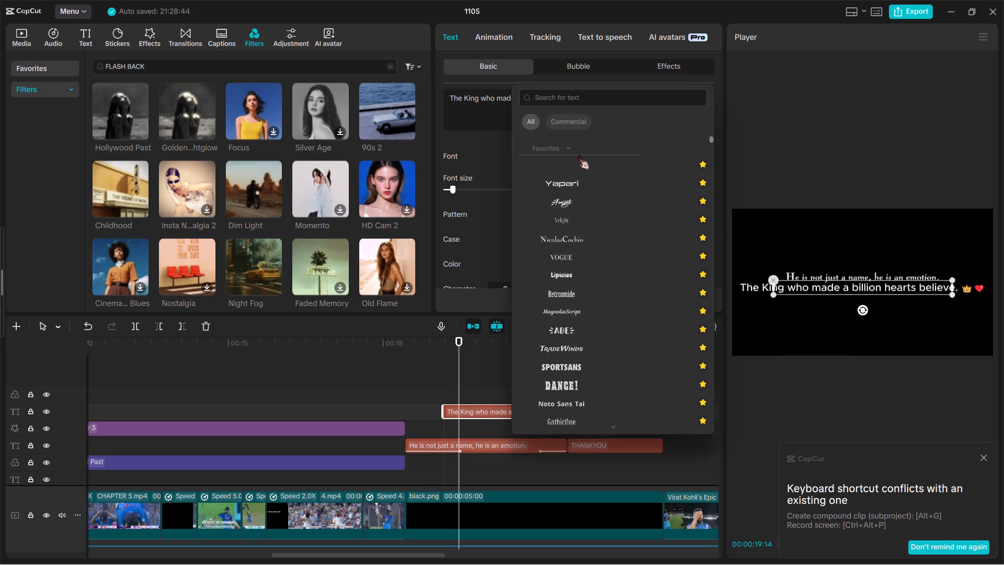
left_click(575, 233)
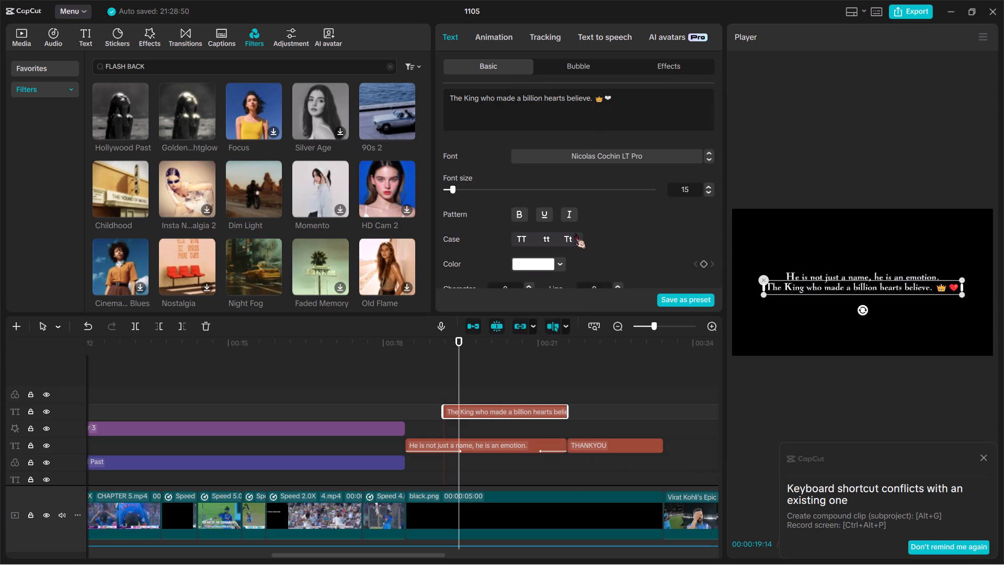
Enlarge the "The King who made a billion hearts believe." caption so it spans most of the frame width.
scroll(969, 298, "up", 4, "ctrl")
scroll(969, 298, "down", 5, "ctrl")
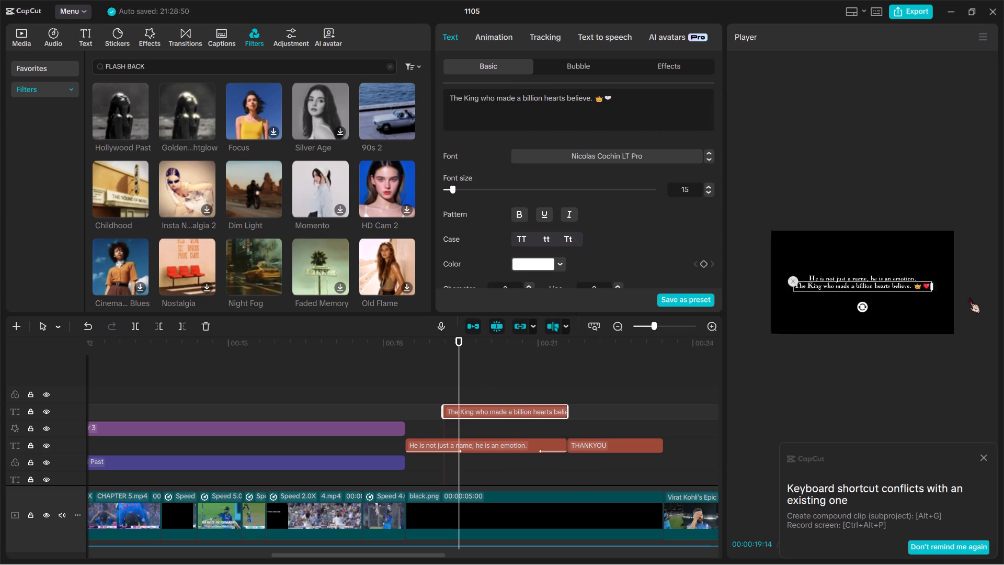
scroll(969, 298, "down", 1, "ctrl")
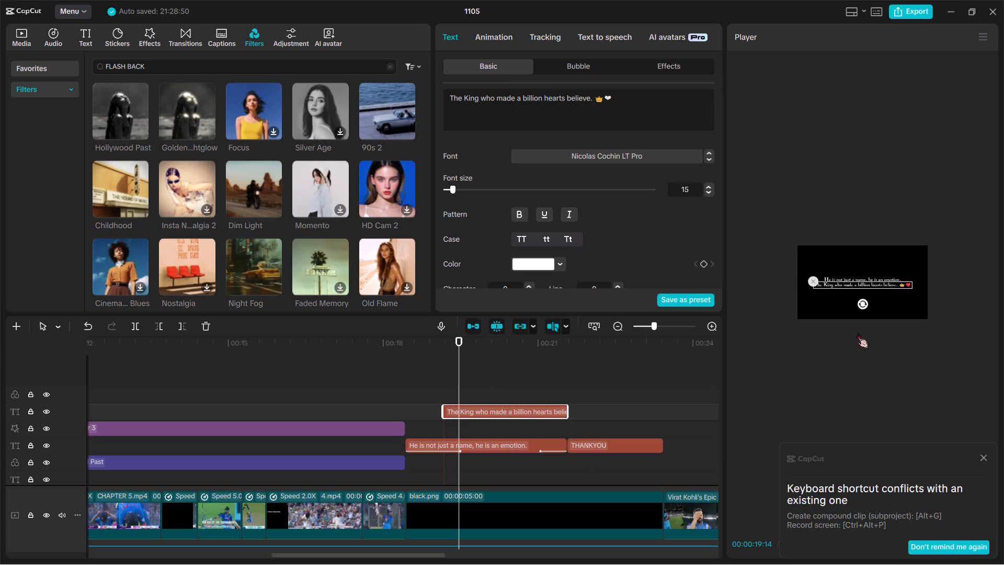
scroll(857, 333, "up", 3, "ctrl")
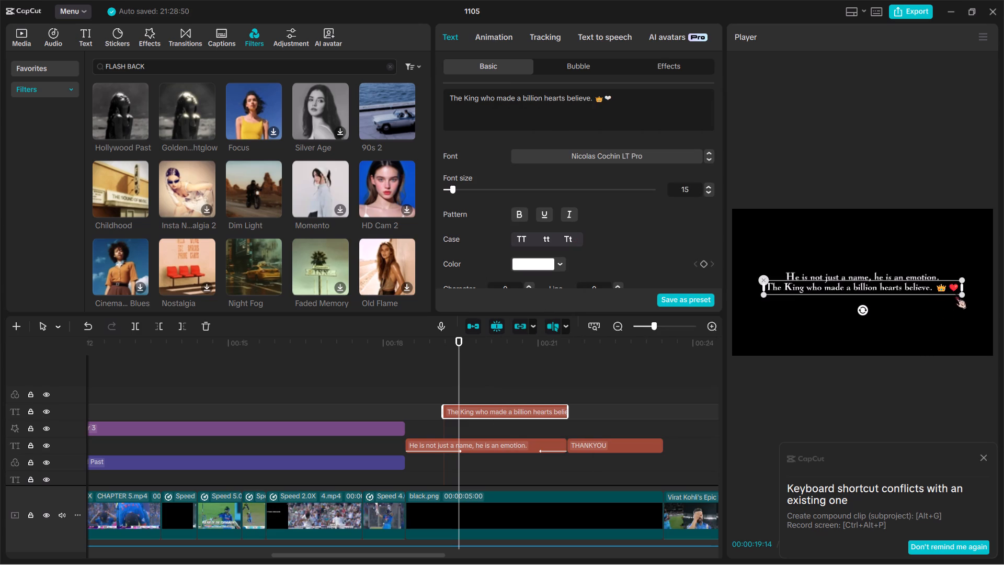
left_click_drag(959, 293, 965, 313)
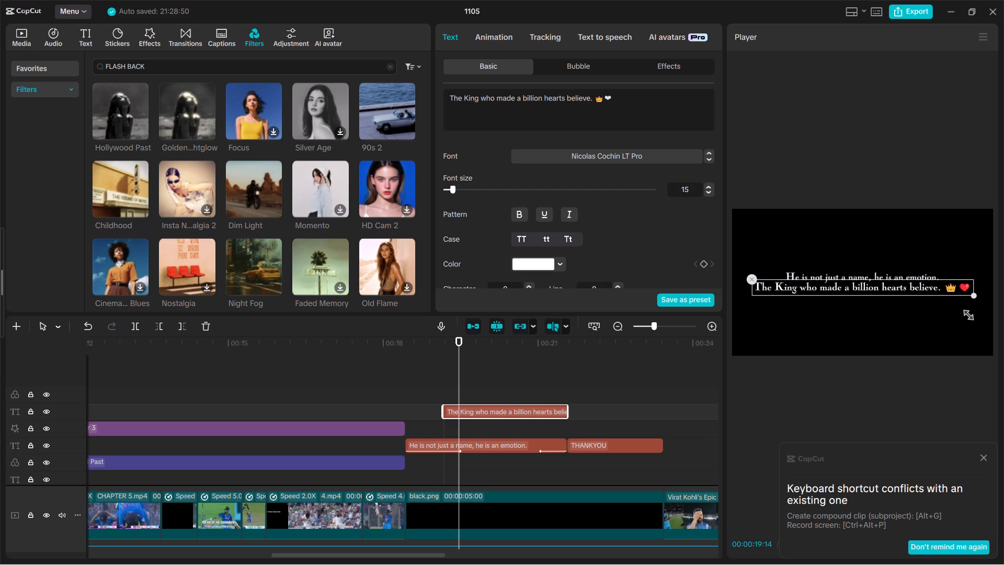
left_click_drag(965, 313, 969, 324)
Enlarge the "He is not just a name, he is an emotion." caption slightly in the preview.
left_click(821, 272)
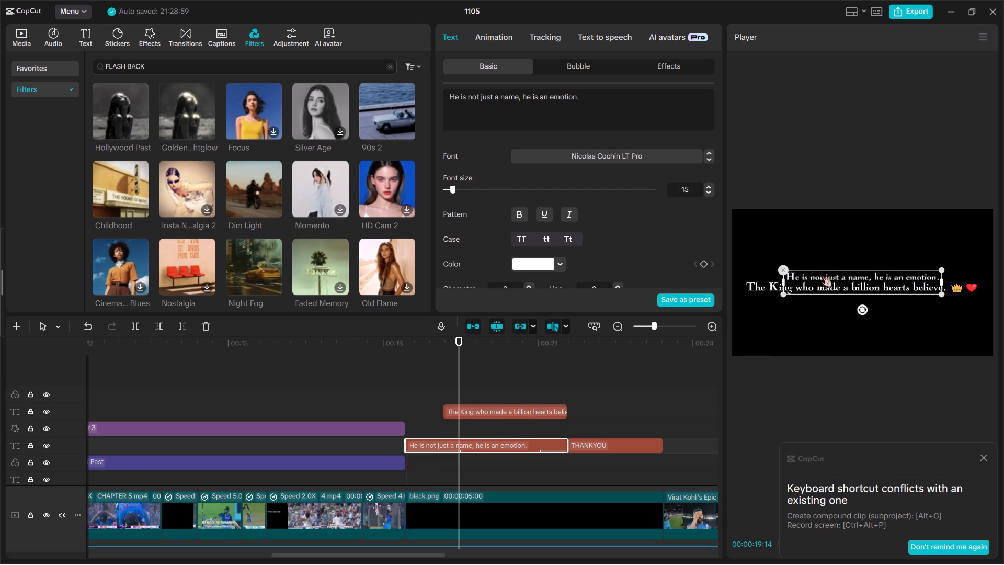
left_click_drag(938, 295, 938, 299)
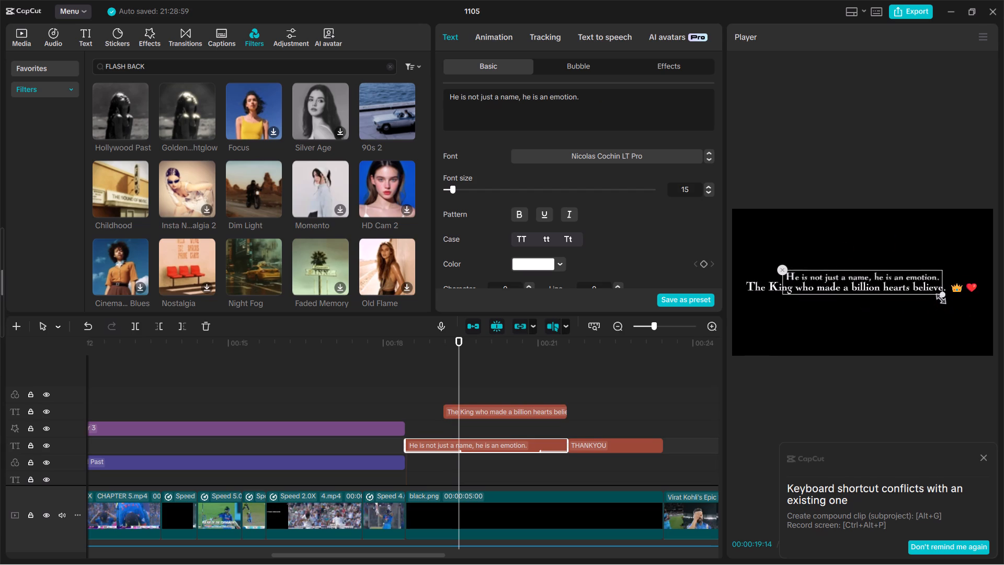
left_click_drag(938, 299, 937, 312)
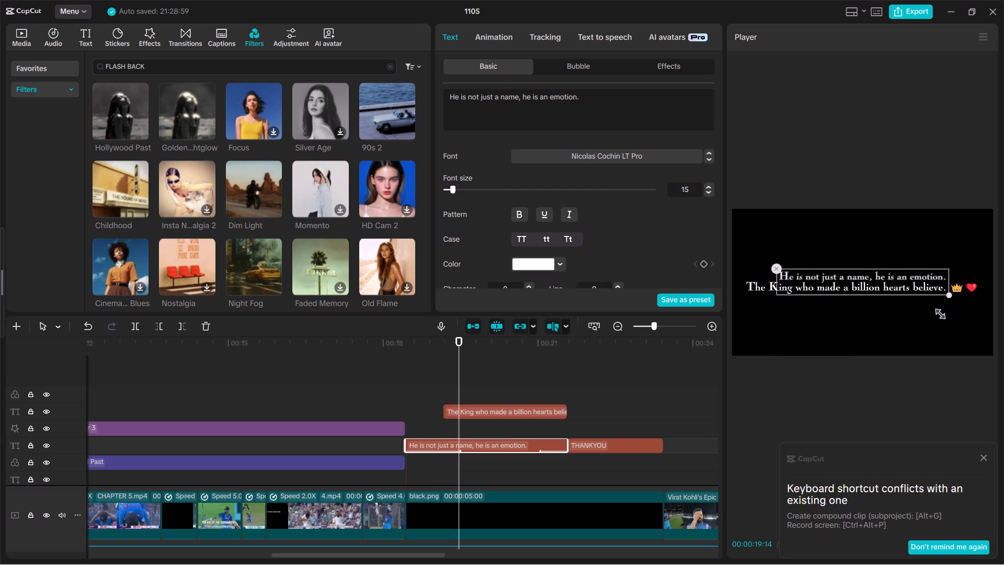
left_click_drag(937, 312, 938, 317)
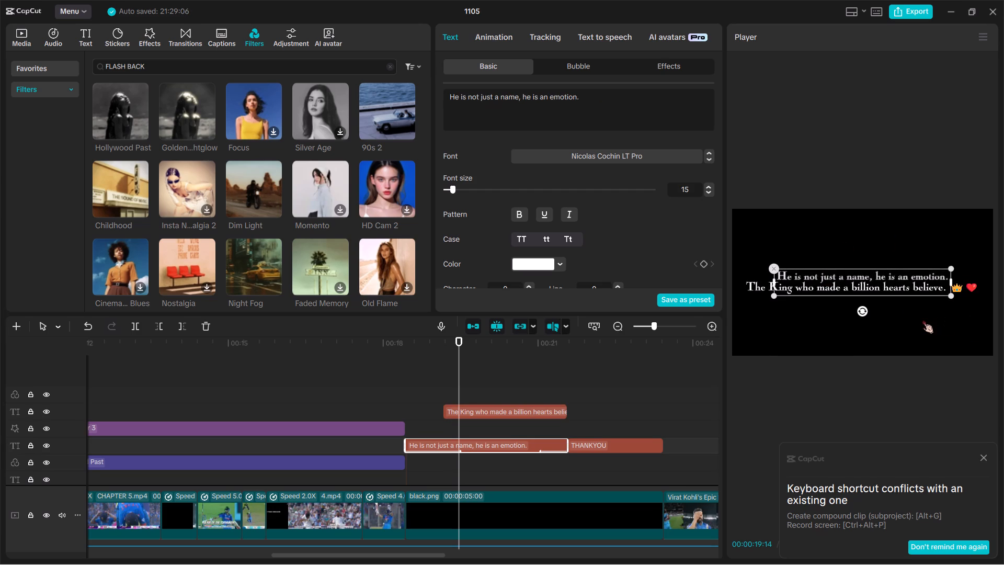
left_click(922, 318)
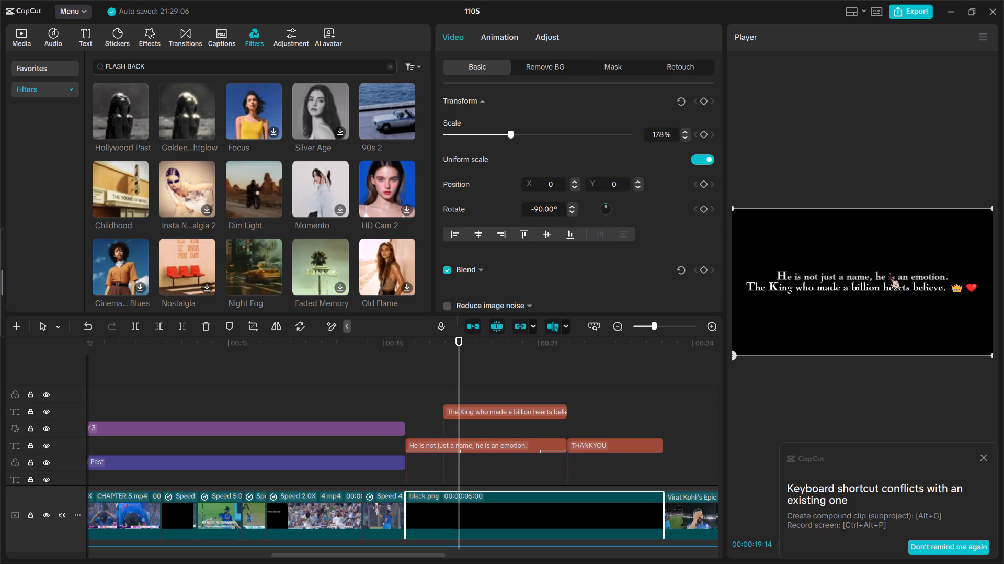
left_click(889, 274)
left_click(889, 274)
left_click(883, 321)
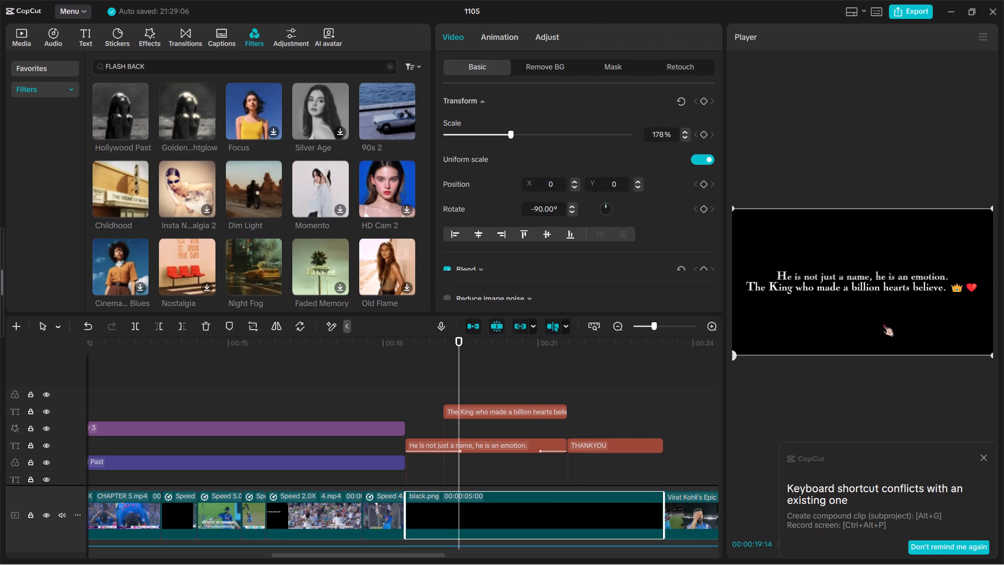
Move the "The King who made a billion hearts believe." caption slightly down, away from the line above, and briefly play the captions.
left_click(785, 289)
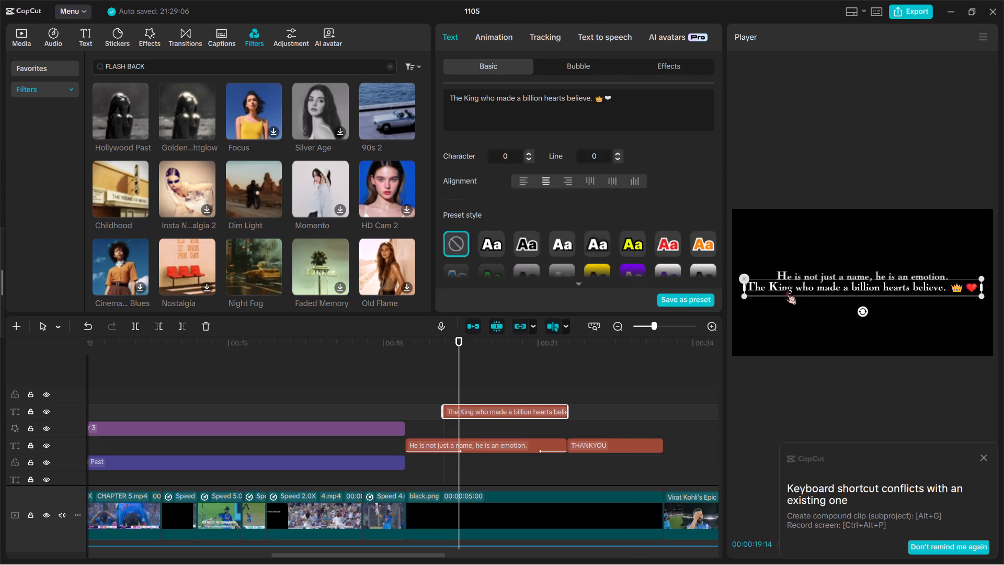
left_click_drag(785, 289, 790, 291)
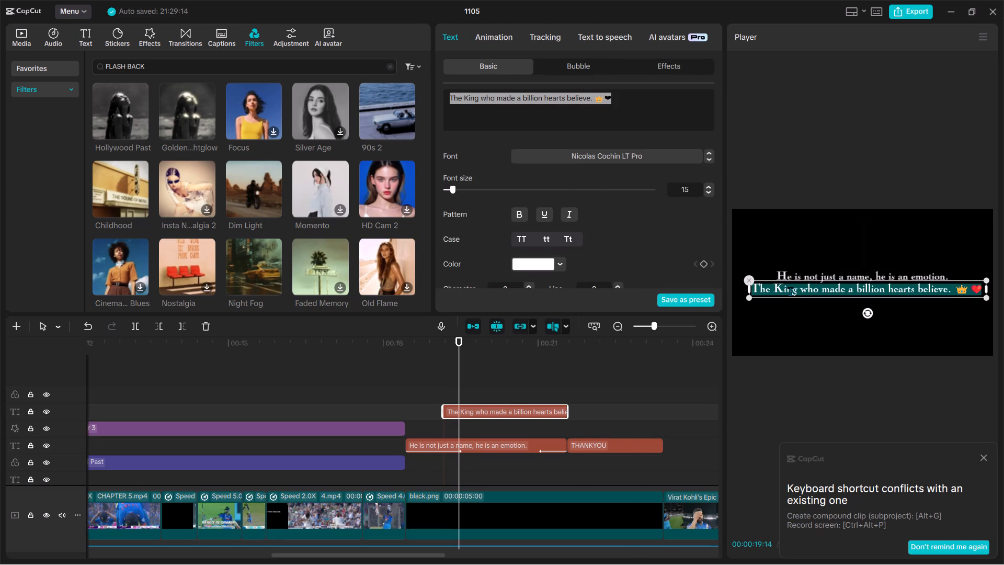
left_click(771, 348)
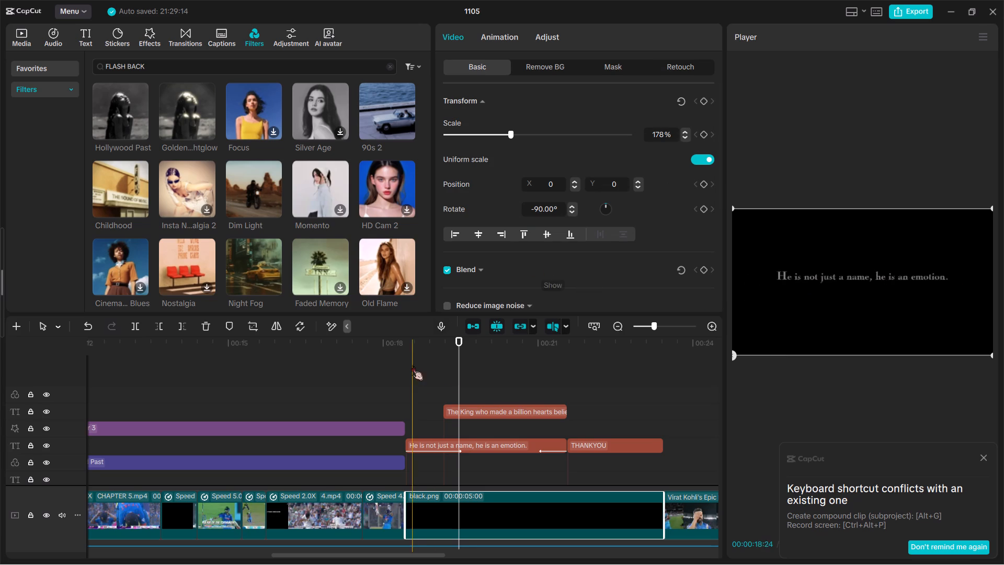
key("space")
key("space")
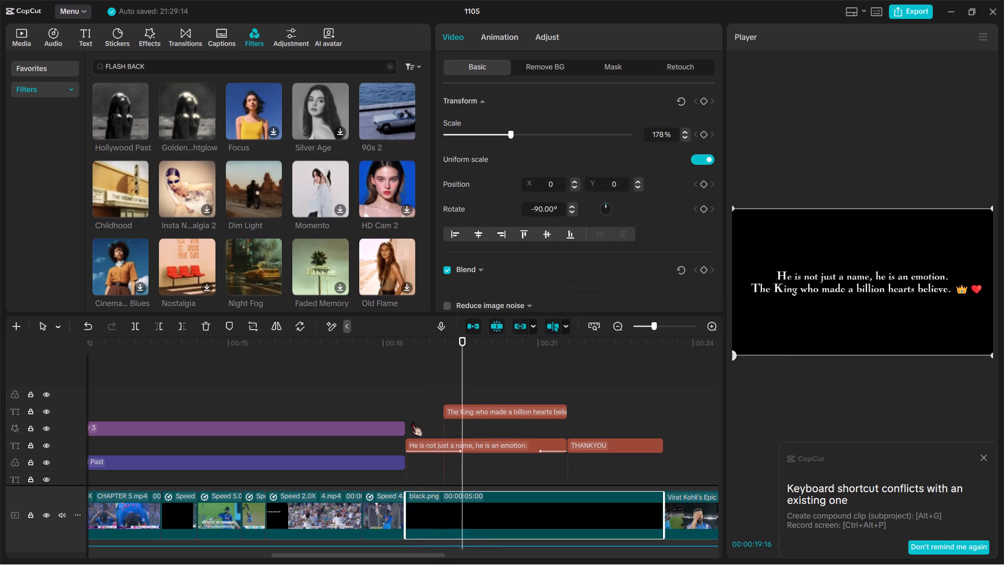
Give the "The King who made a billion hearts believe." caption a Fade In entrance animation lasting 0.9 s.
left_click(446, 413)
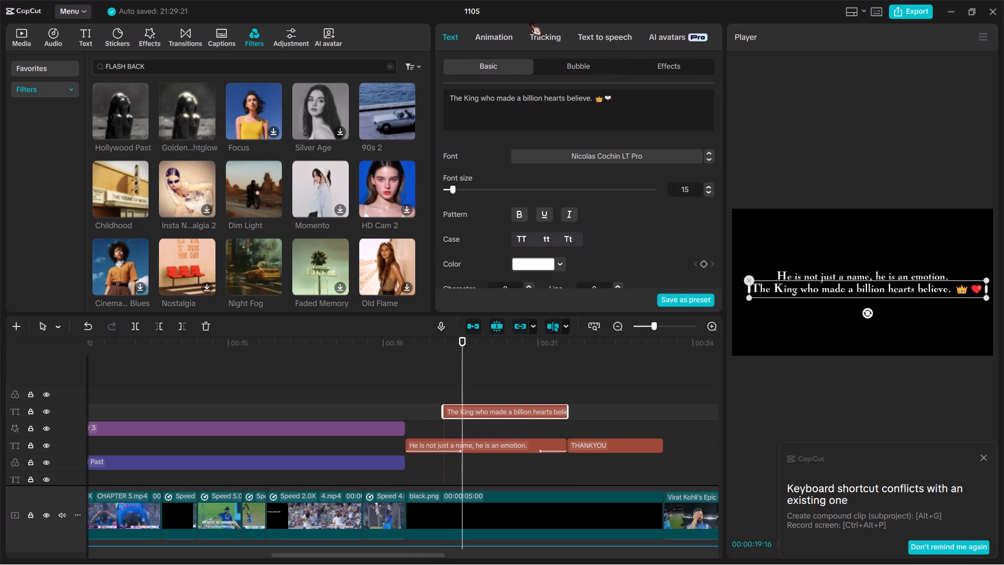
left_click(489, 38)
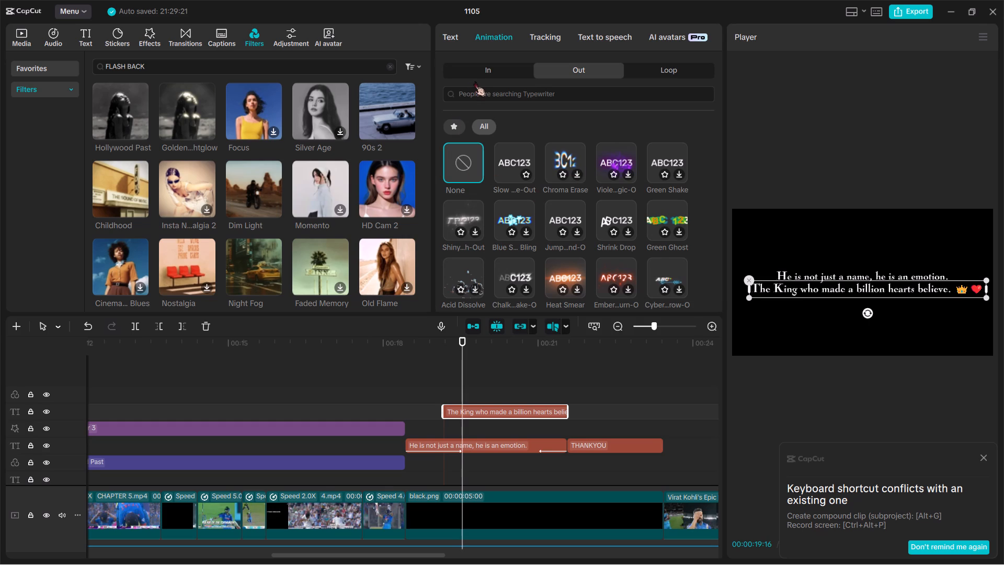
left_click_drag(474, 81, 474, 69)
left_click(474, 69)
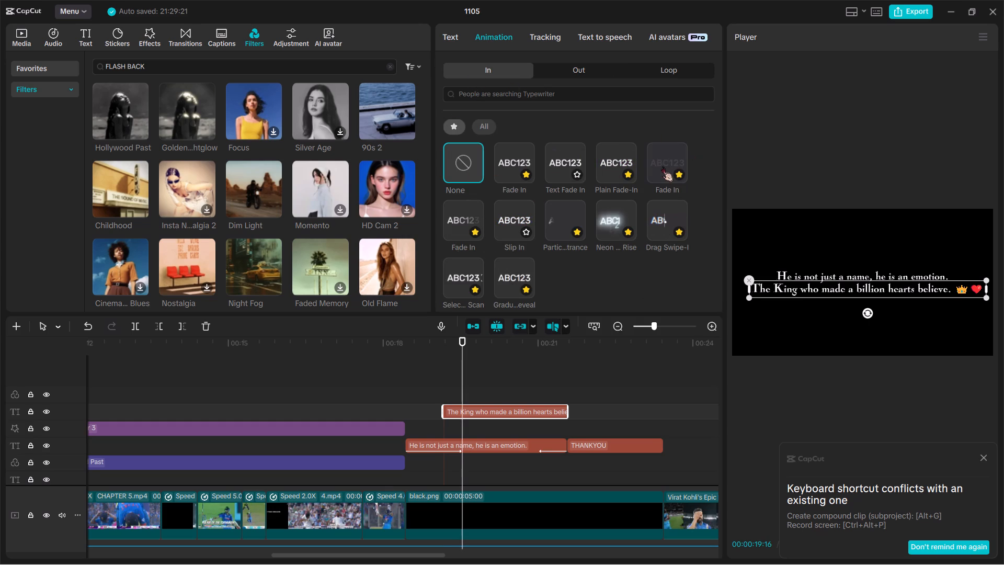
double_click(662, 166)
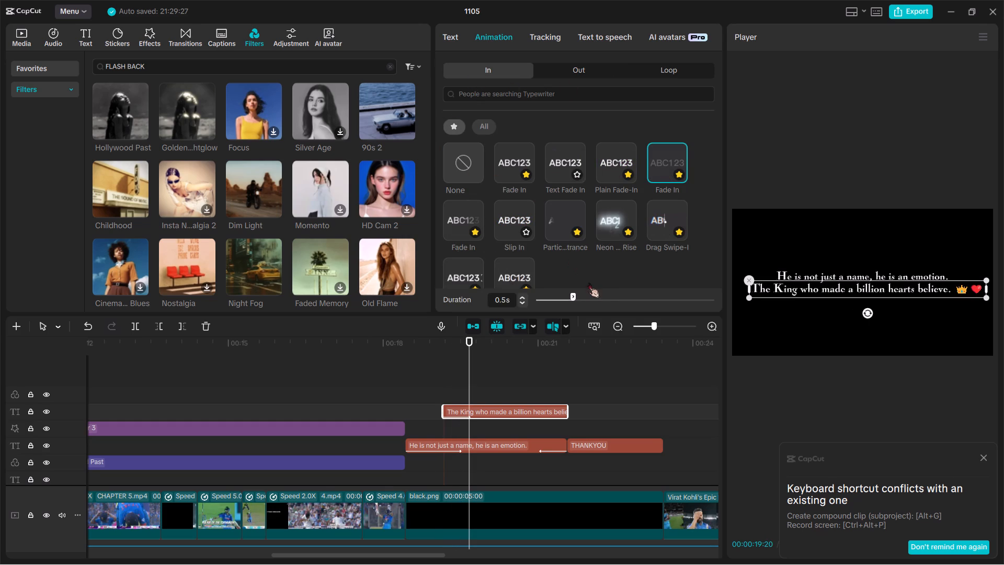
left_click(599, 300)
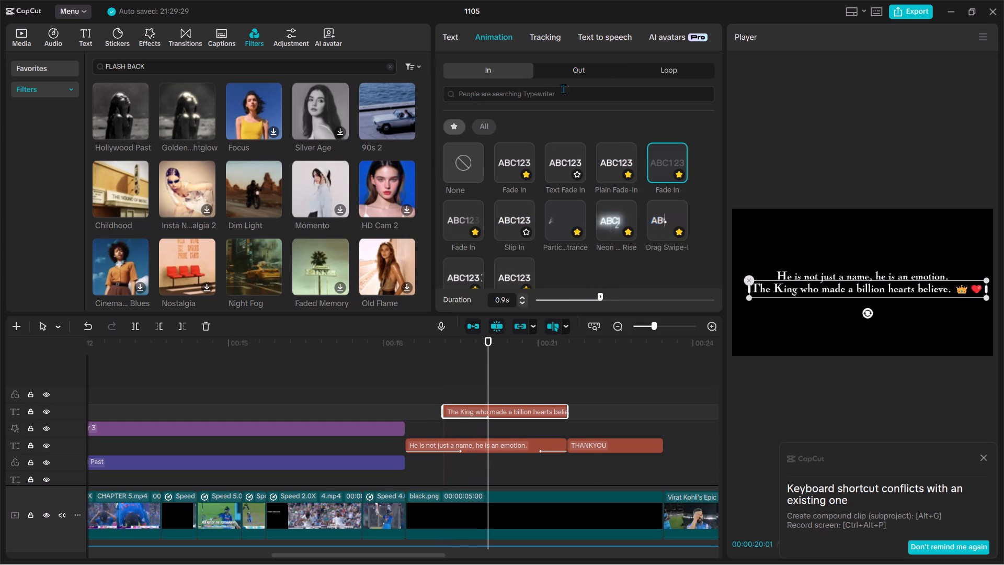
Give the "The King who made a billion hearts believe." caption the first Slow exit animation offered, lasting 0.5 s.
left_click(548, 69)
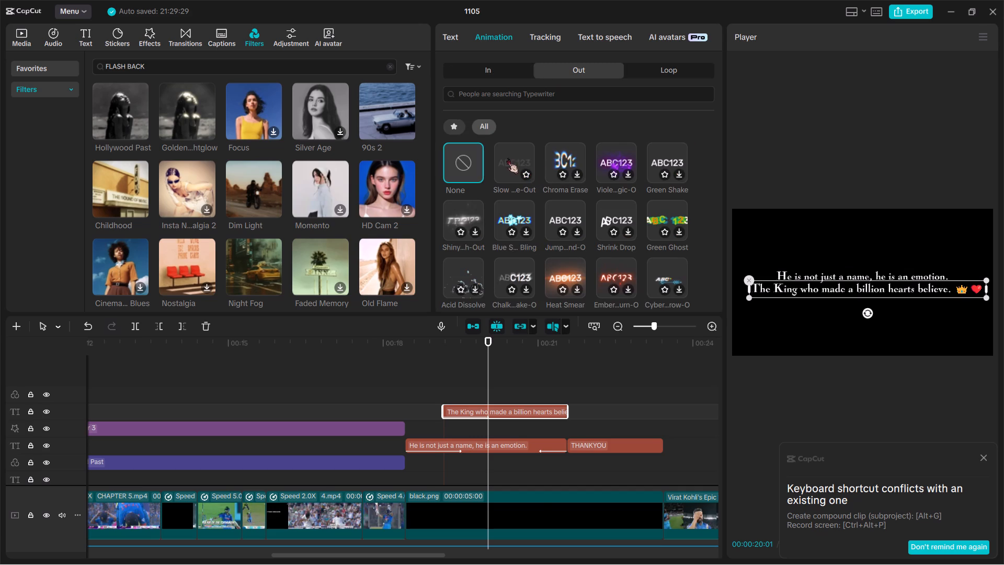
double_click(506, 154)
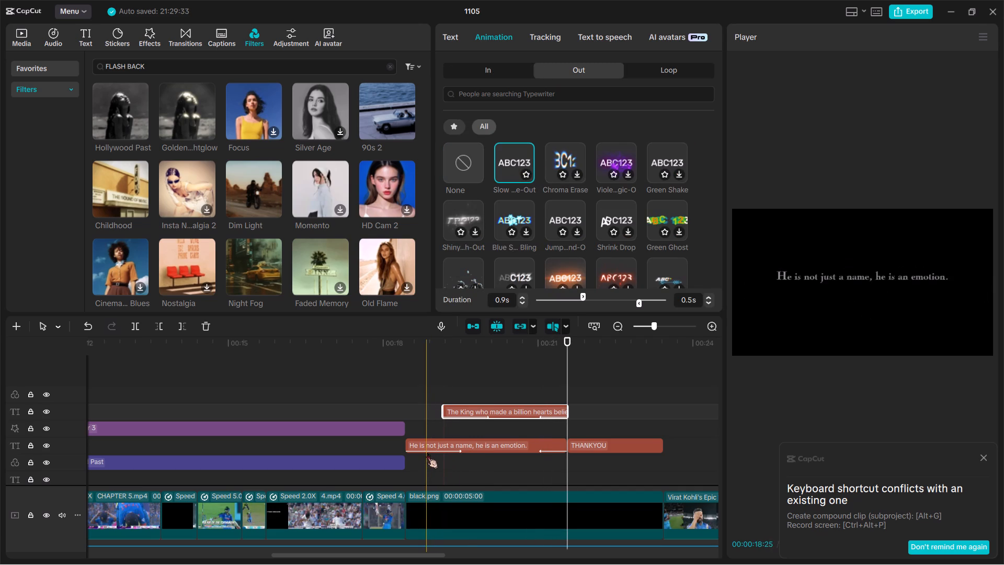
Preview the Fade In entrance animation on the "He is not just a name, he is an emotion." caption and play both captions through.
left_click(418, 449)
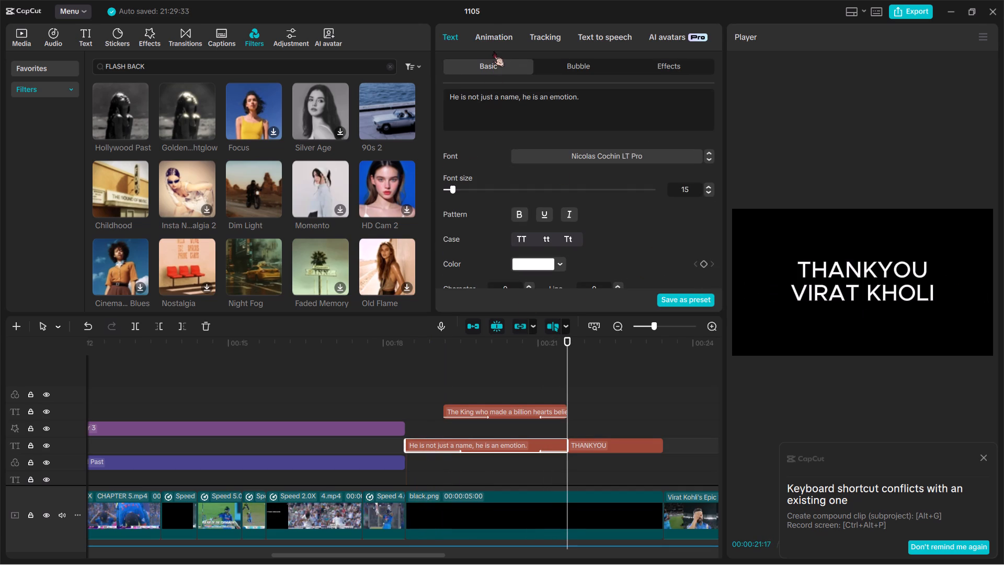
left_click(485, 37)
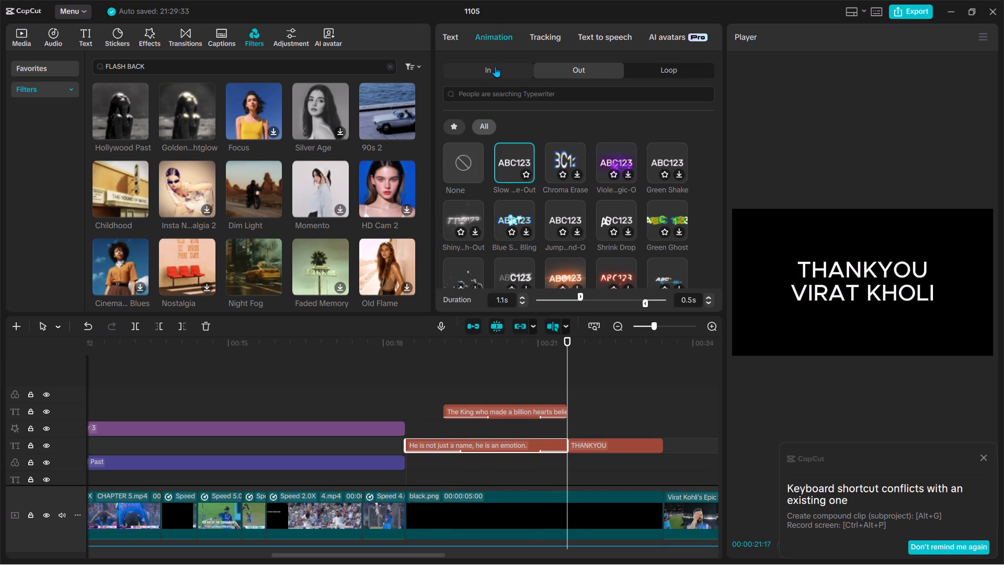
left_click(495, 66)
double_click(662, 178)
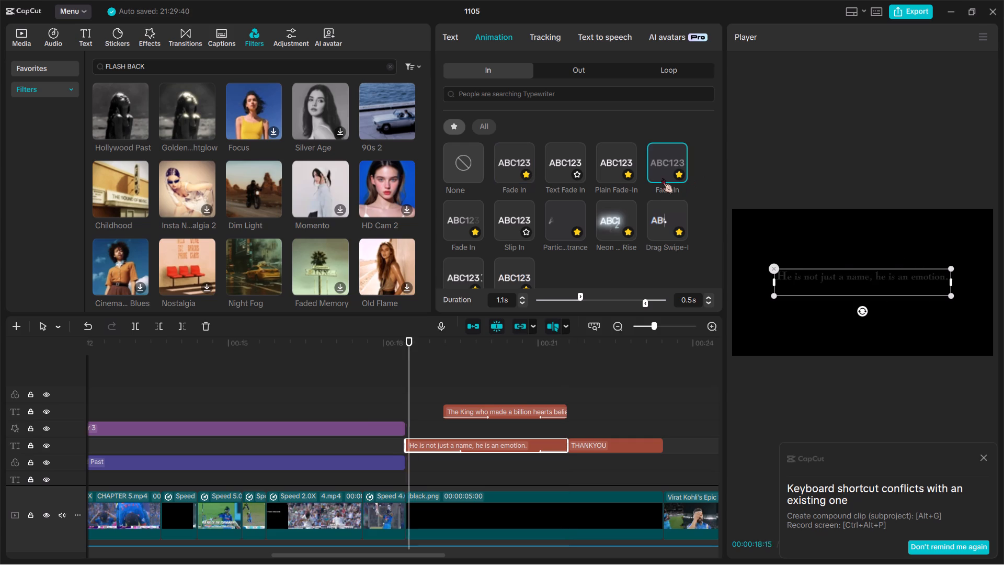
key("space")
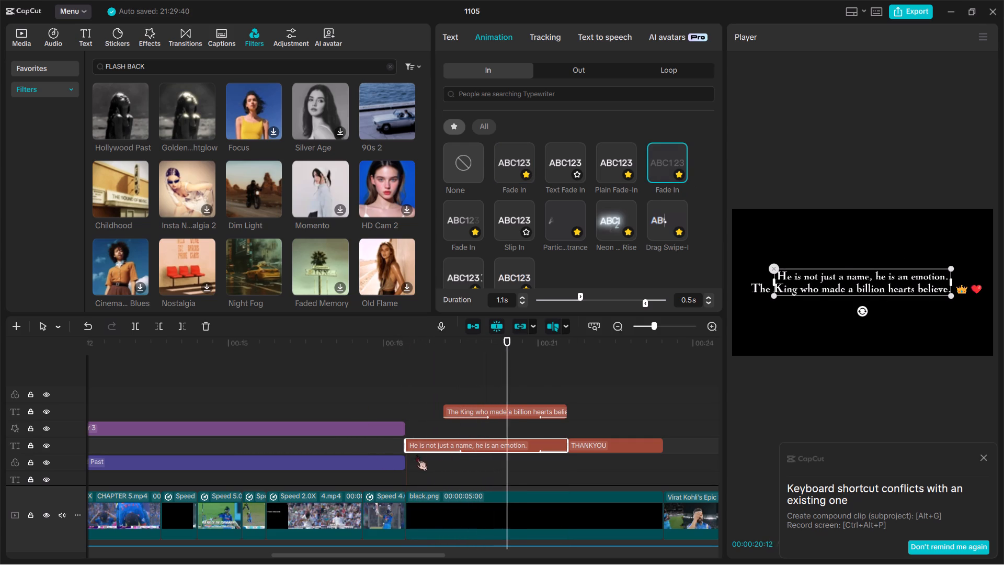
key("space")
key("space")
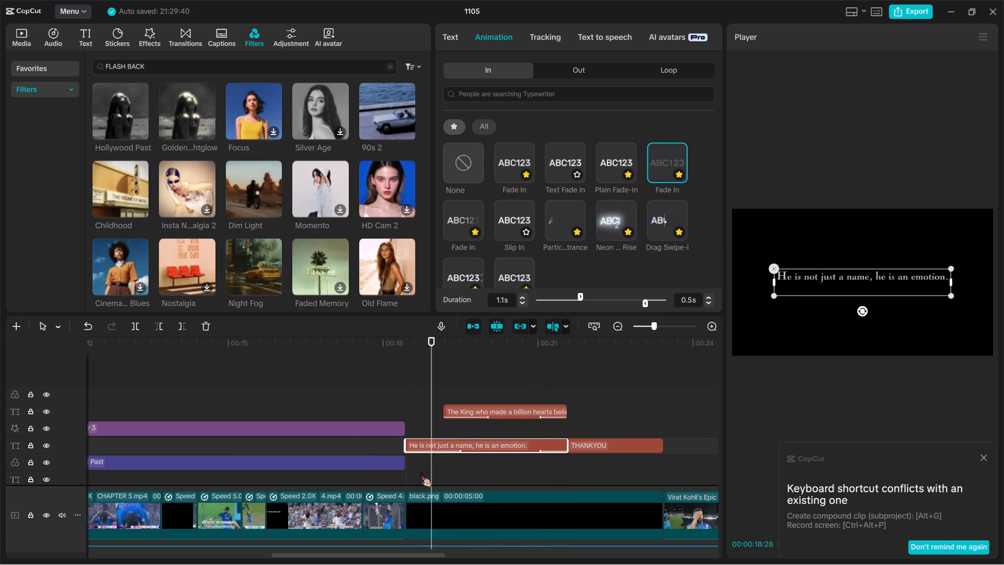
key("space")
key("space")
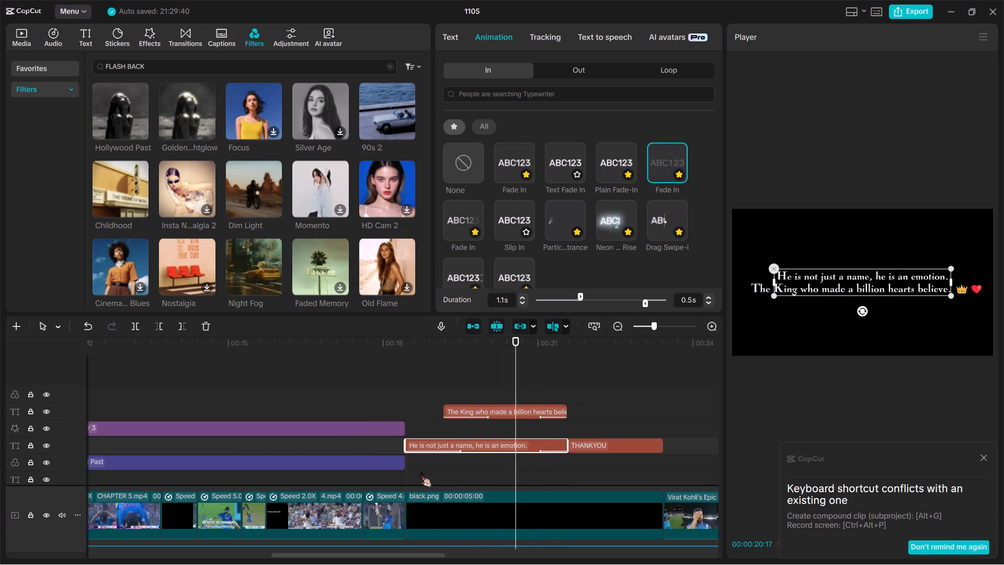
key("space")
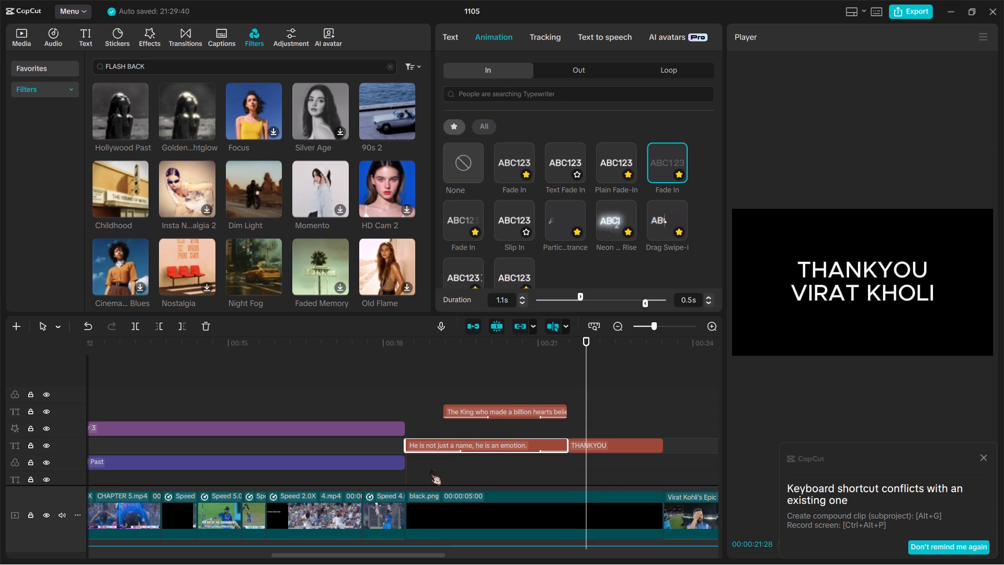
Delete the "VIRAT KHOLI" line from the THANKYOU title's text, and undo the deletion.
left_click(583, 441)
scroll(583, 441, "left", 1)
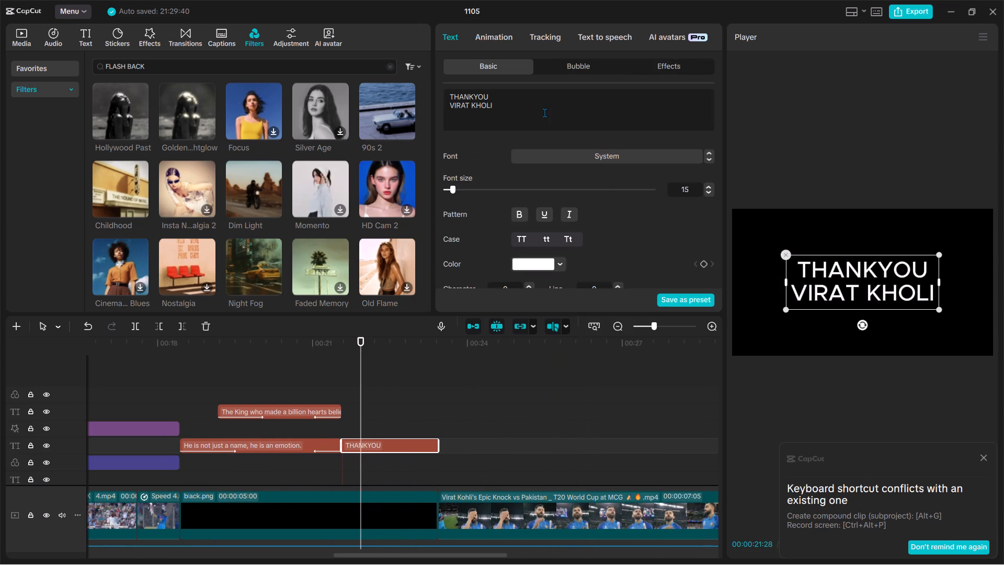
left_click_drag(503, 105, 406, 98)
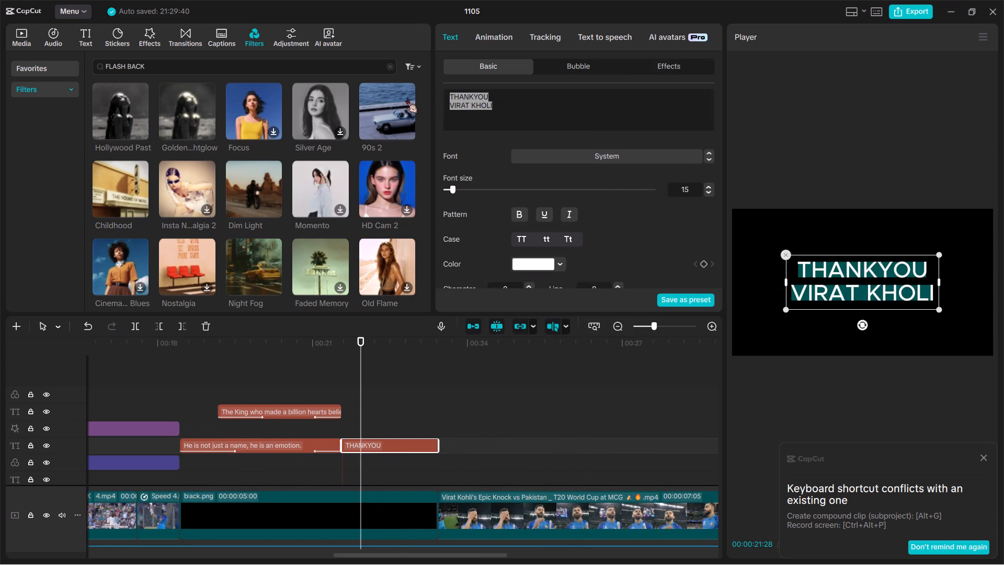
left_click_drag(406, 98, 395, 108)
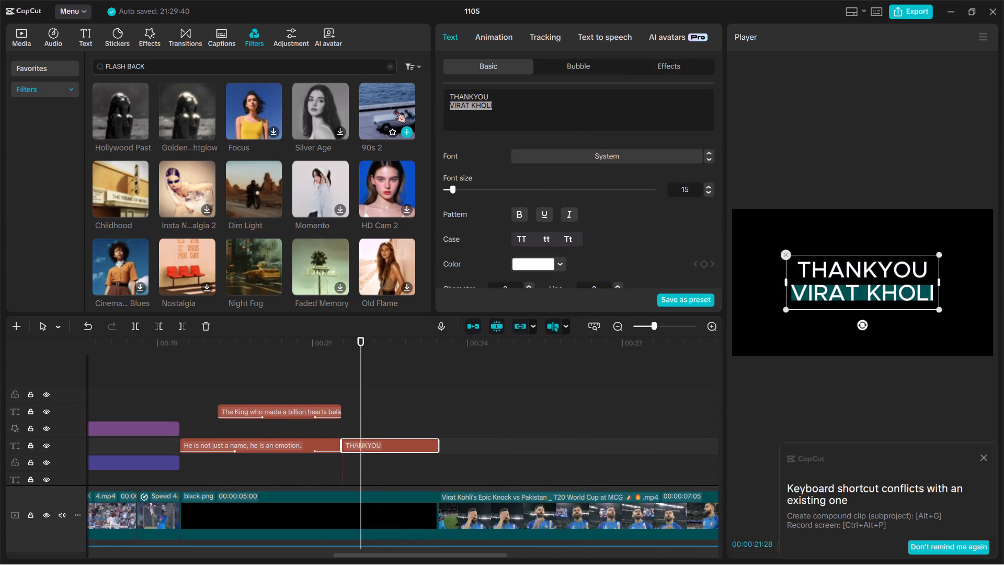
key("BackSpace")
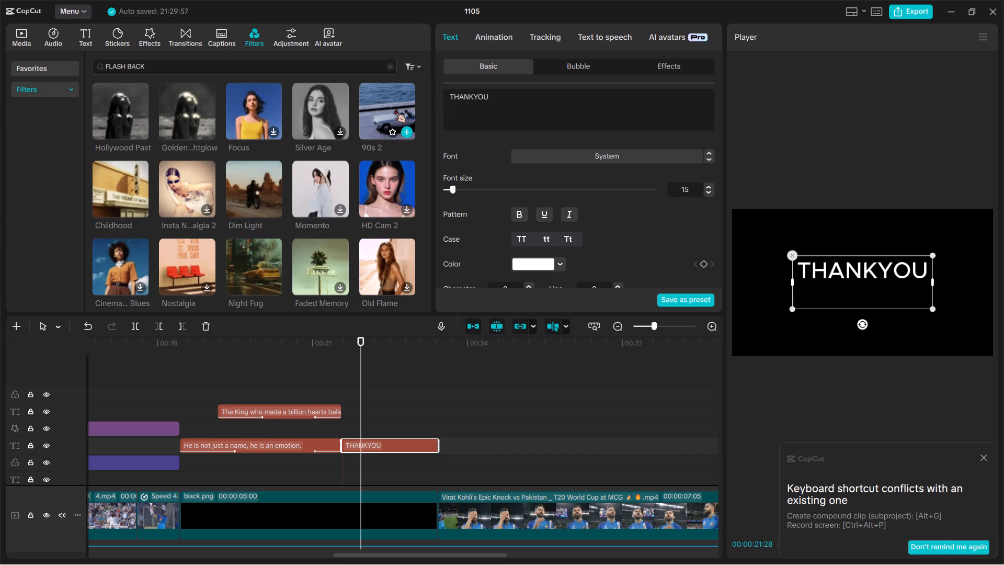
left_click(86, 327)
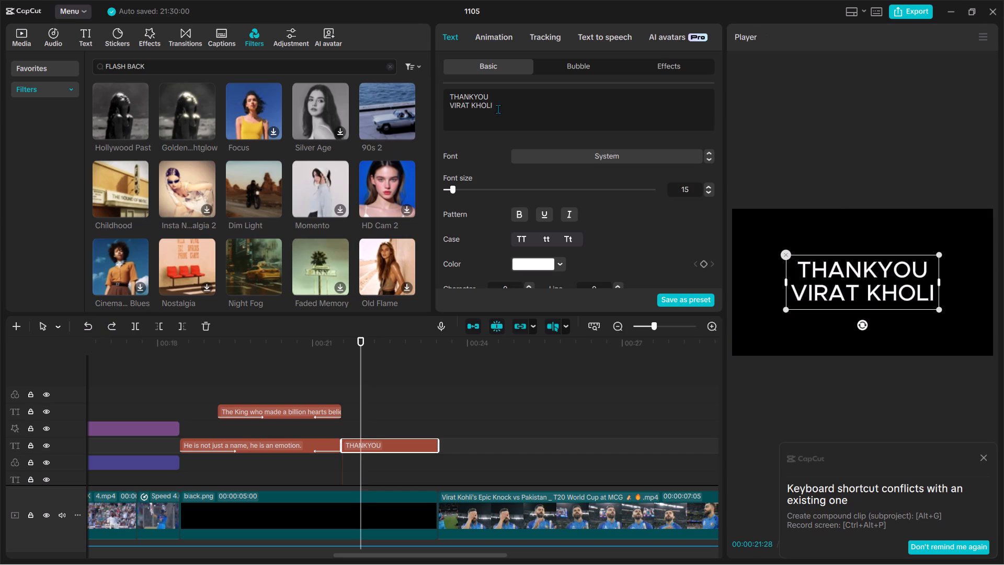
Copy the "VIRAT KHOLI" line and remove it from the THANKYOU title's text.
left_click_drag(504, 106, 447, 108)
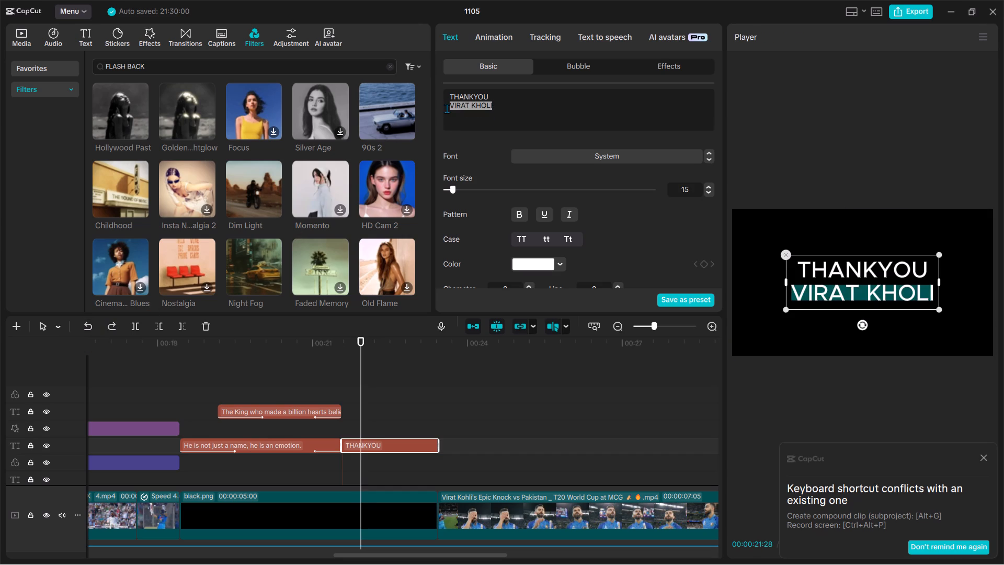
key("ctrl+c")
key("BackSpace")
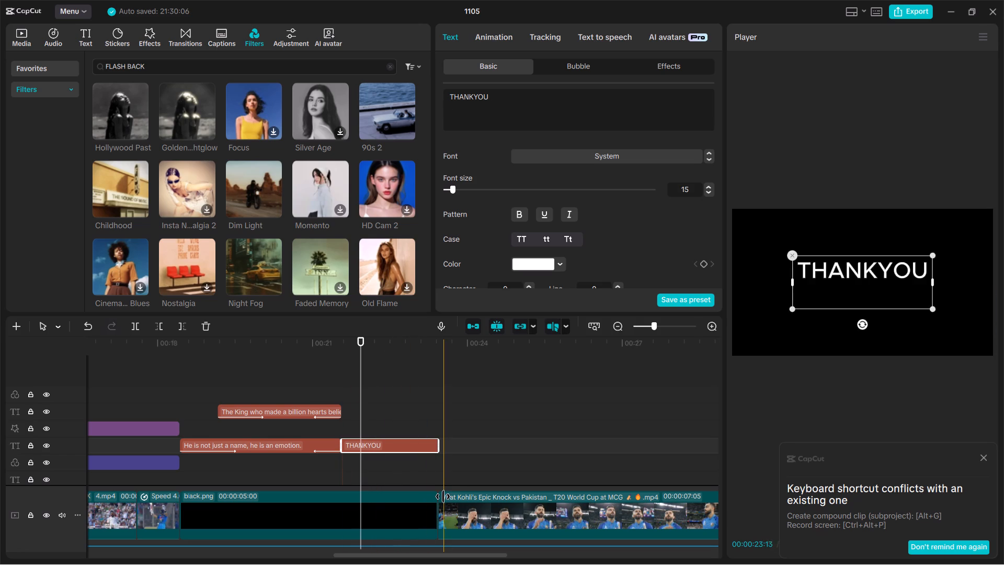
key("space")
key("space")
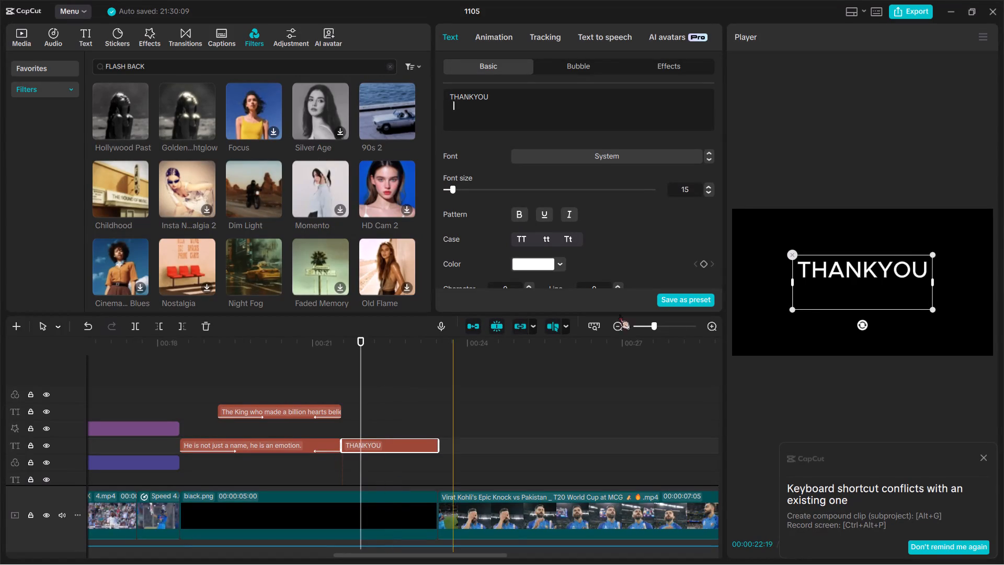
Browse the favorite fonts to choose a new font for the THANKYOU title.
left_click(613, 160)
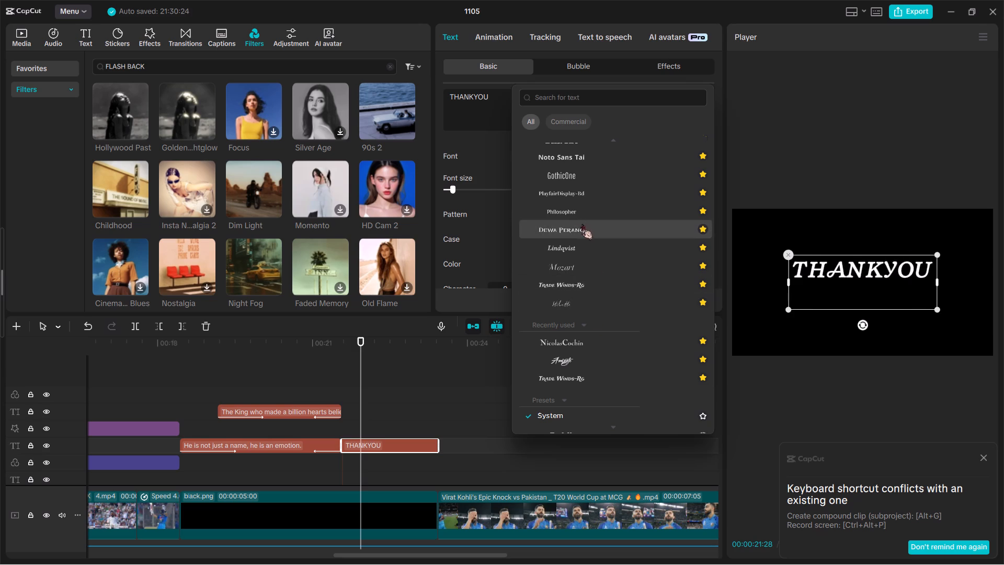
scroll(580, 197, "up", 5)
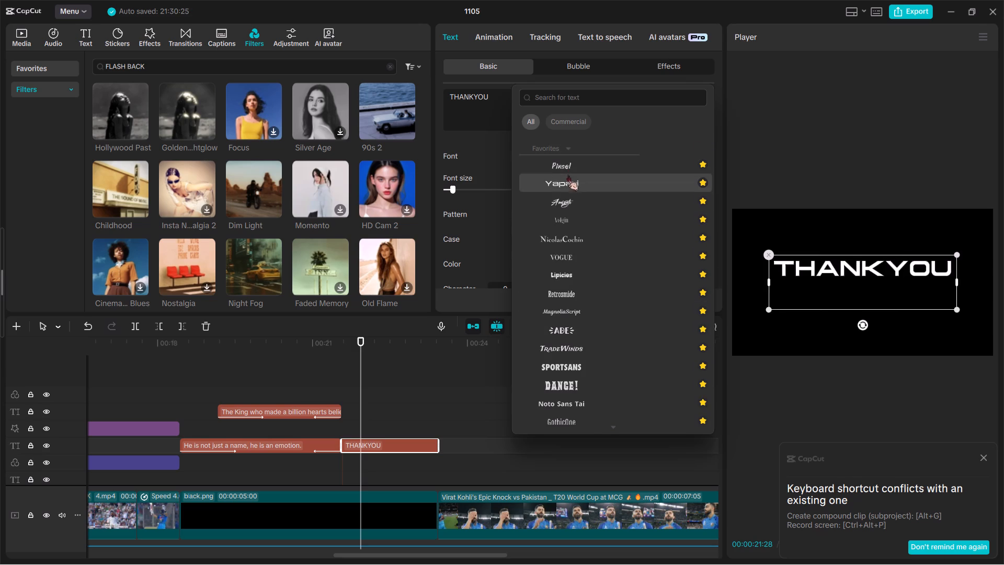
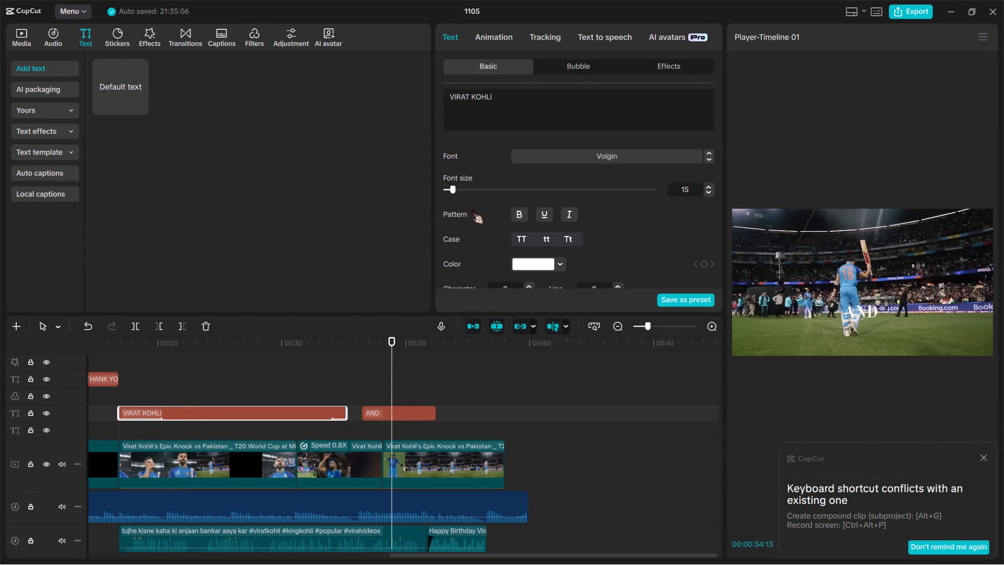
Add a transform keyframe to the VIRAT KOHLI title at 00:00:26:02.
scroll(455, 260, "down", 1)
scroll(535, 235, "down", 1)
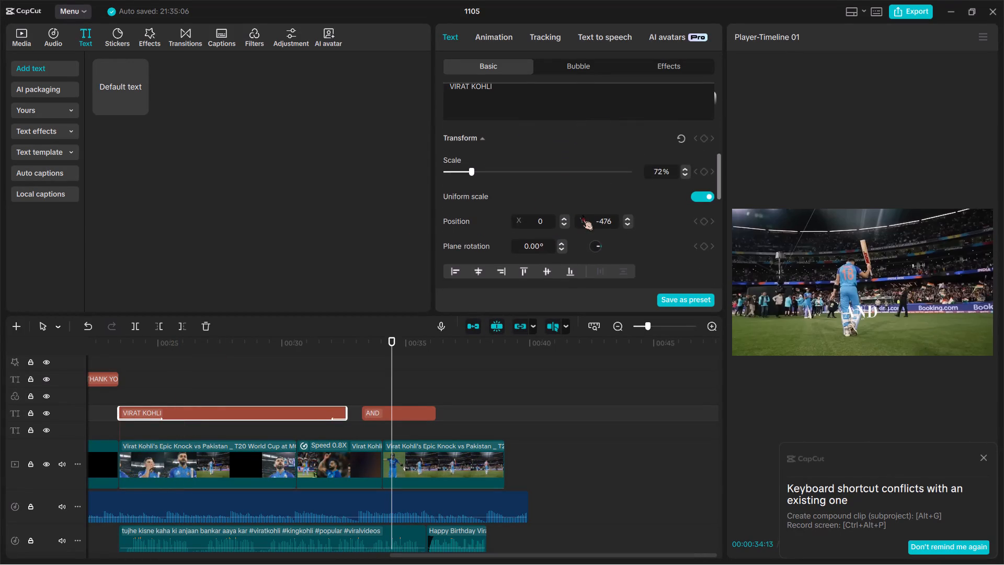
scroll(582, 215, "up", 1)
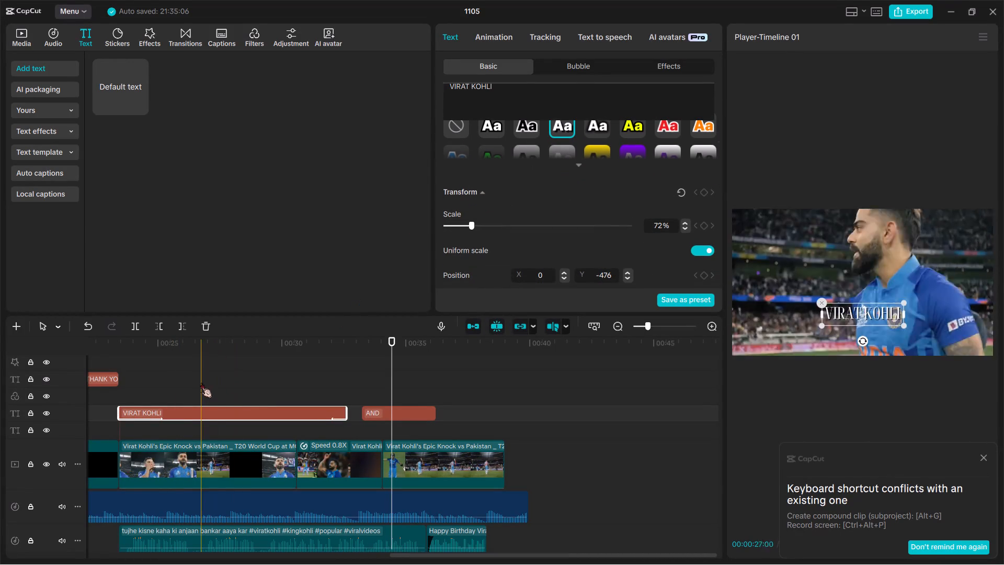
left_click(185, 382)
left_click(178, 409)
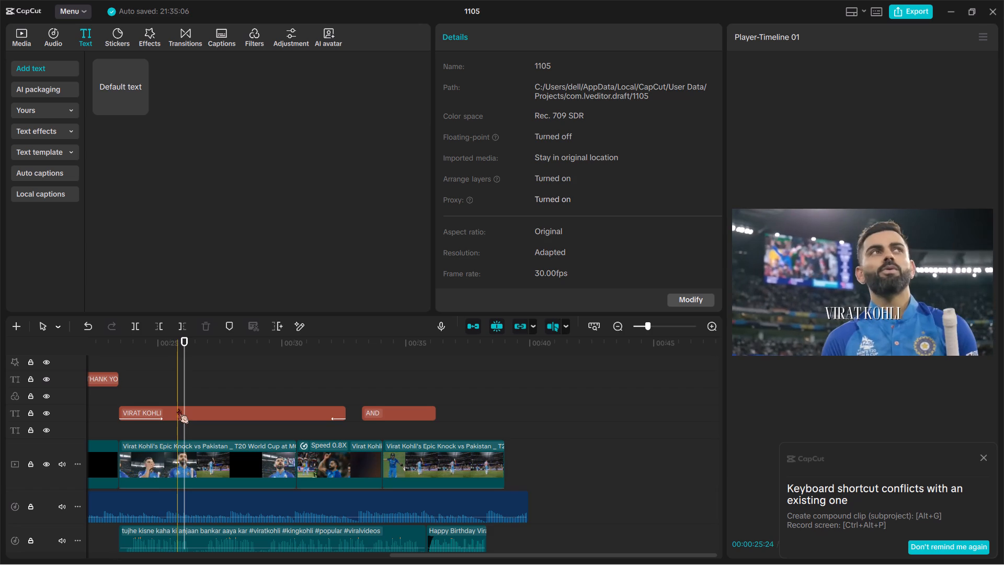
scroll(583, 236, "down", 1)
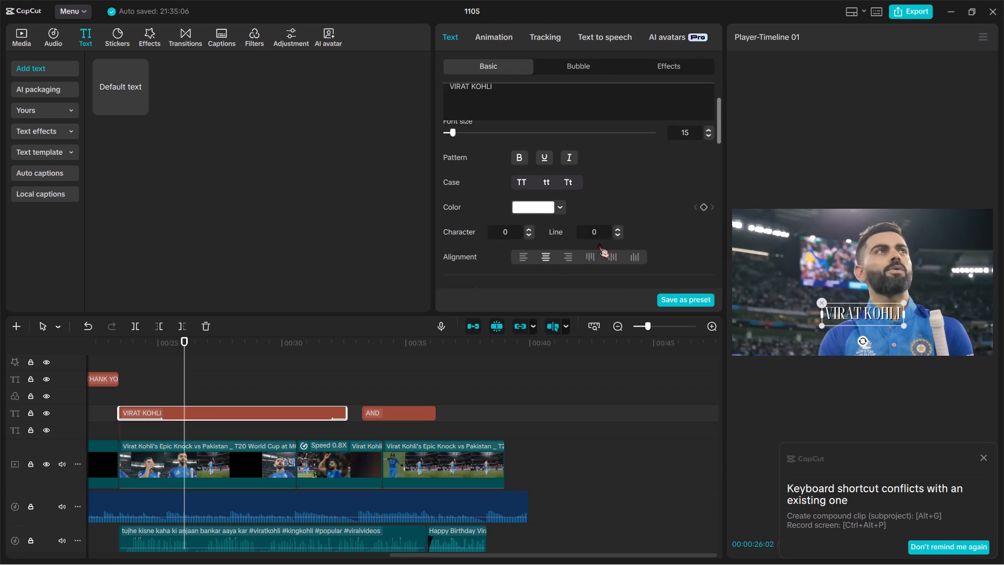
scroll(602, 242, "down", 2)
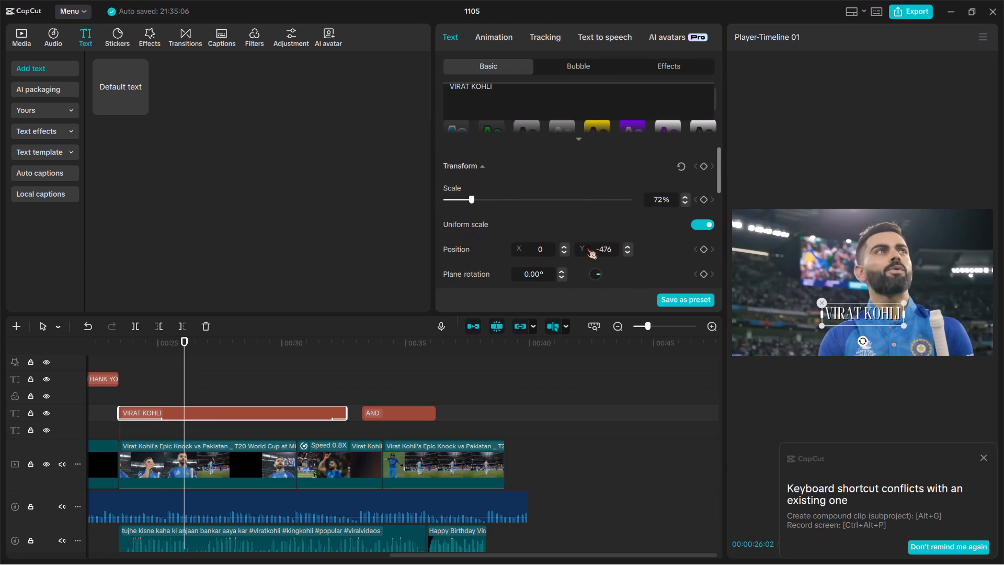
left_click(702, 168)
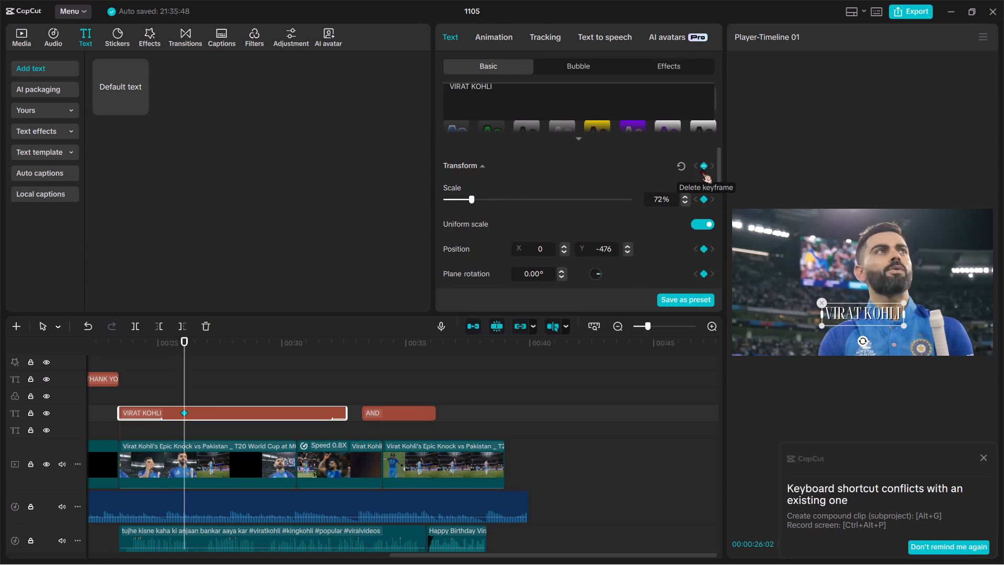
At 00:00:31:19, move the VIRAT KOHLI title slightly lower in the frame, keeping it horizontally centred, and play the result.
left_click(322, 399)
left_click(321, 412)
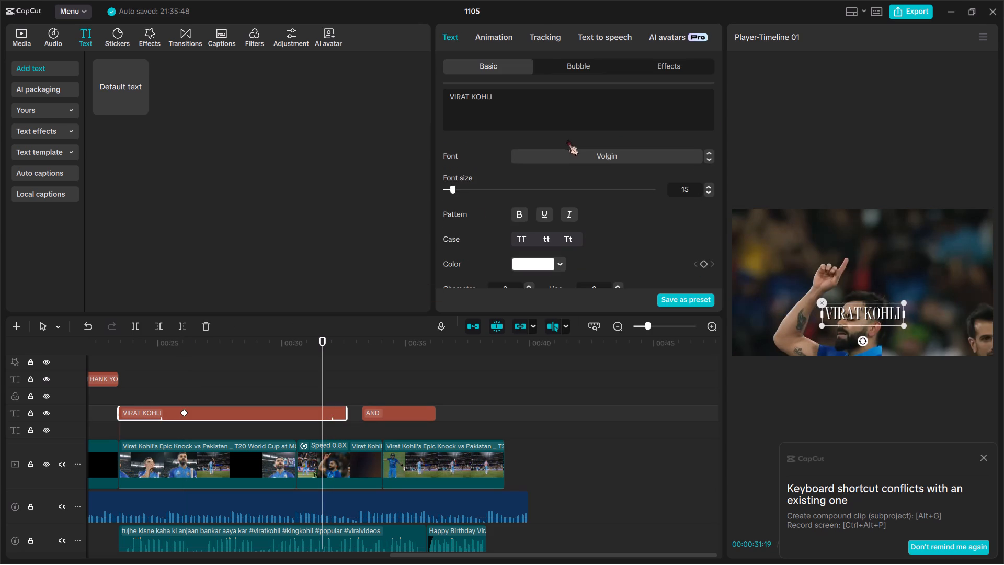
left_click_drag(850, 308, 850, 324)
left_click_drag(860, 311, 859, 323)
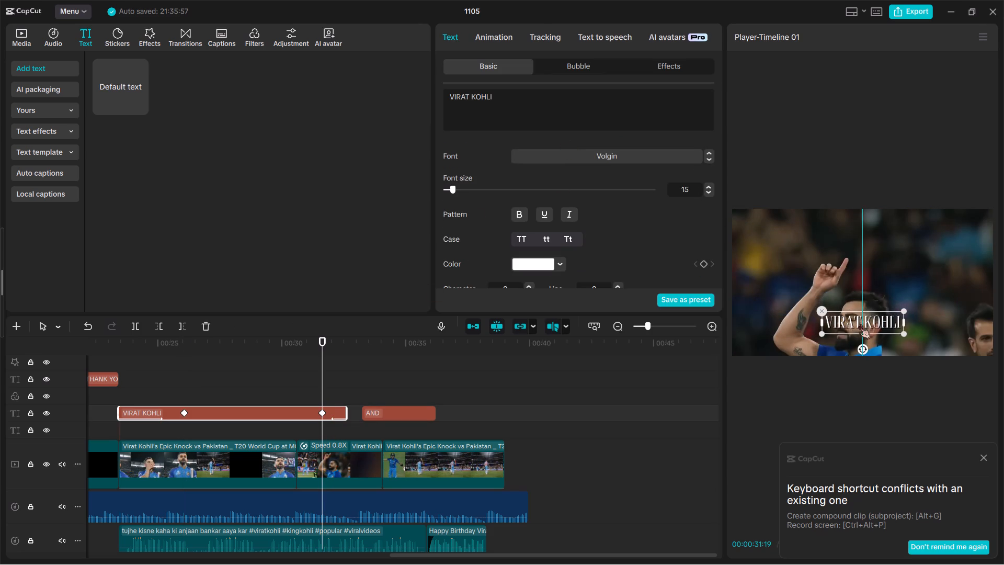
left_click_drag(859, 323, 859, 326)
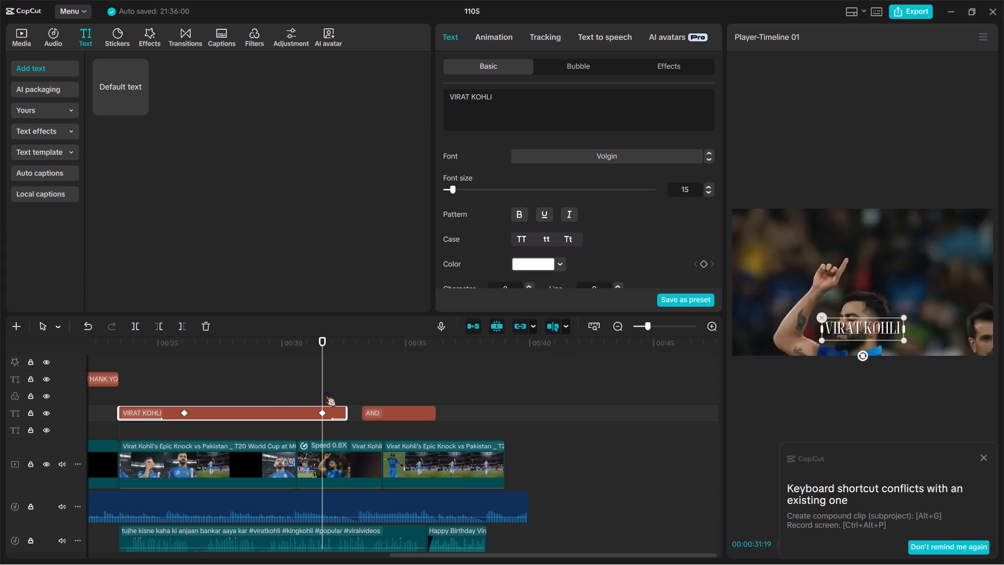
key("space")
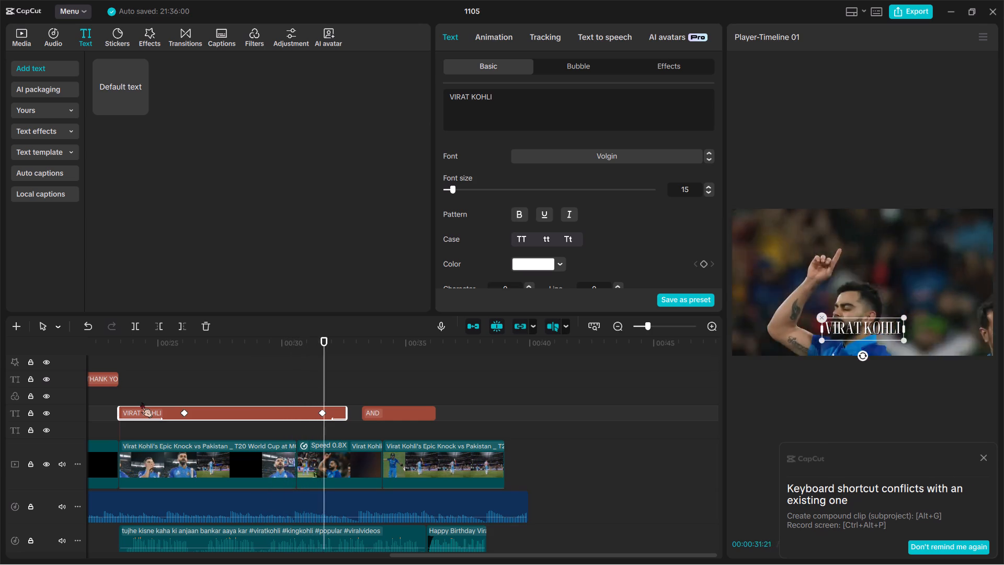
key("space")
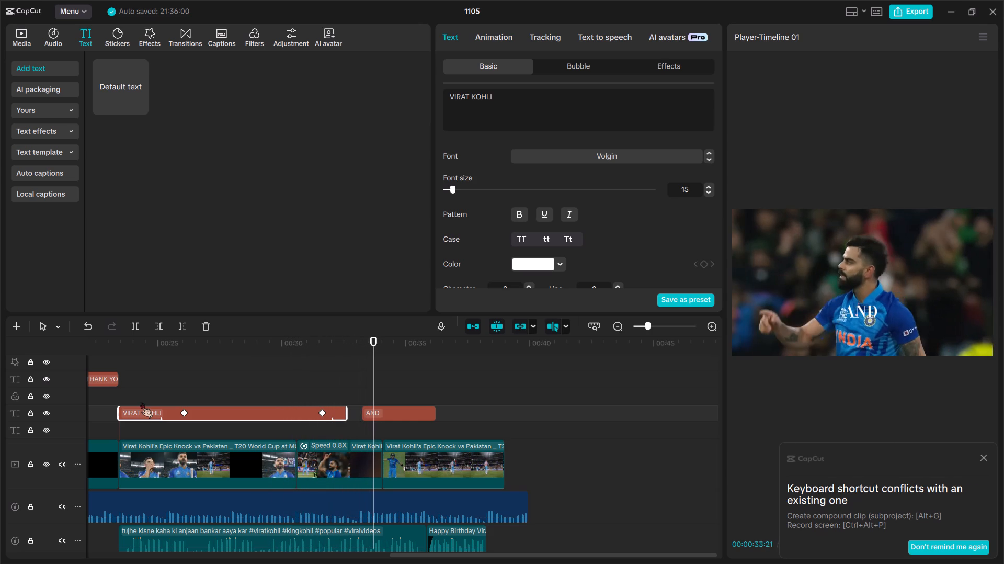
Move the AND title lower in the frame, horizontally centred, to the height of the lowered VIRAT KOHLI title.
left_click(387, 411)
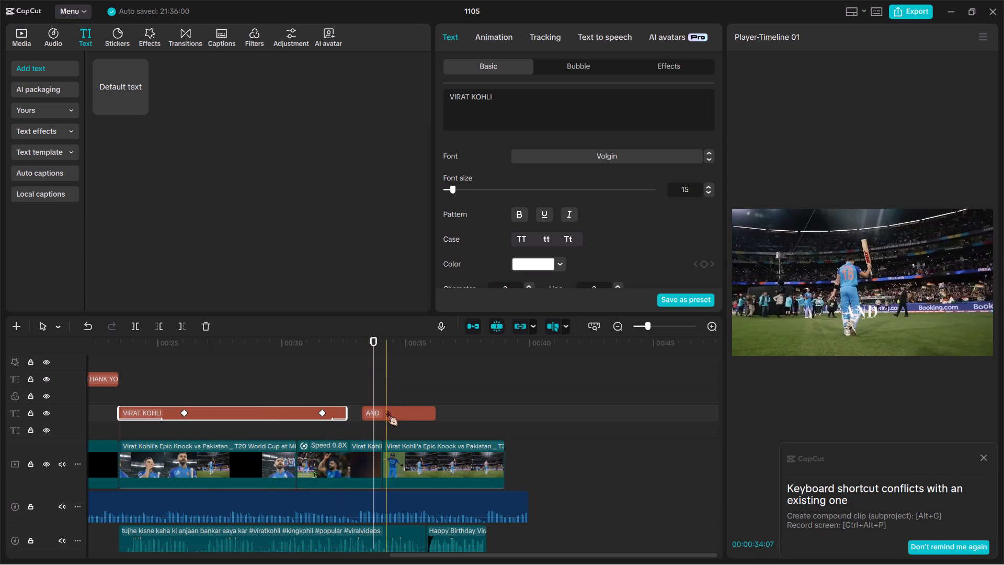
left_click_drag(865, 306, 864, 323)
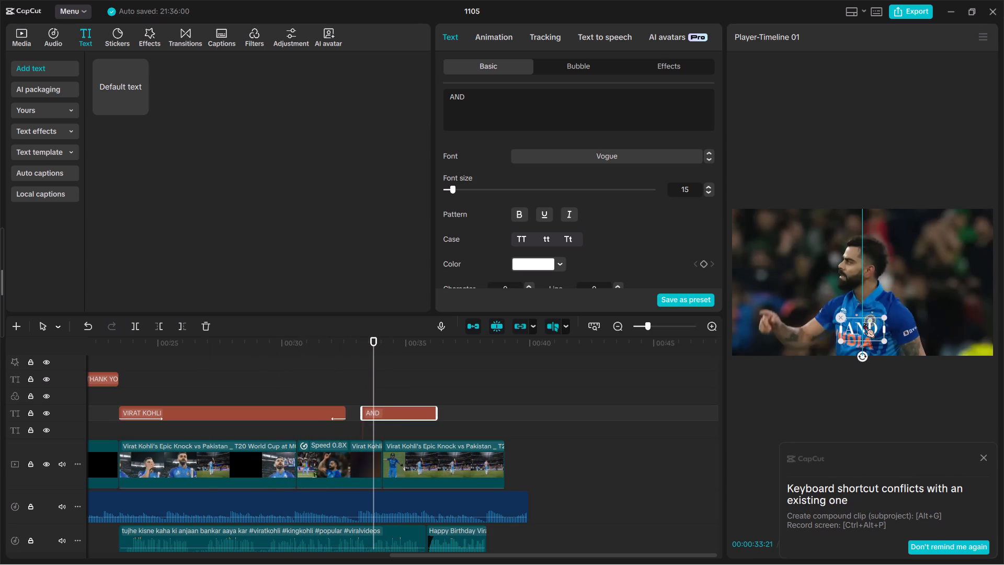
left_click_drag(864, 323, 864, 322)
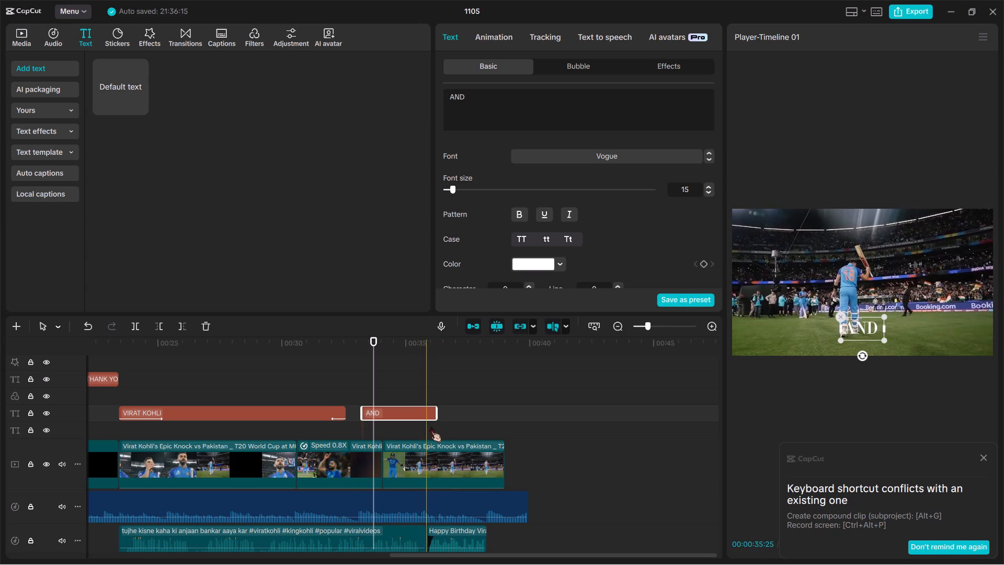
Trim the end of the AND title to about 00:00:35:19 and play past the cut.
scroll(430, 427, "up", 11, "ctrl")
left_click_drag(473, 412, 438, 410)
key("space")
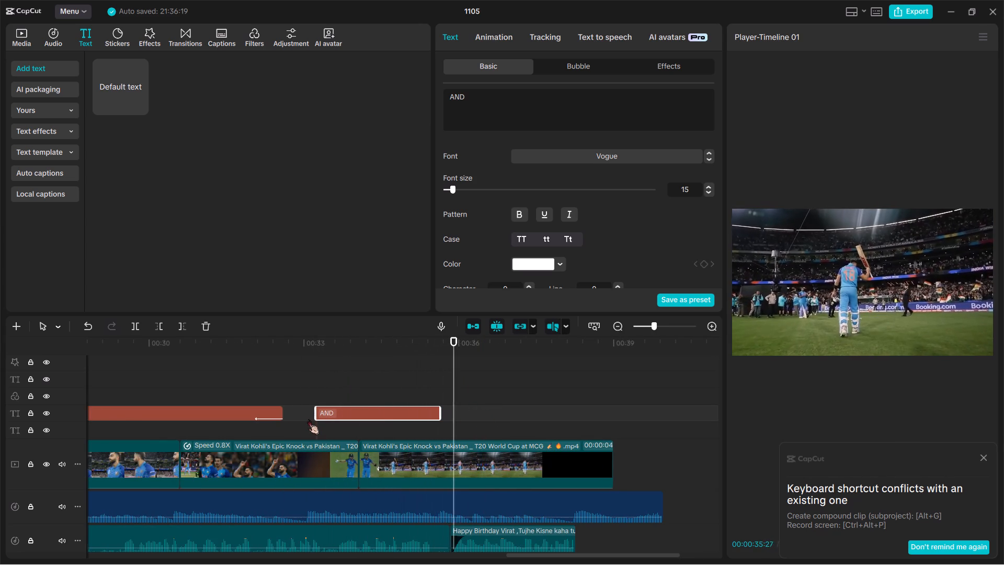
key("space")
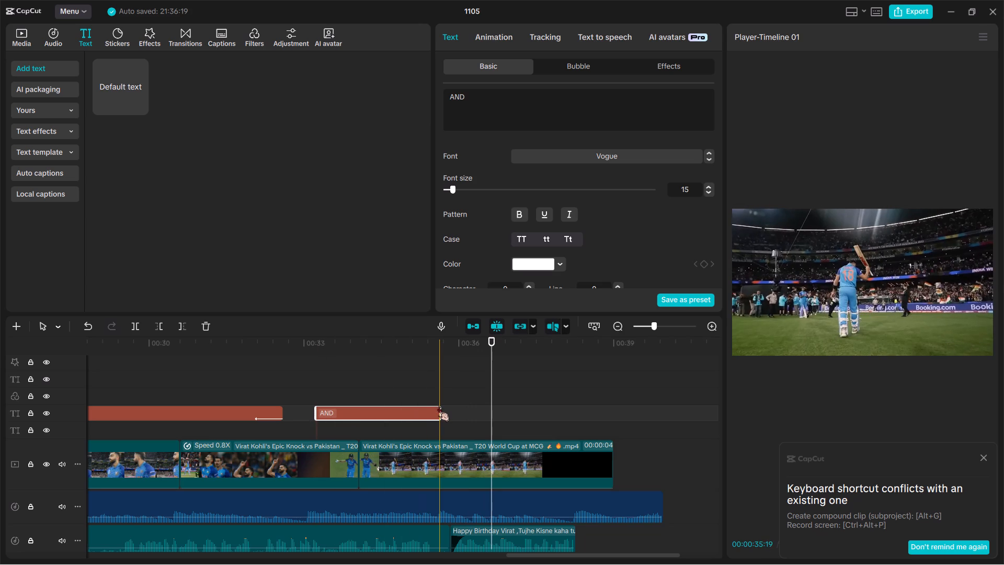
Give the AND title the "Slow ...e-Out" exit animation and a 0.9 s Fade In entrance animation, and play it through.
left_click(442, 404)
left_click(414, 407)
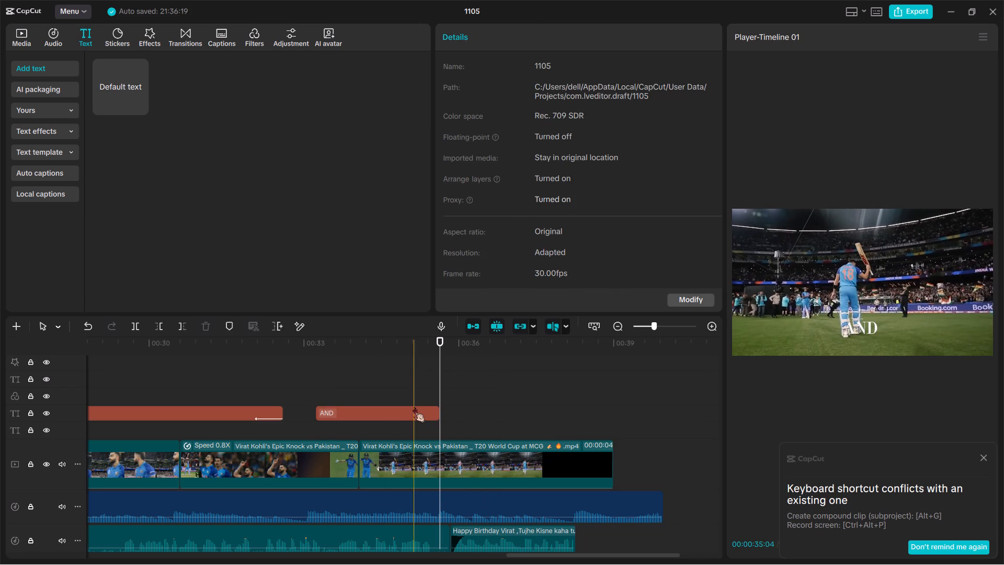
left_click(491, 43)
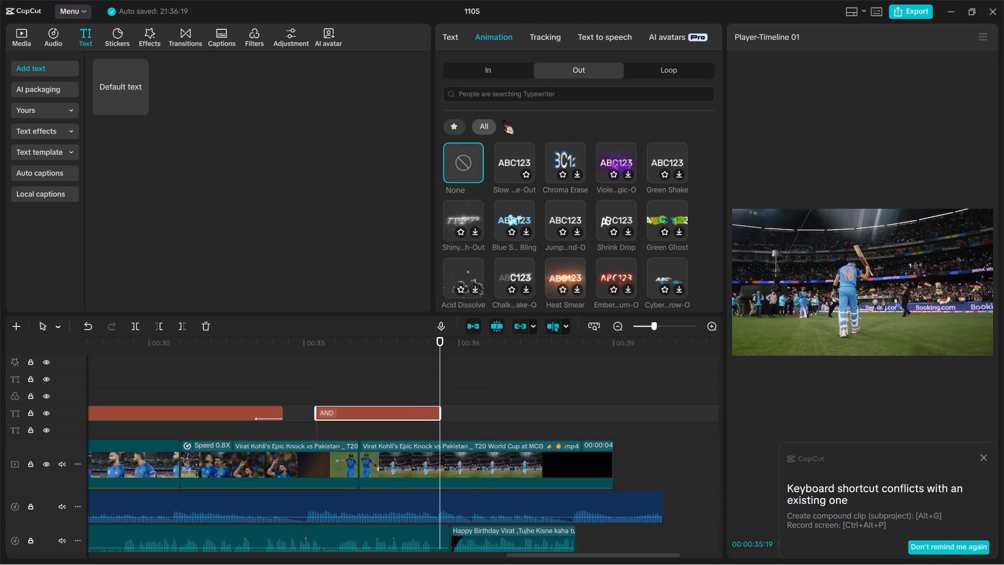
double_click(505, 171)
left_click(485, 74)
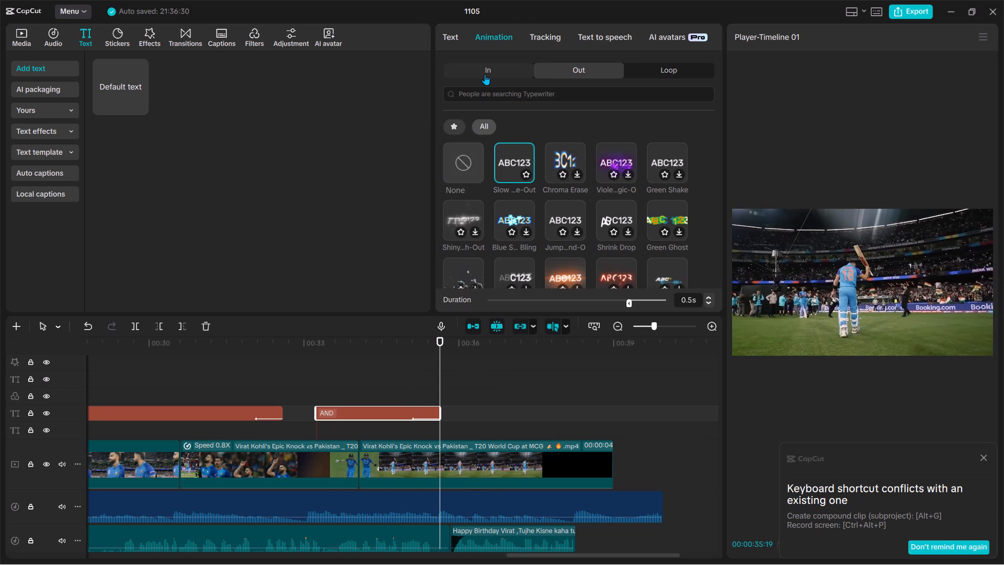
double_click(656, 160)
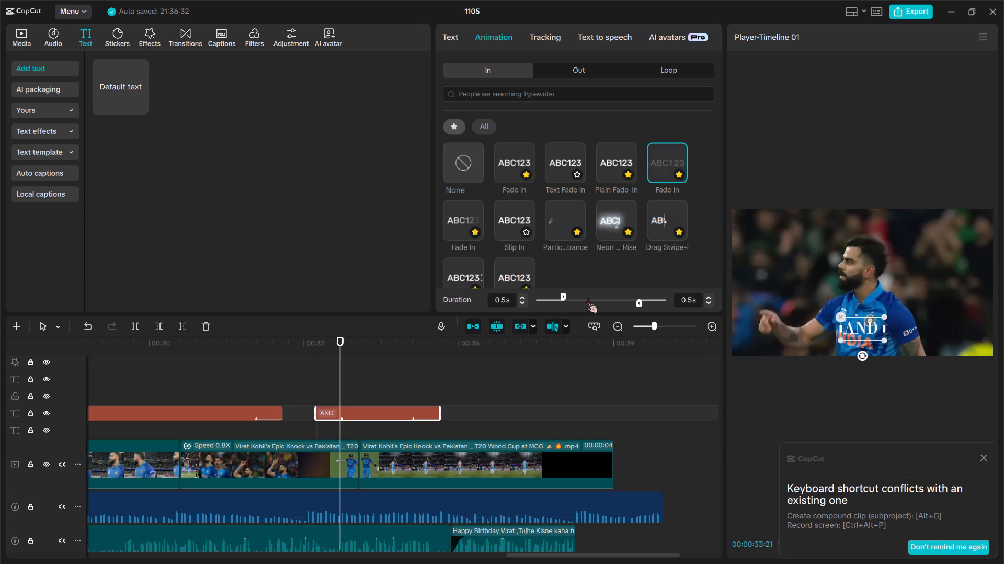
left_click(585, 296)
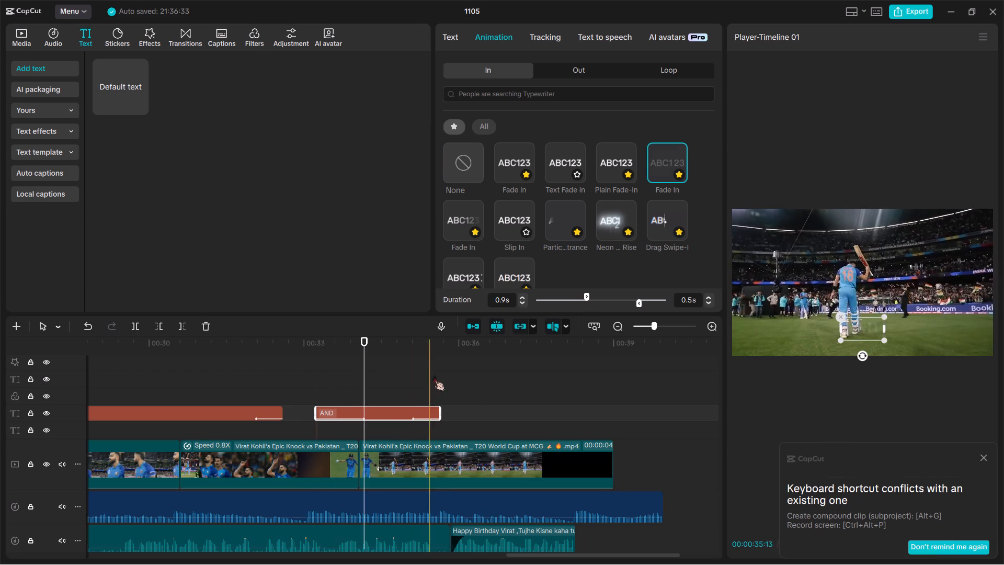
key("space")
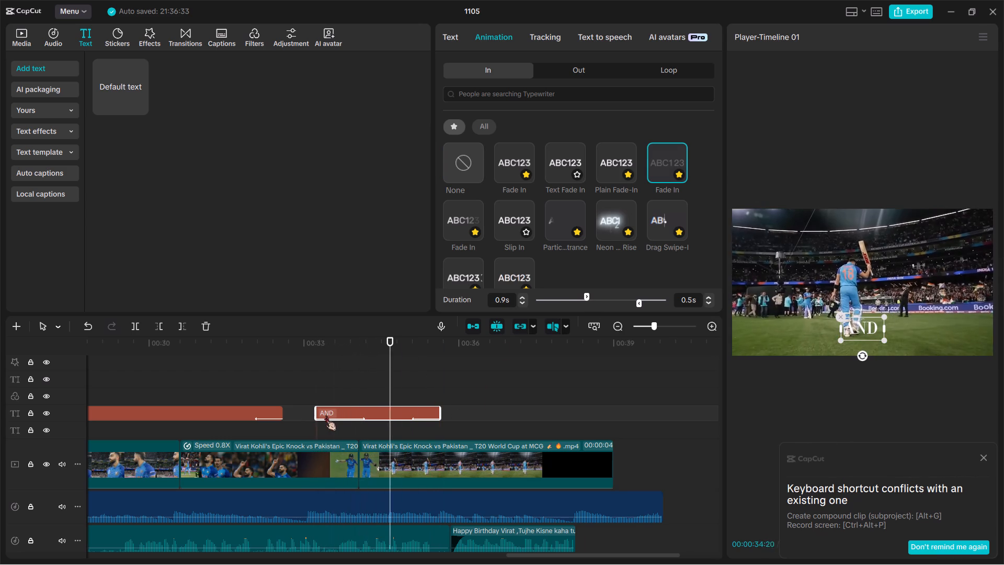
key("space")
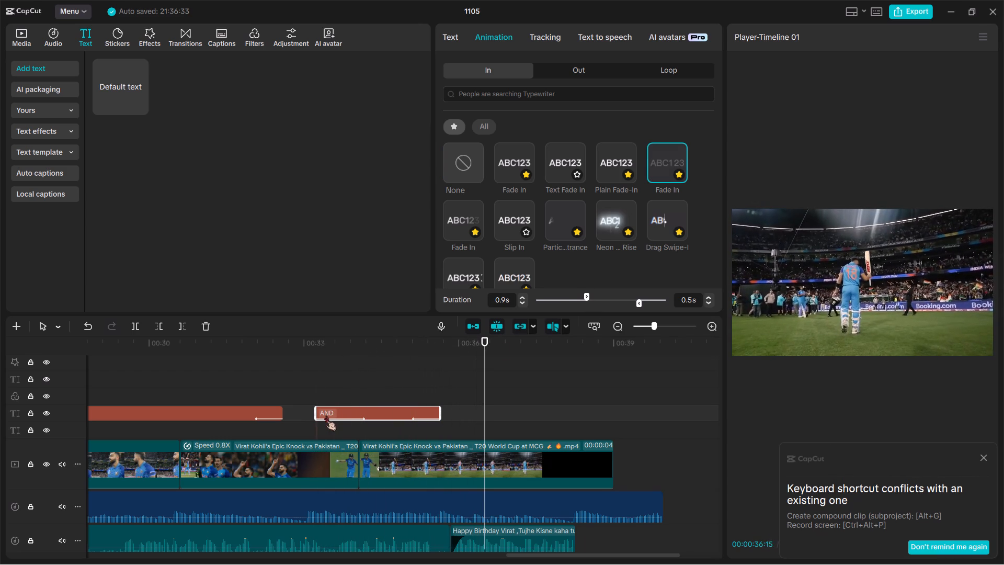
Add a default text directly after the AND title on the same track, reading "HAPPY BIRTHDAY".
left_click_drag(117, 91, 417, 375)
left_click_drag(417, 375, 441, 410)
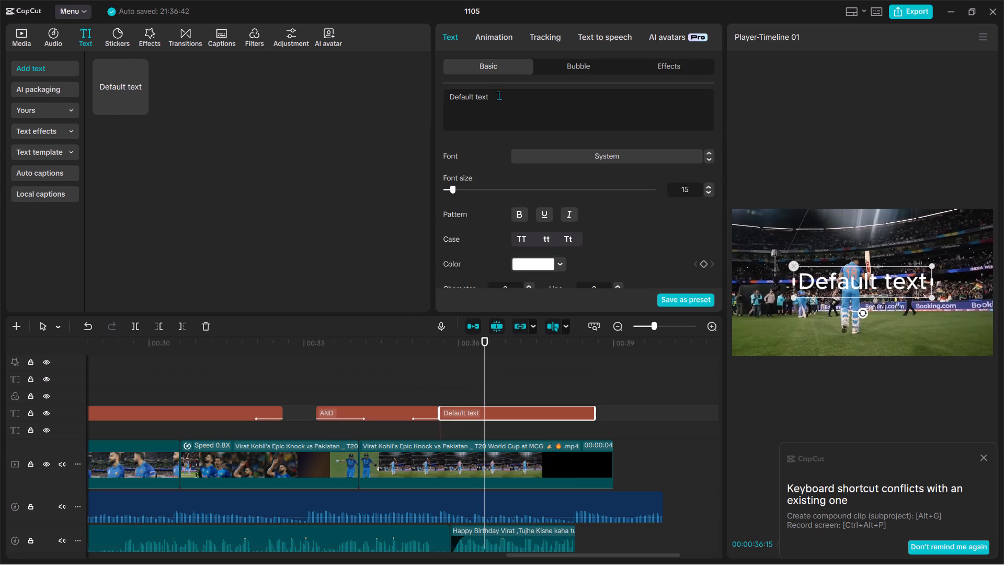
left_click_drag(503, 104, 396, 95)
key("BackSpace")
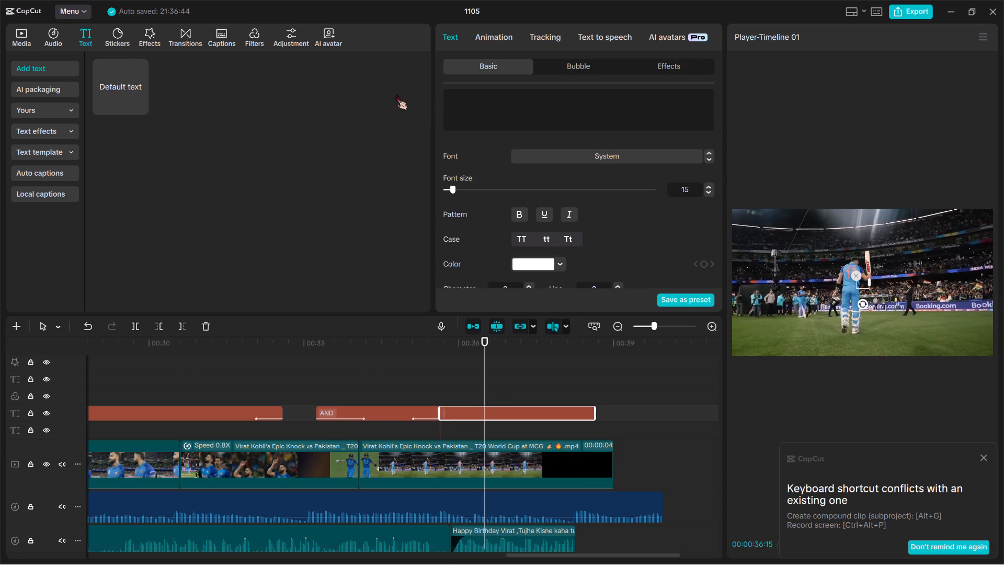
type("HA")
type("PPY BIRTHDAY")
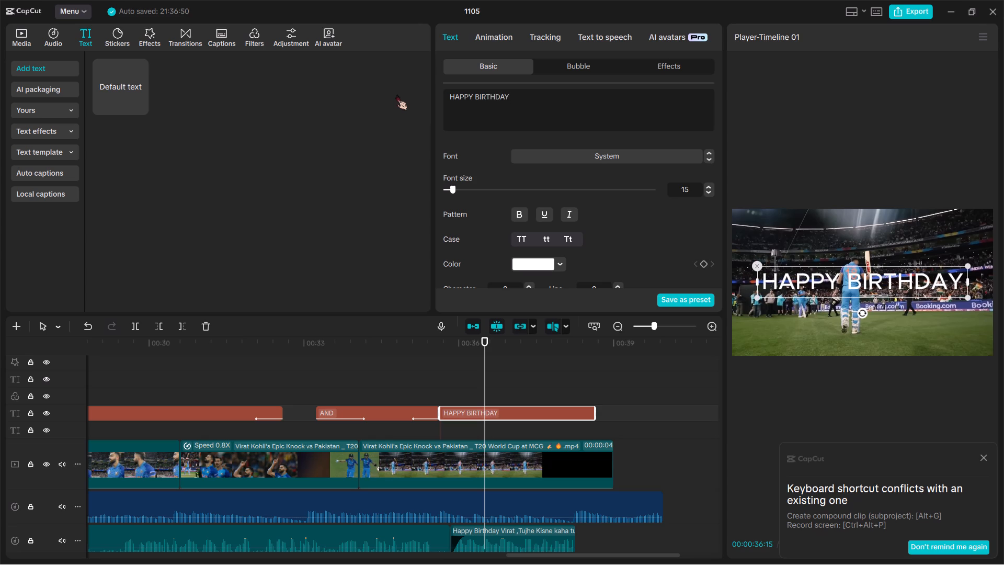
Set the HAPPY BIRTHDAY title's font to the favourite Vogue, matching the AND title.
left_click(574, 158)
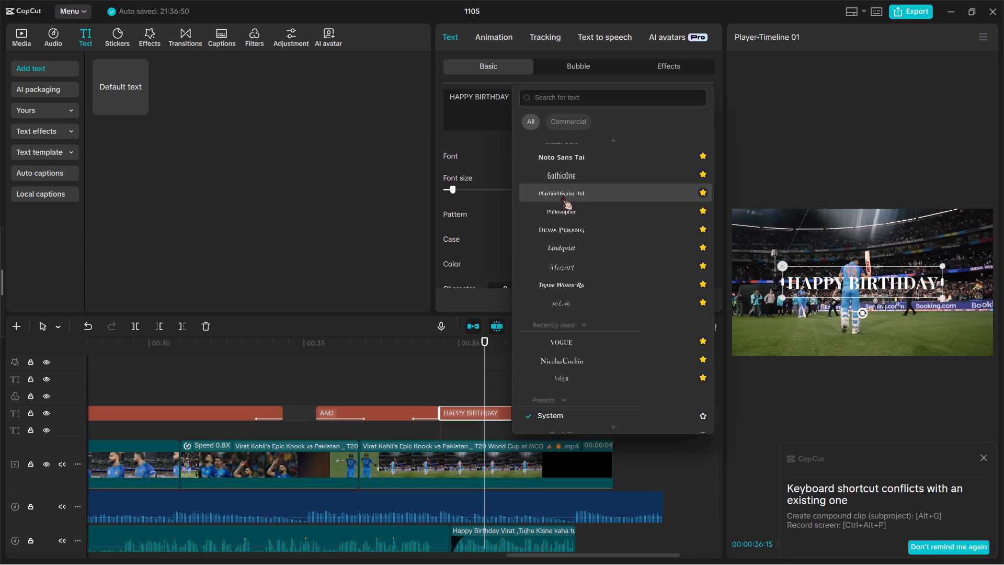
scroll(556, 193, "up", 4)
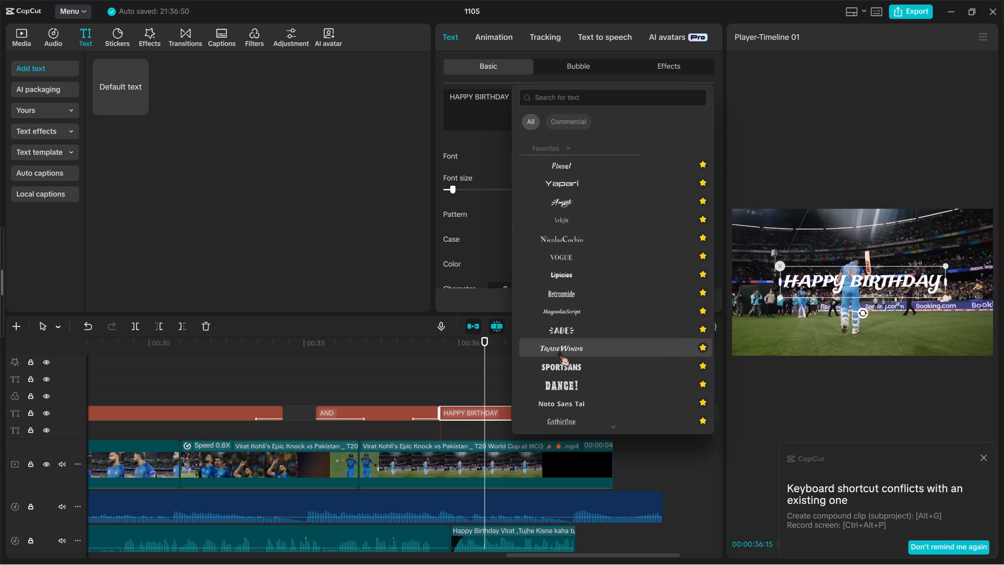
left_click(560, 252)
Apply the fourth preset style, as used on VIRAT KOHLI, to the AND title and compare the two titles' styles.
scroll(568, 218, "down", 1)
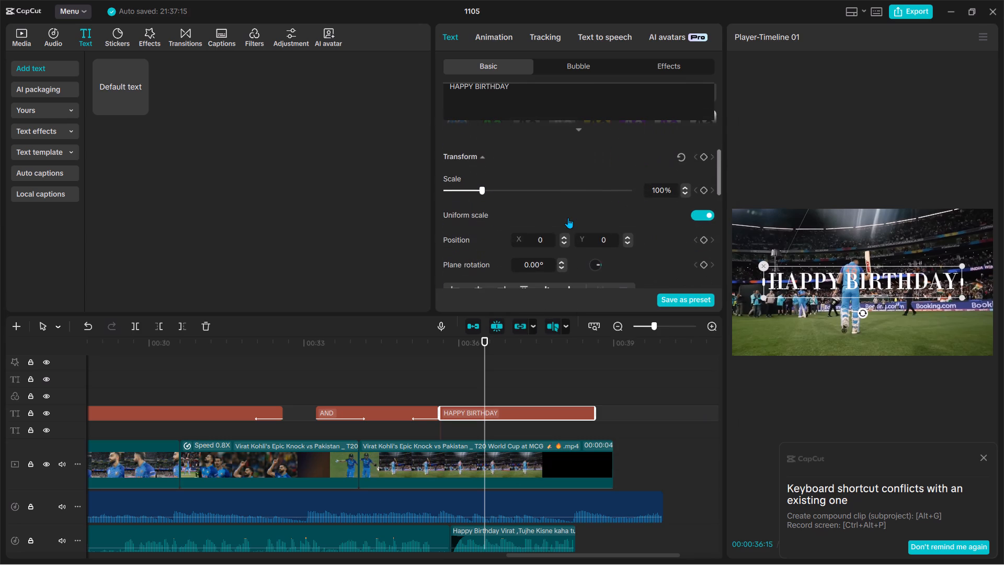
left_click(410, 403)
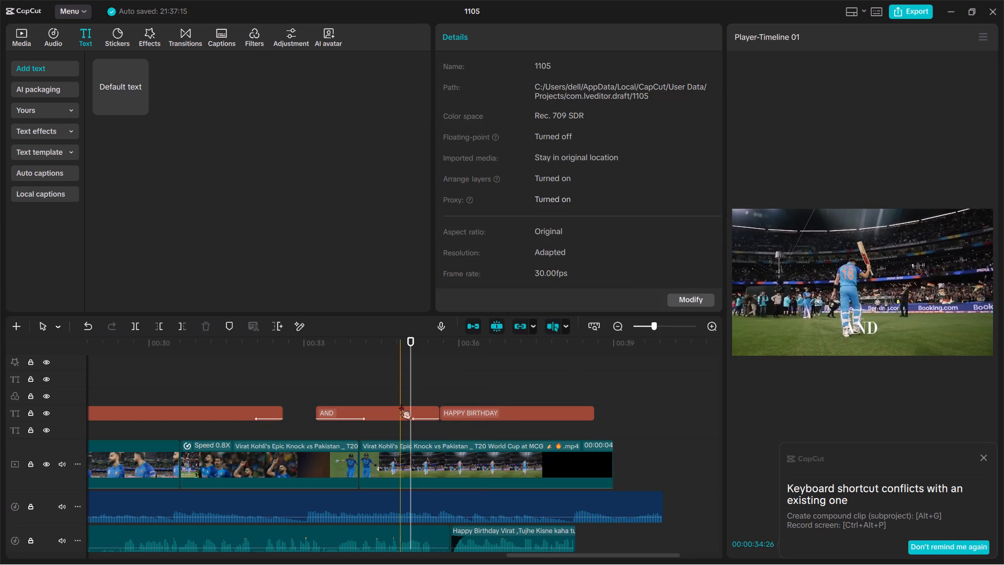
left_click(400, 408)
scroll(634, 83, "down", 1)
scroll(566, 210, "down", 1)
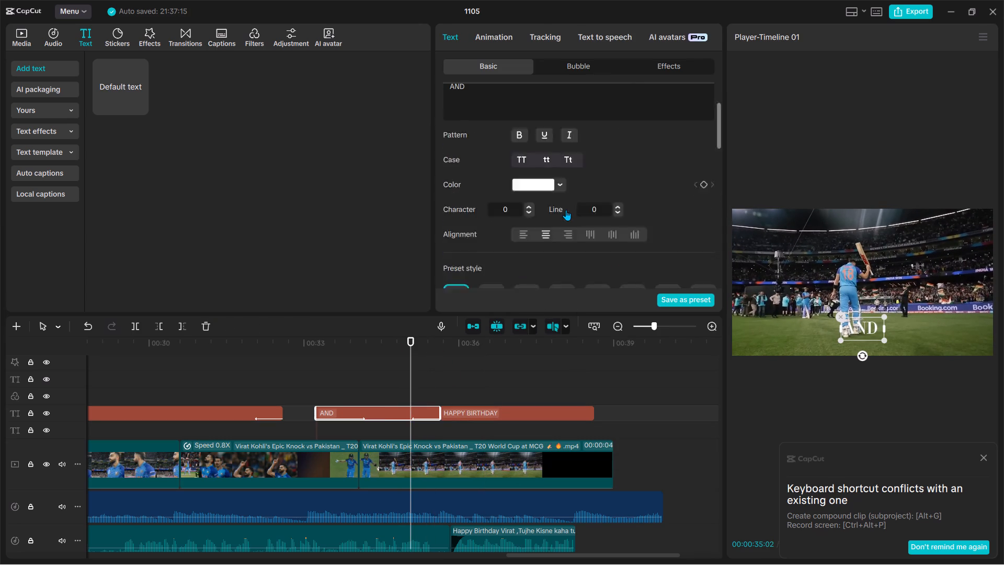
scroll(566, 210, "down", 1)
double_click(560, 150)
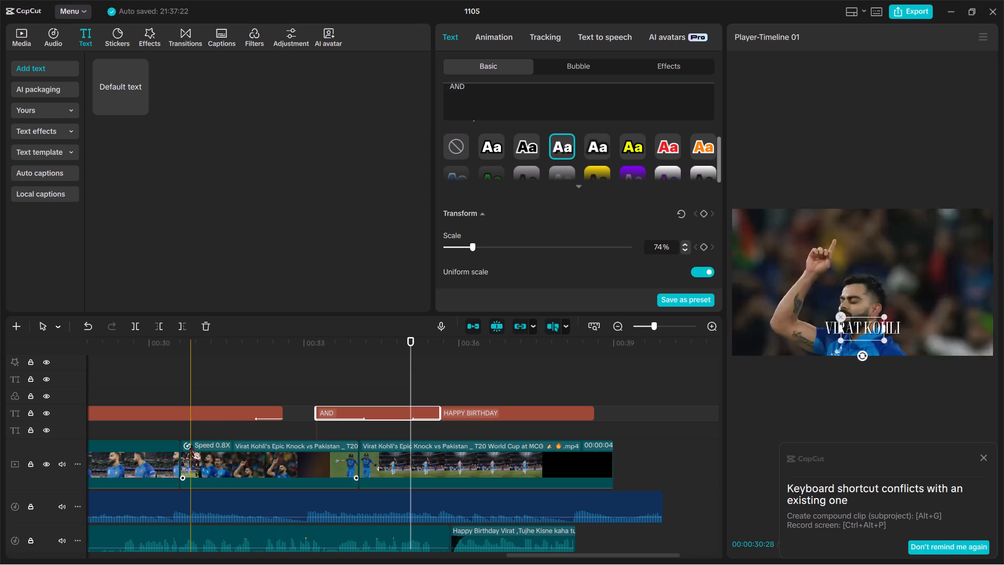
left_click(190, 413)
scroll(508, 201, "down", 1)
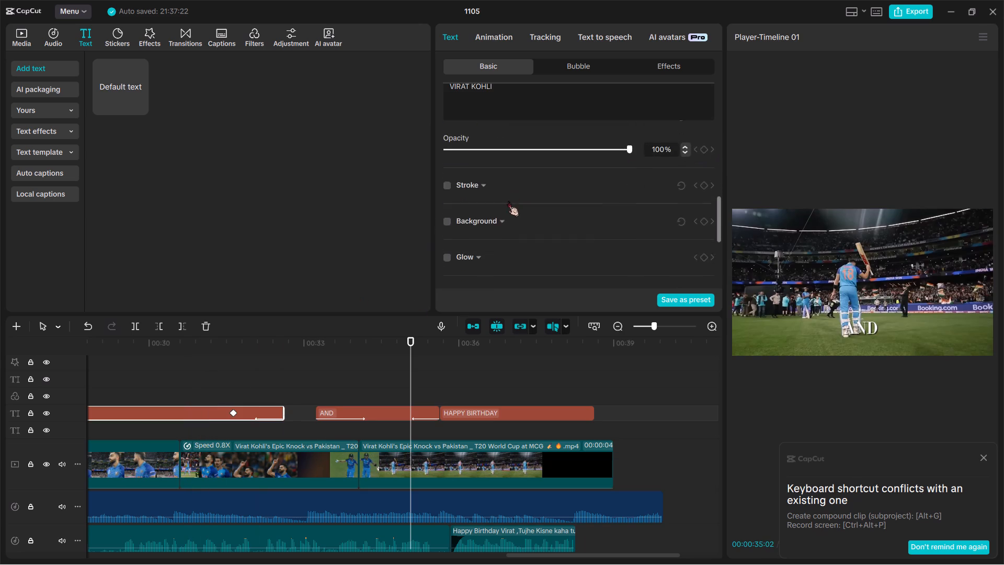
scroll(572, 180, "up", 1)
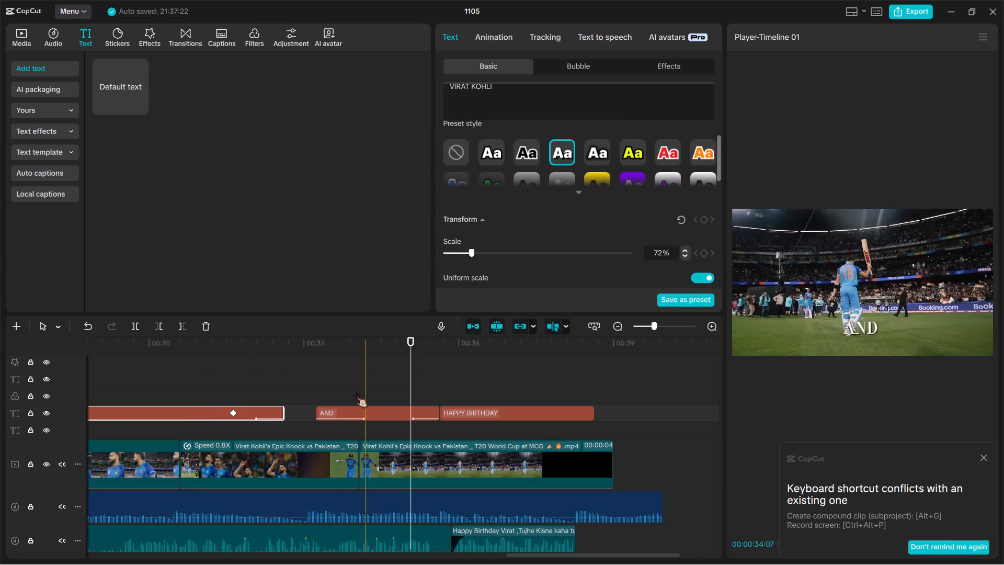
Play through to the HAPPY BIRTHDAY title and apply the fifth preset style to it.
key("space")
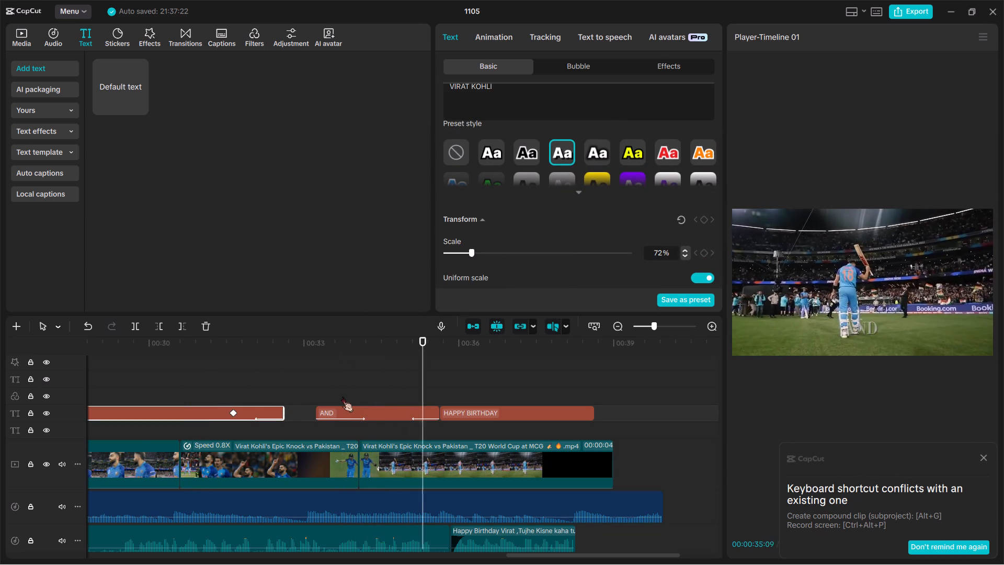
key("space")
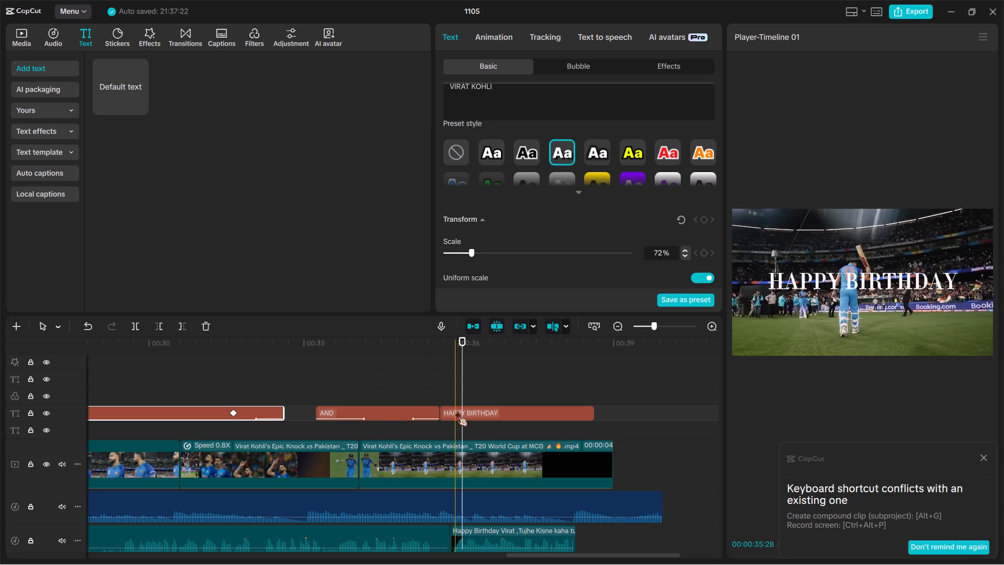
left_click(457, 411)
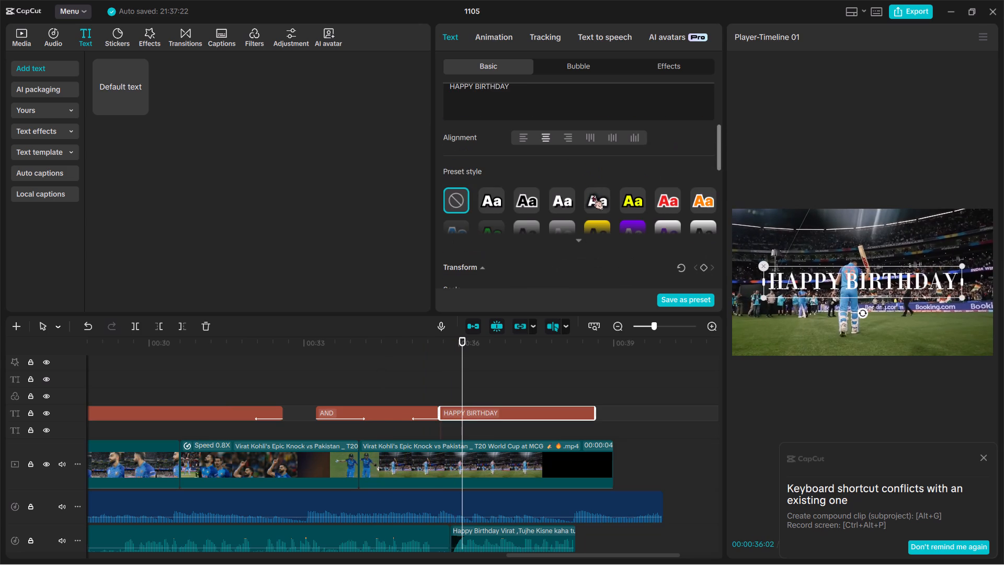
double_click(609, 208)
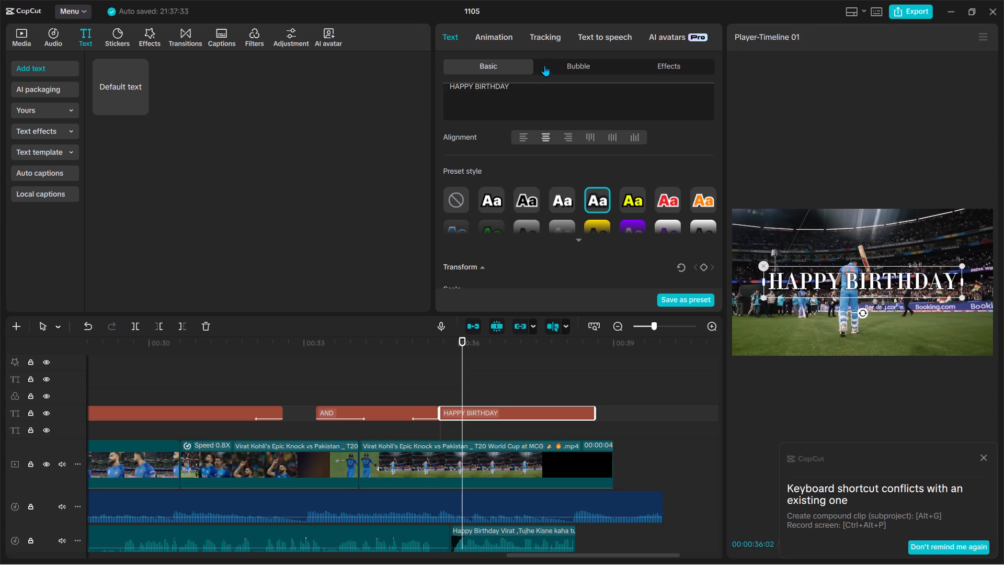
Give the HAPPY BIRTHDAY title the "Slow ...e-Out" exit animation and a 1.2 s Fade In entrance animation, and play it through.
left_click(497, 51)
left_click(493, 48)
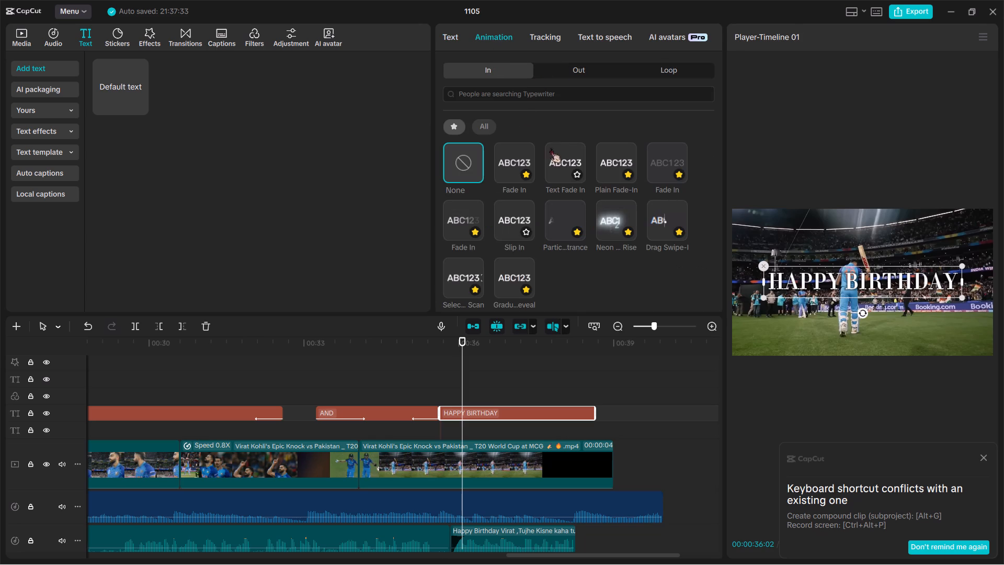
left_click(569, 78)
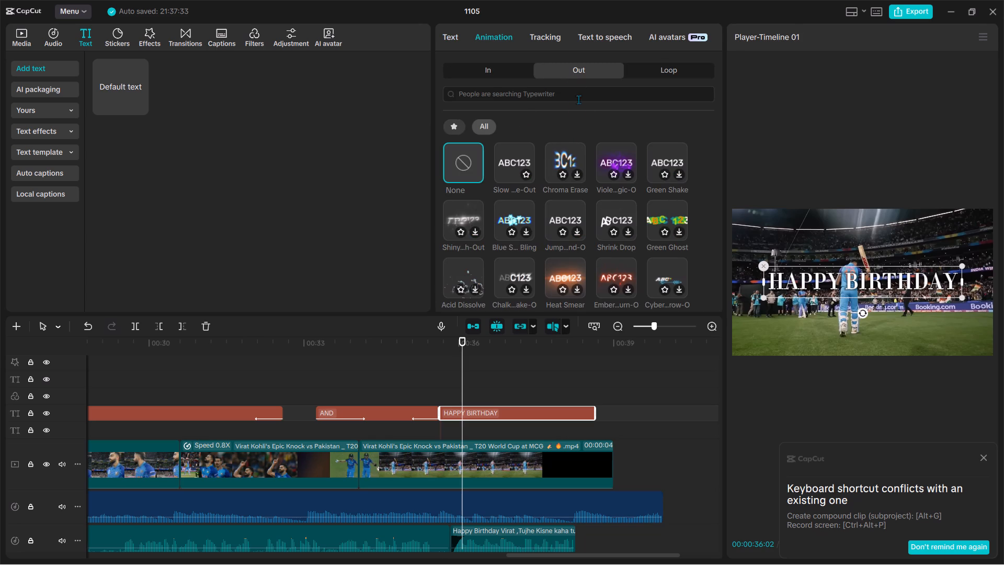
double_click(504, 170)
left_click(466, 65)
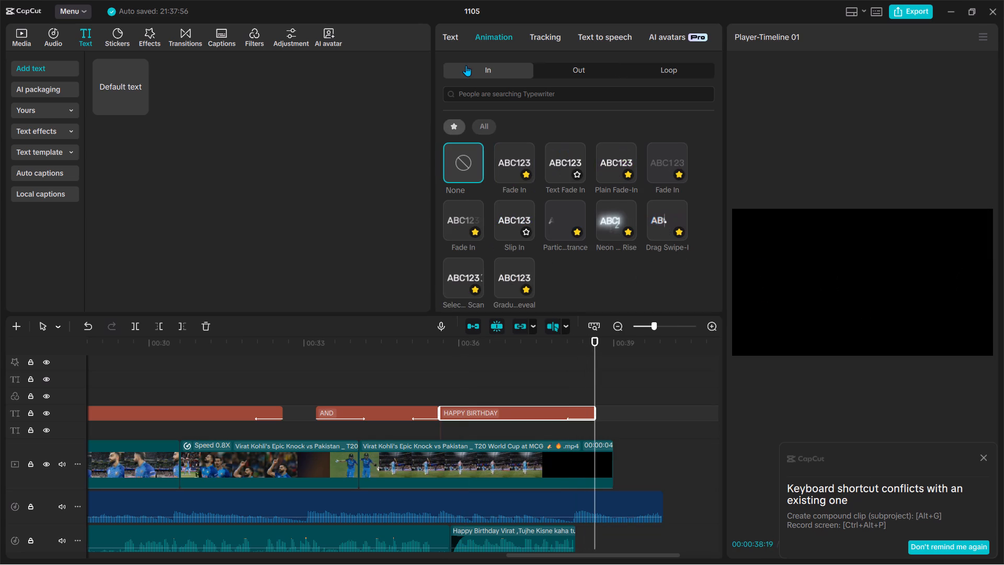
double_click(663, 159)
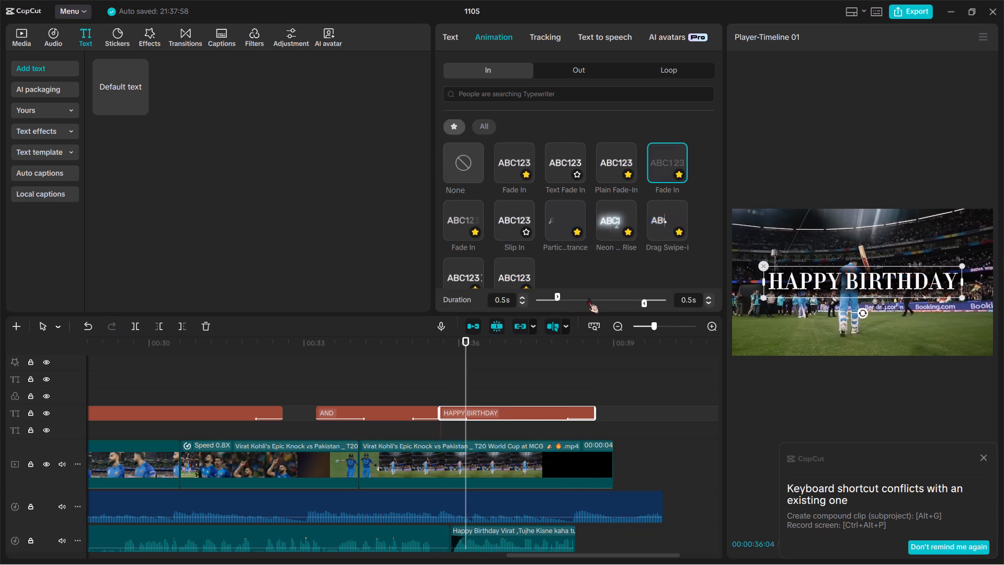
left_click(588, 298)
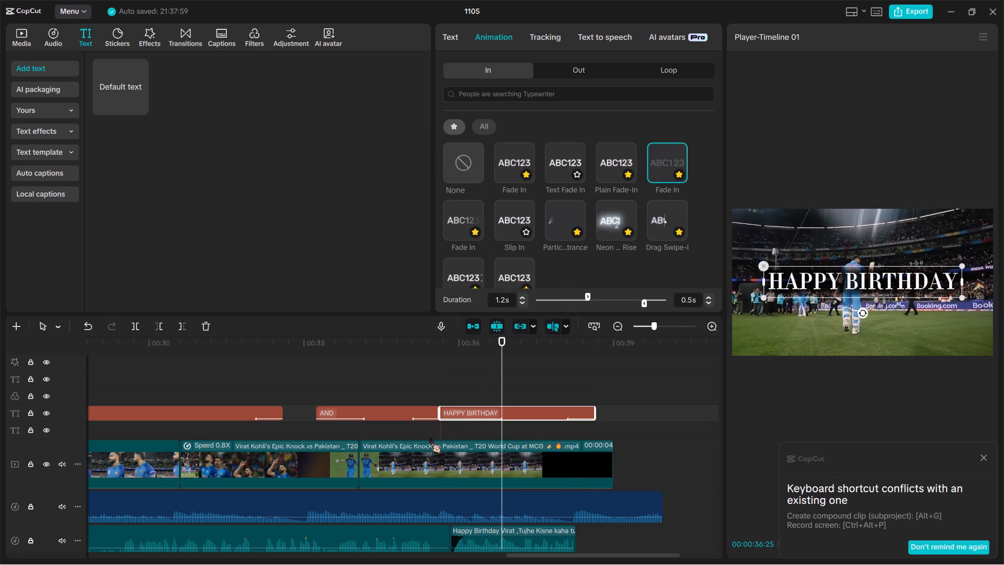
double_click(831, 282)
key("space")
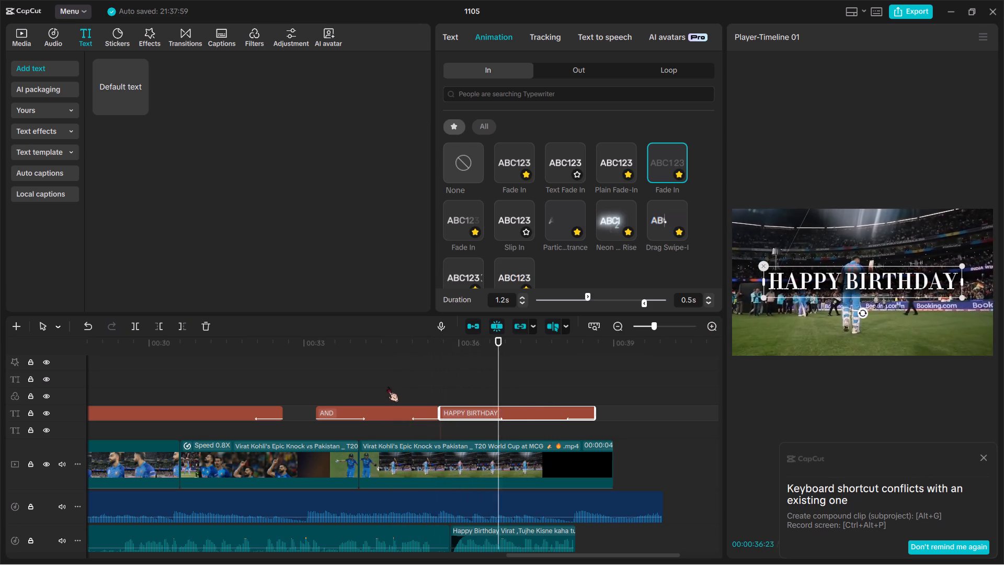
key("space")
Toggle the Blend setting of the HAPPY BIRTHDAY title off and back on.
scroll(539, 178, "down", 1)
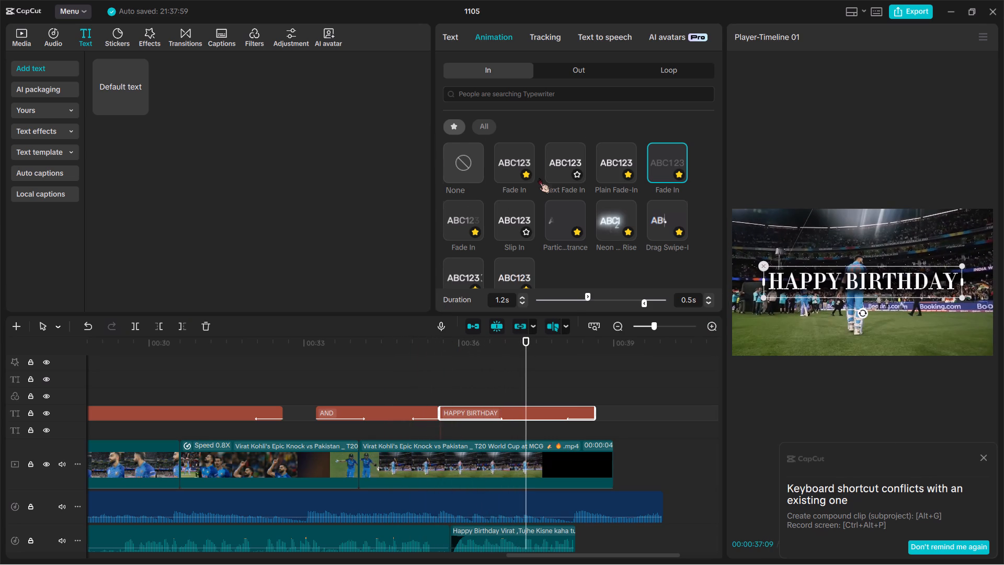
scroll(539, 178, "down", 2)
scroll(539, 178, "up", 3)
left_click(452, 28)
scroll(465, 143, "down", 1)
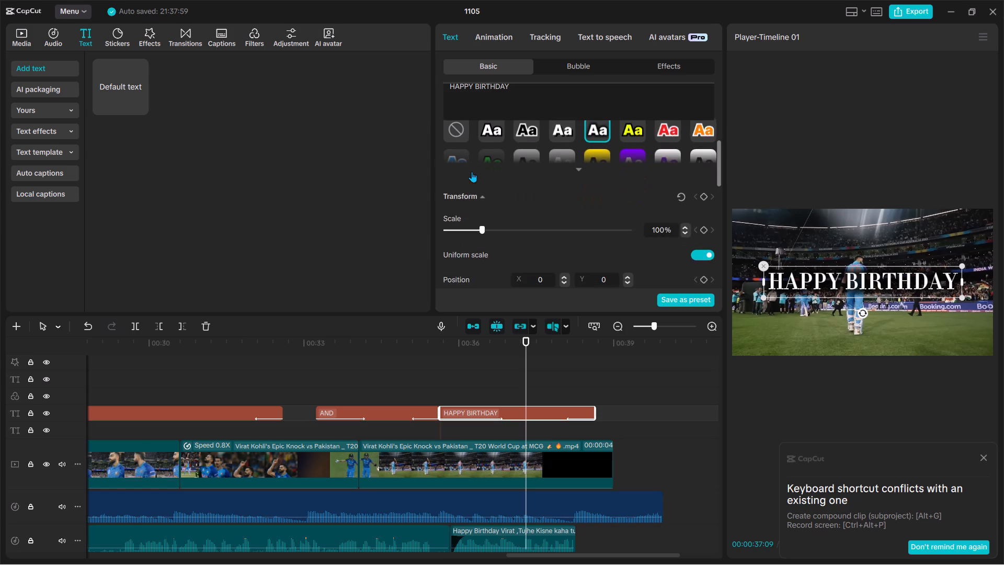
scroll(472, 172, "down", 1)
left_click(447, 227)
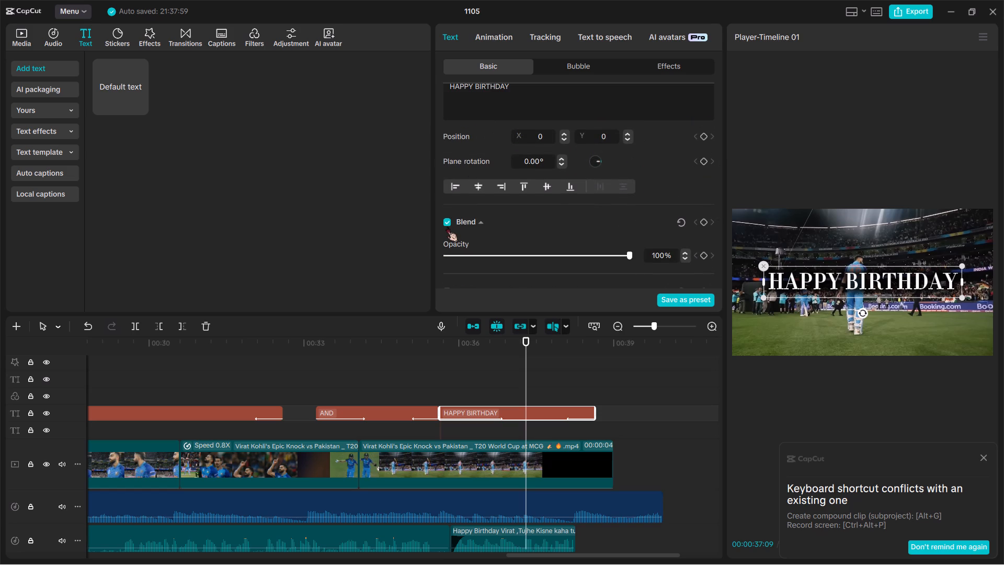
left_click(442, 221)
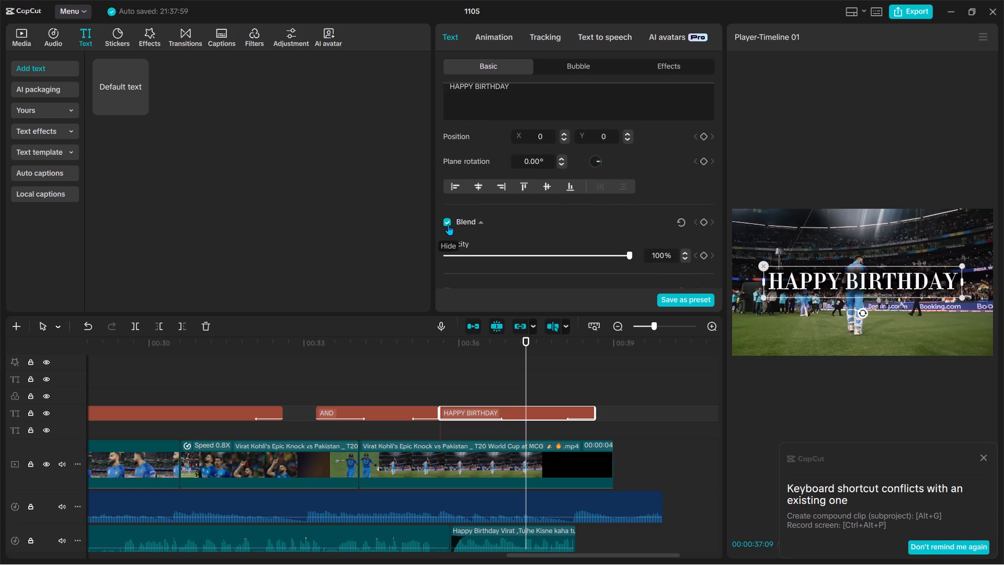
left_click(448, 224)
Turn off the HAPPY BIRTHDAY title's shadow and apply the fourth preset style, as used on the AND title.
scroll(506, 218, "up", 1)
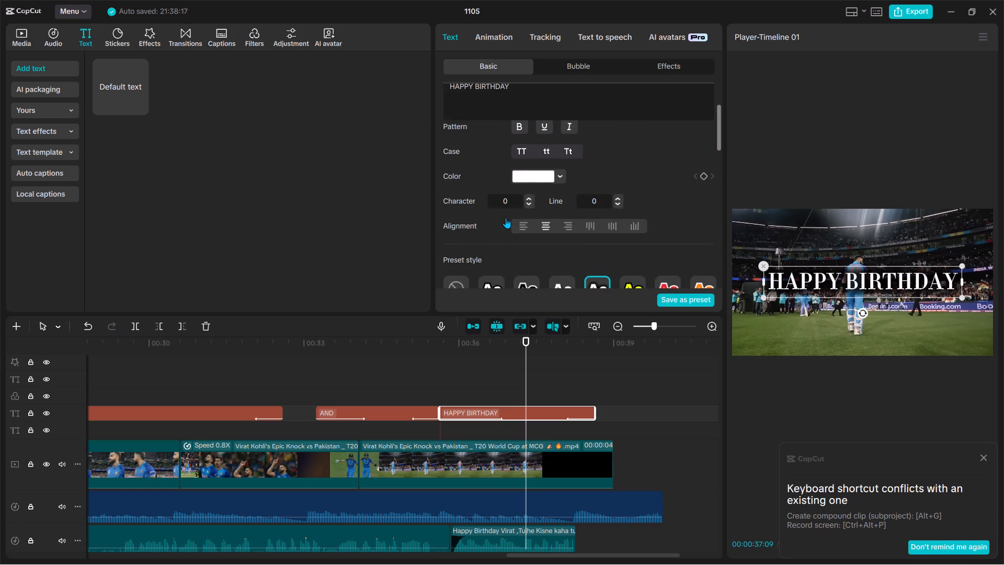
scroll(557, 209, "down", 3)
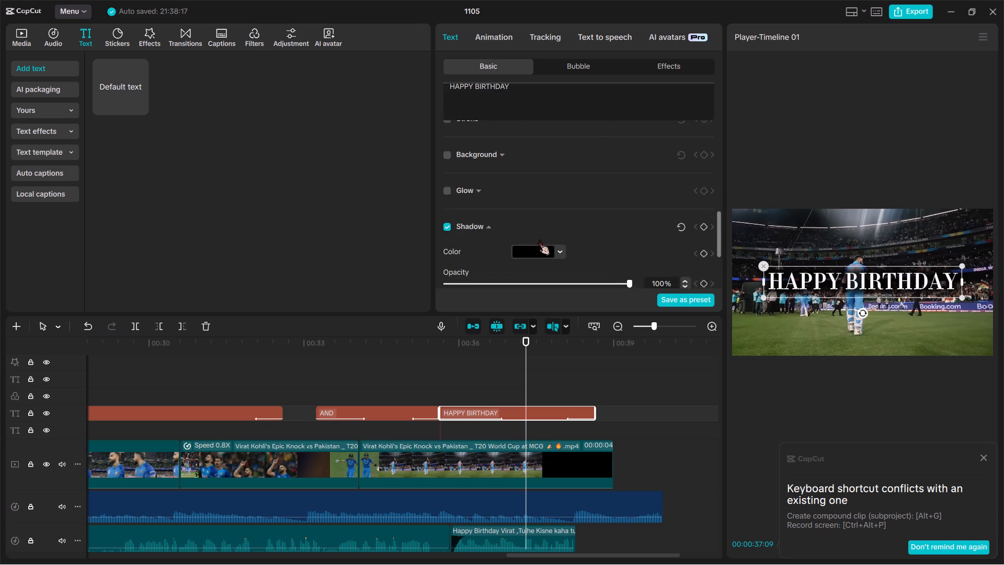
scroll(539, 240, "down", 1)
left_click(444, 153)
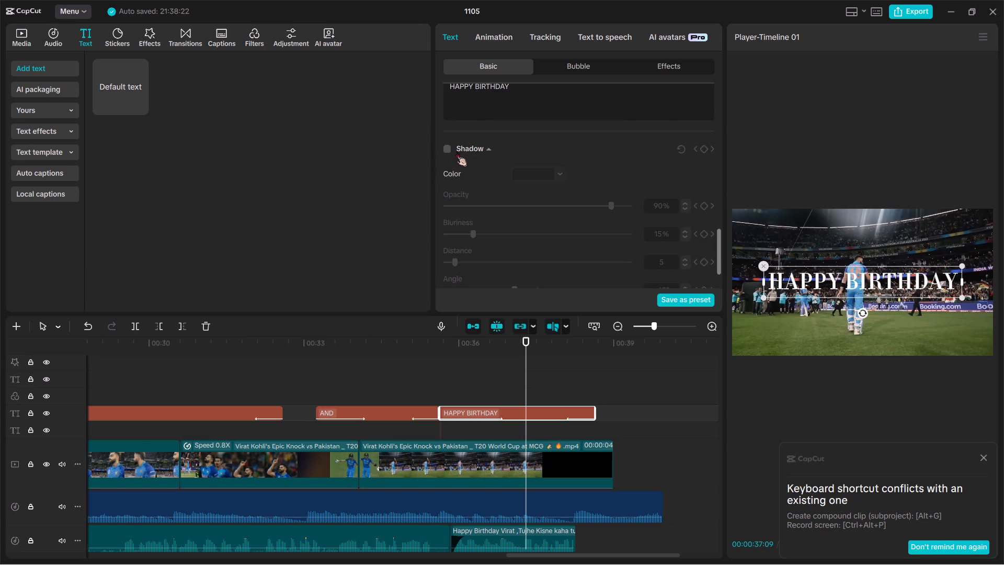
scroll(509, 182, "up", 2)
double_click(554, 183)
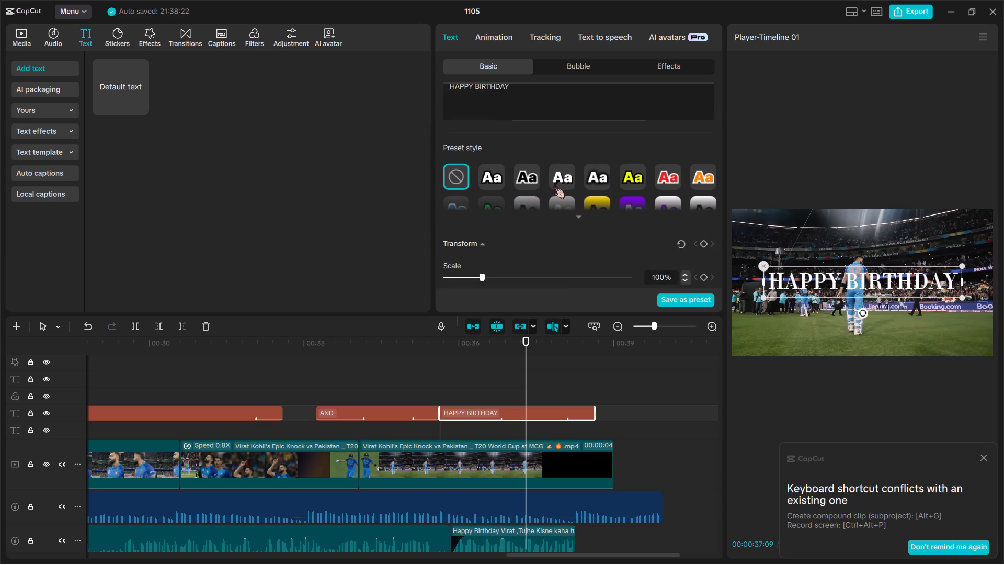
scroll(519, 294, "down", 1)
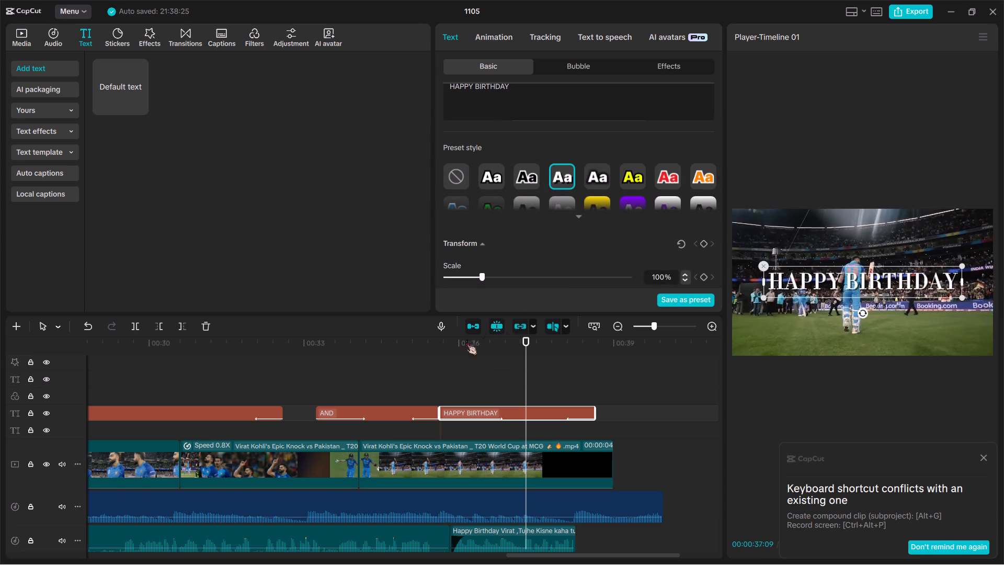
Play the closing titles to the end and look over the timeline from the opening FINAL-CHAPTER caption to HAPPY BIRTHDAY.
key("space")
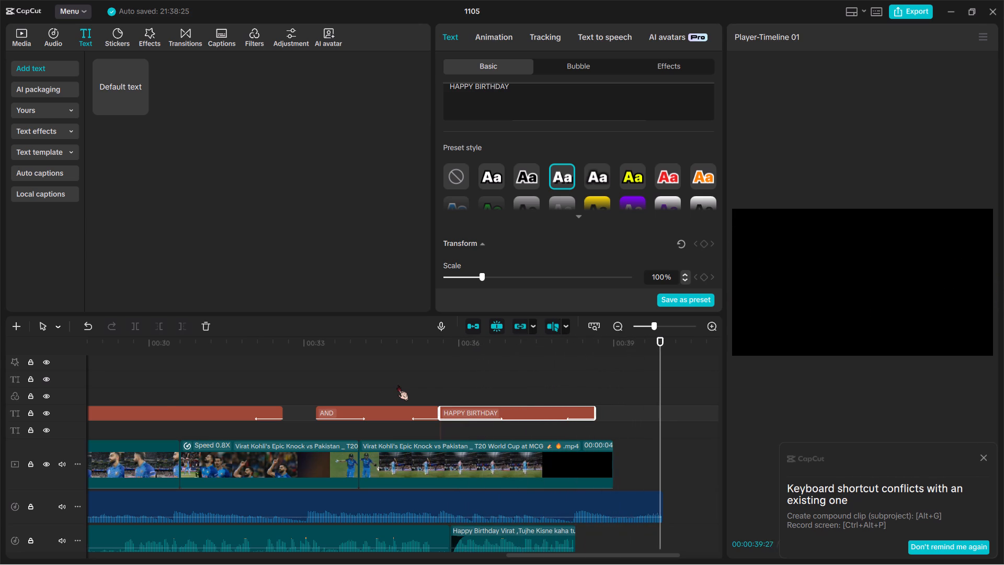
key("space")
key("space")
scroll(397, 385, "left", 1)
scroll(397, 385, "down", 1, "ctrl")
scroll(397, 385, "left", 1, "ctrl")
scroll(397, 385, "down", 1, "ctrl")
scroll(397, 385, "left", 1, "ctrl")
scroll(397, 385, "down", 6, "ctrl")
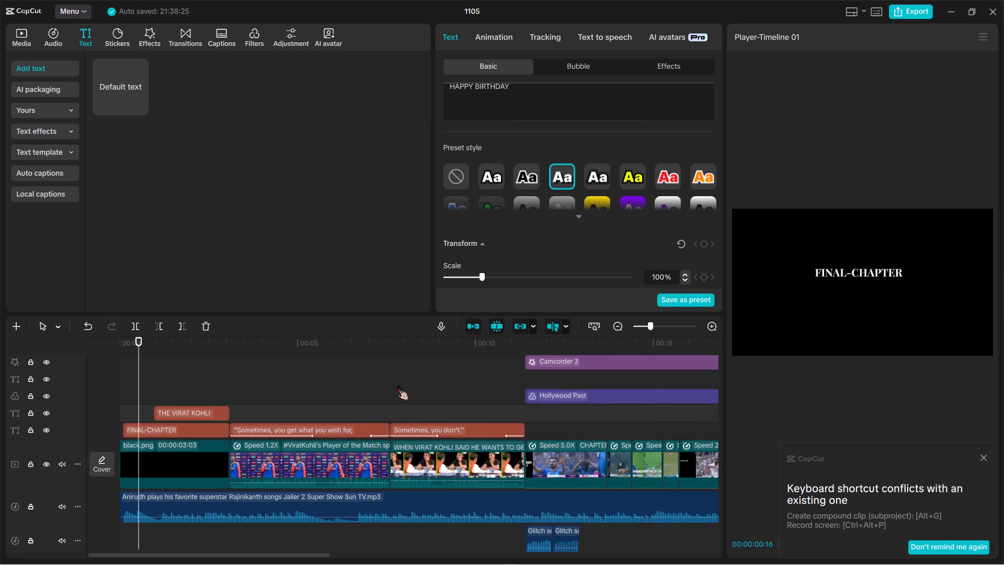
scroll(397, 385, "down", 7, "ctrl")
scroll(493, 447, "left", 3)
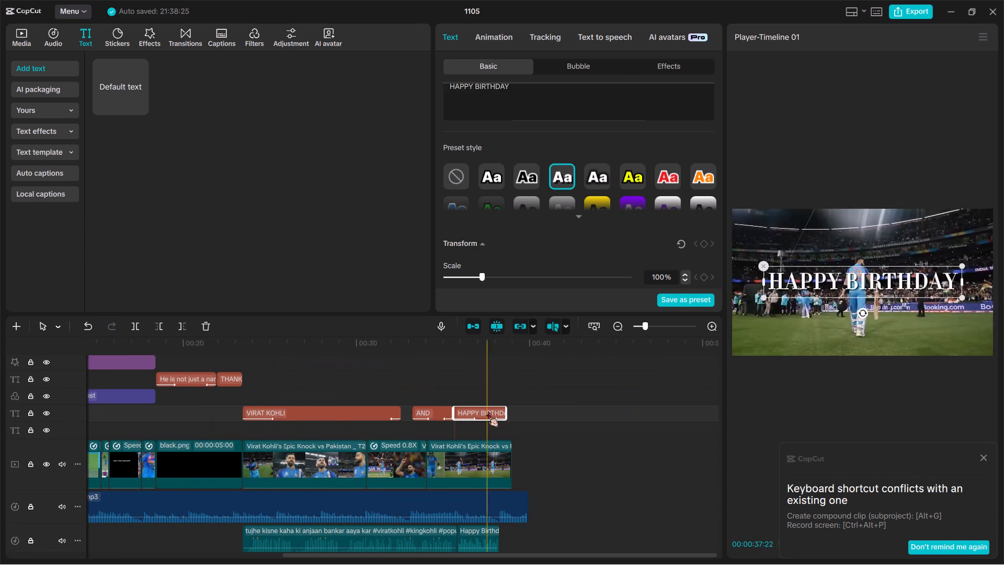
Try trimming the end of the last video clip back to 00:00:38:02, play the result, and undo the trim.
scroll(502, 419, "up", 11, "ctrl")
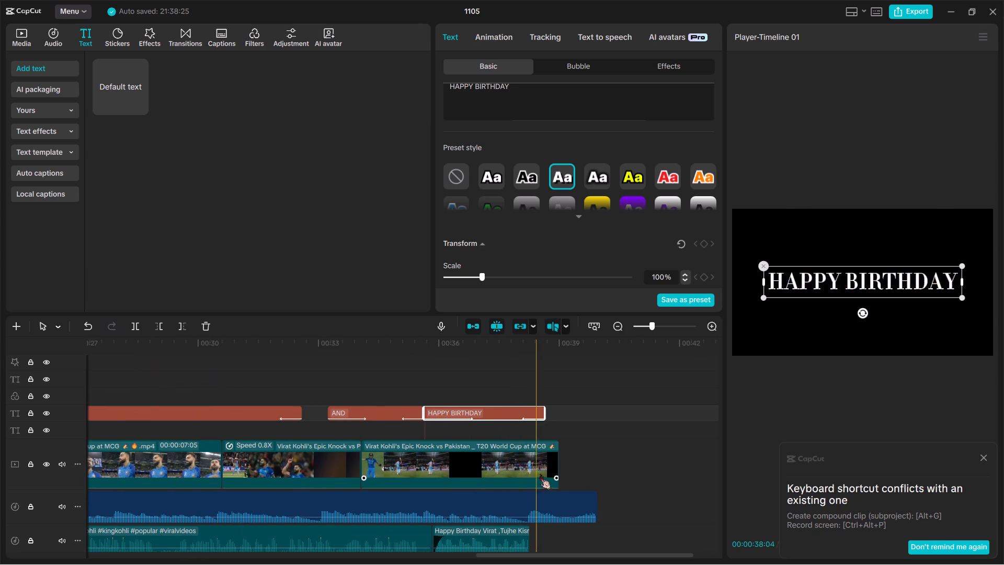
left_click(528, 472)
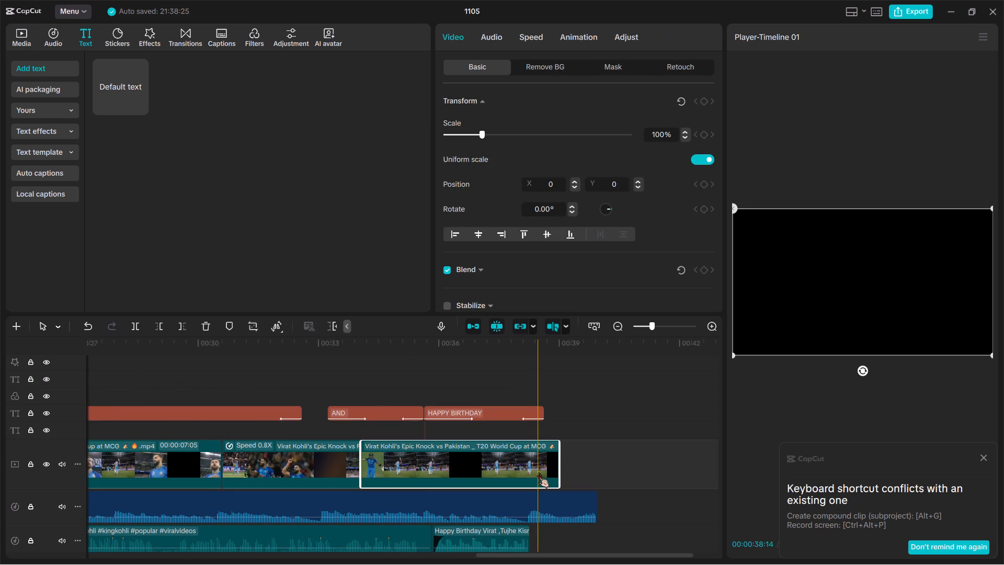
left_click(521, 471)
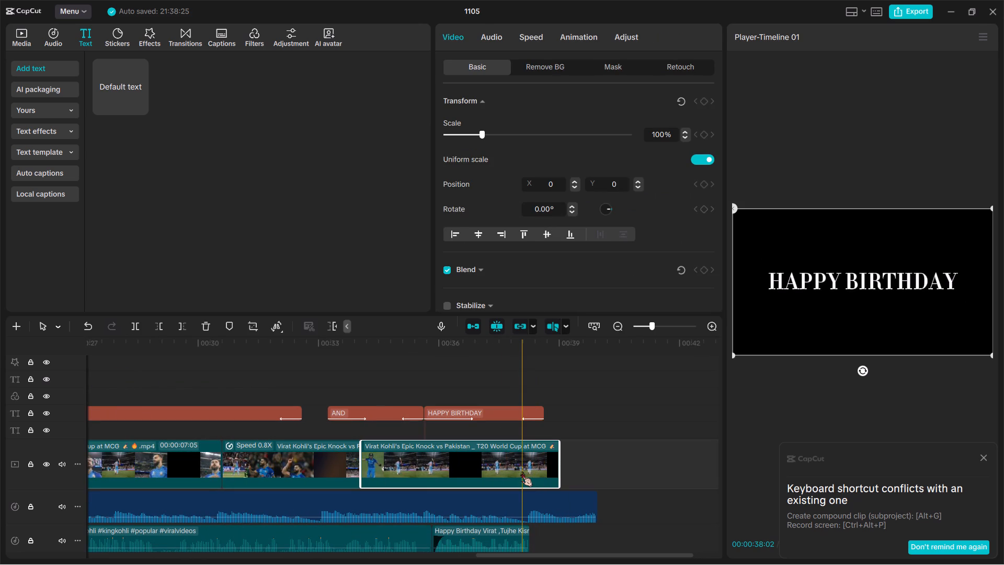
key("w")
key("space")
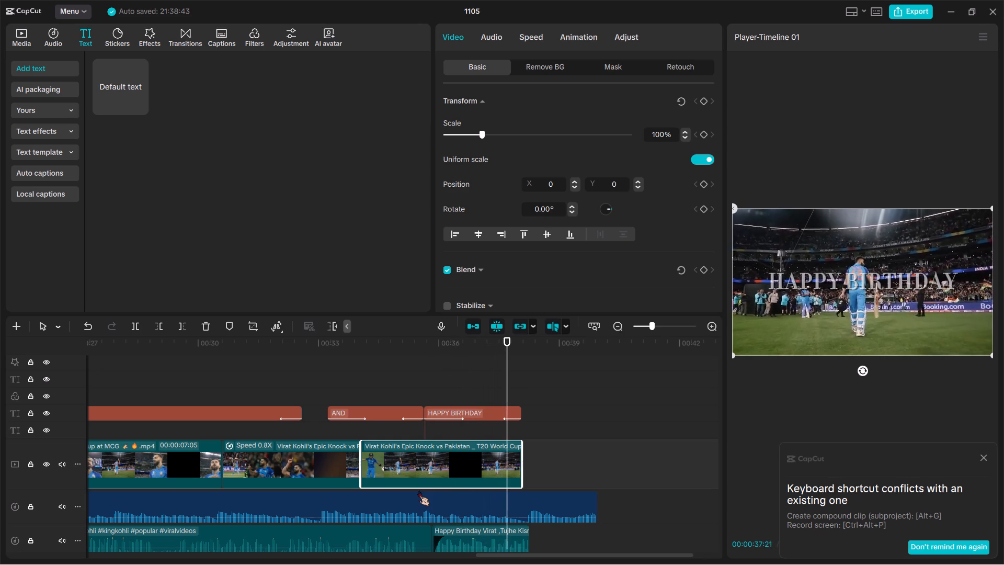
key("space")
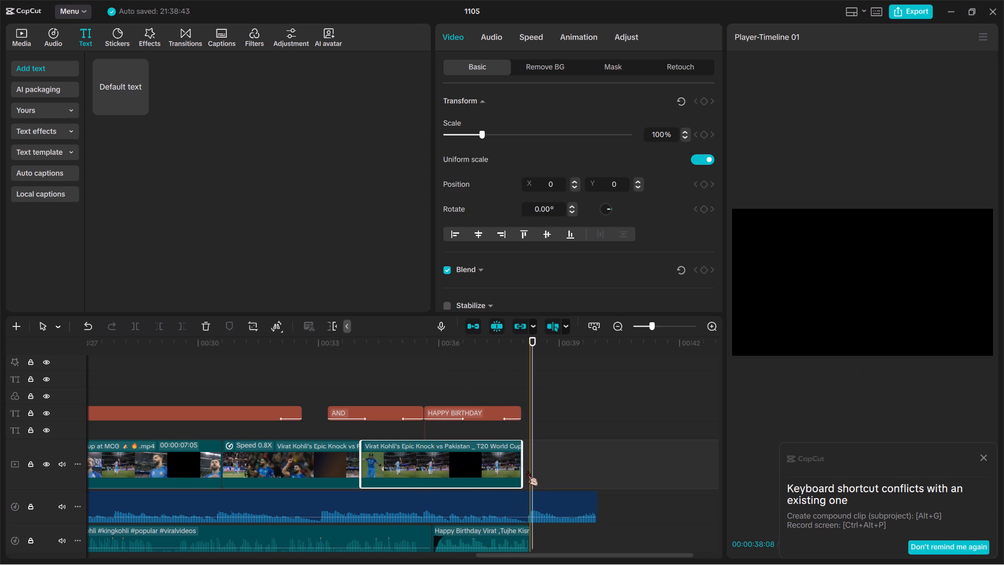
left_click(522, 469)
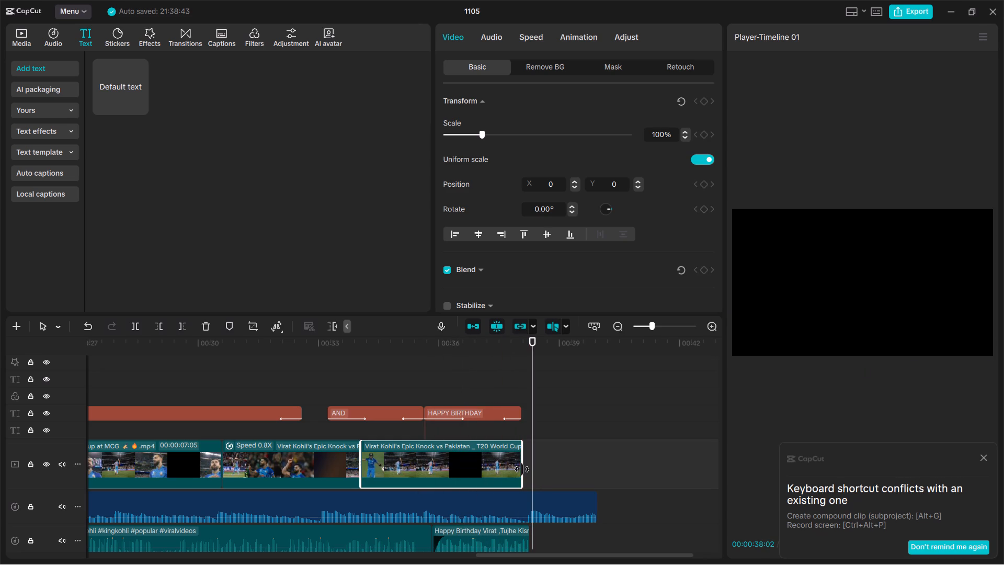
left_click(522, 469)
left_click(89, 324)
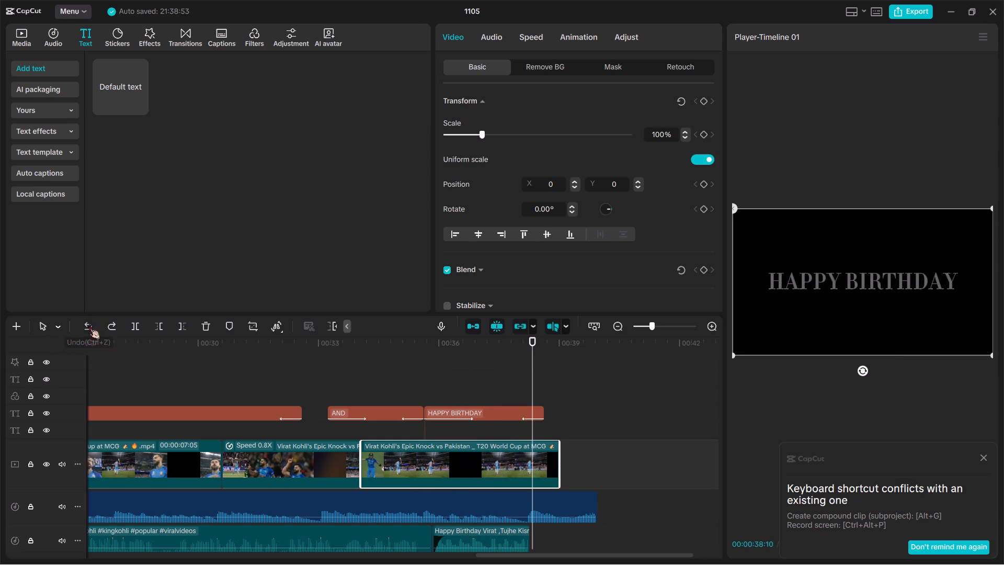
Replay the ending and trim the last video clip to 00:00:04:06 so it ends with the Happy Birthday Virat audio clip.
key("space")
key("space")
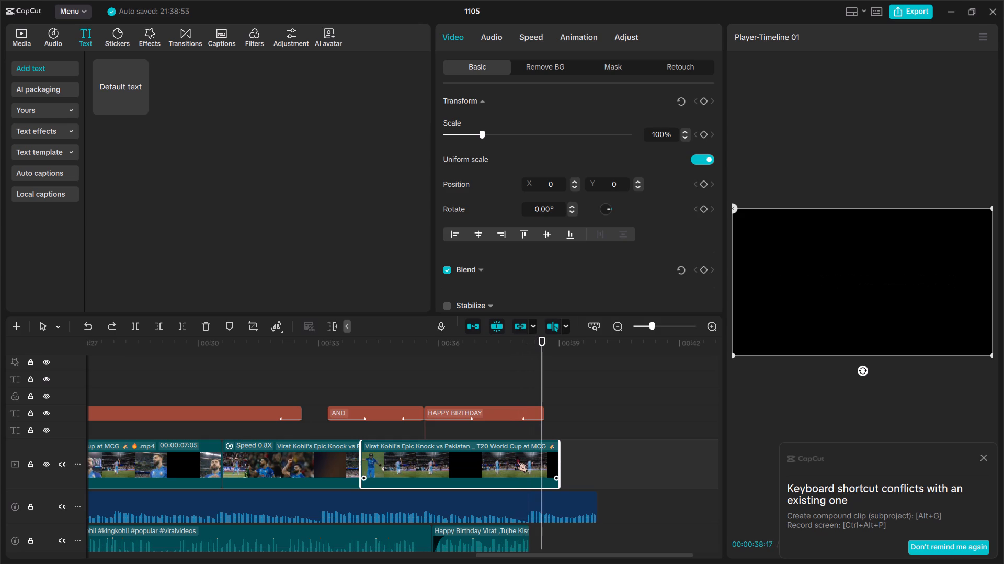
scroll(516, 457, "up", 10, "ctrl")
key("space")
key("space")
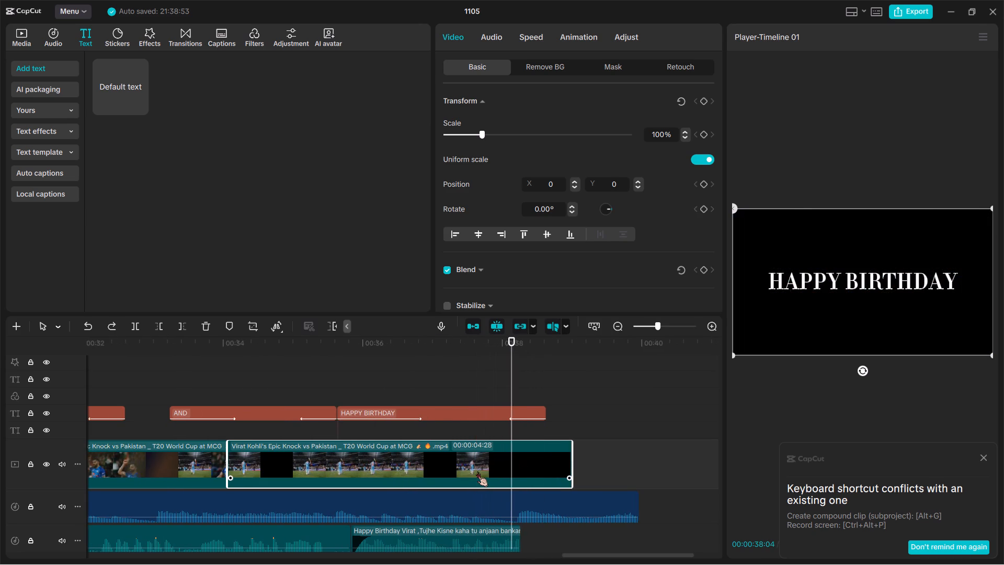
key("space")
key("space")
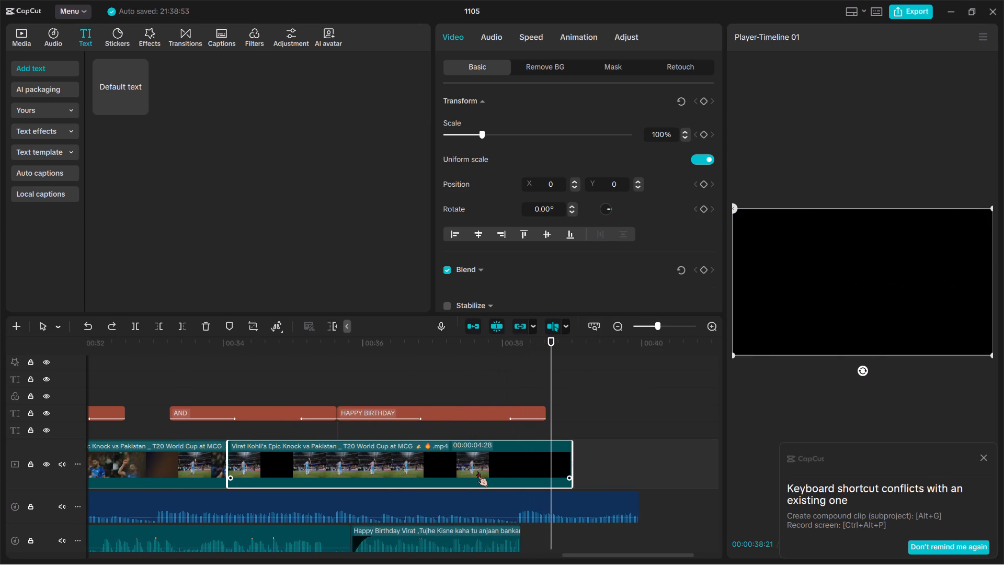
left_click(523, 474)
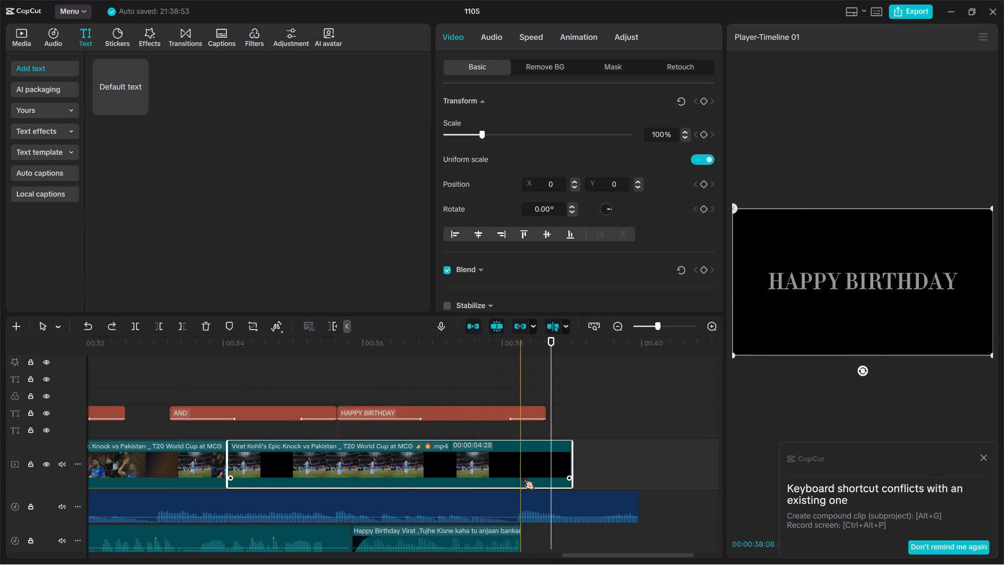
key("w")
key("space")
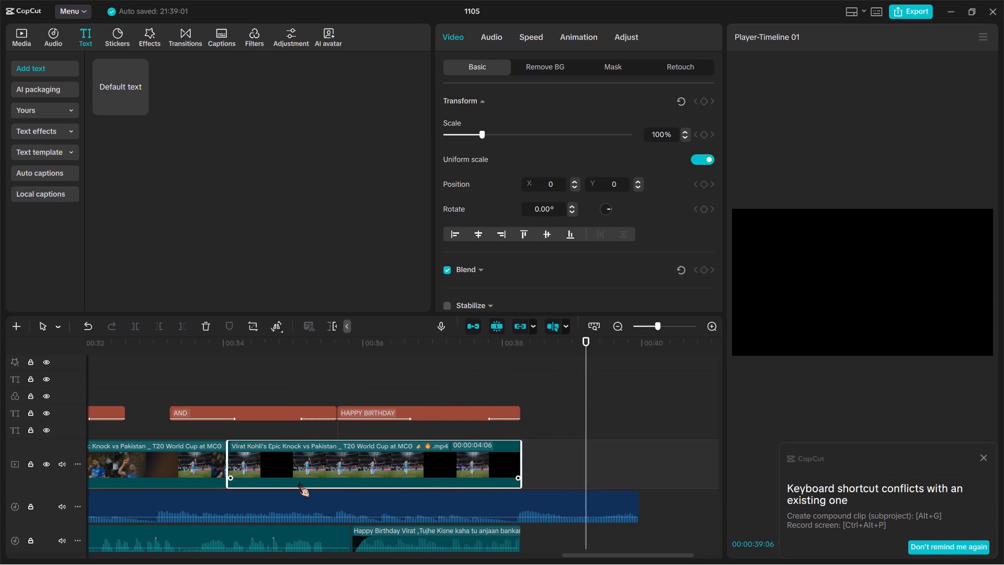
key("space")
Add a default text title directly after the HAPPY BIRTHDAY title on the same track.
scroll(299, 482, "down", 8, "ctrl")
scroll(464, 501, "left", 1)
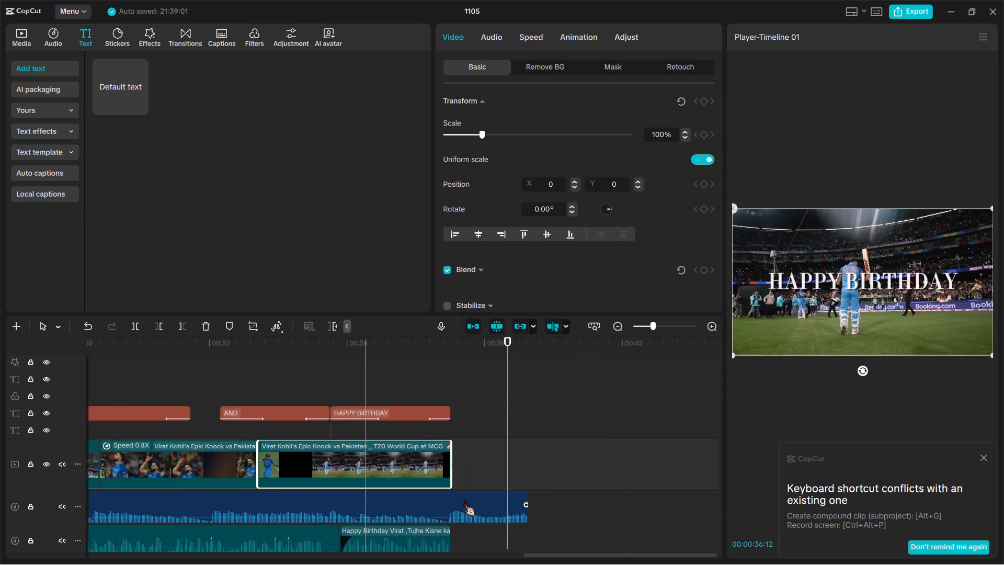
left_click(115, 67)
left_click_drag(115, 67, 179, 137)
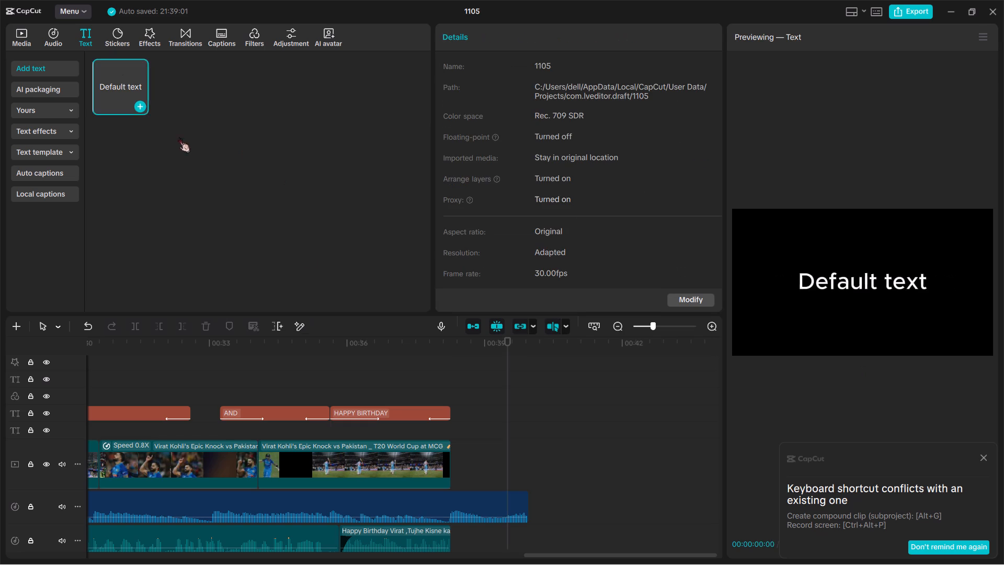
left_click_drag(179, 137, 140, 65)
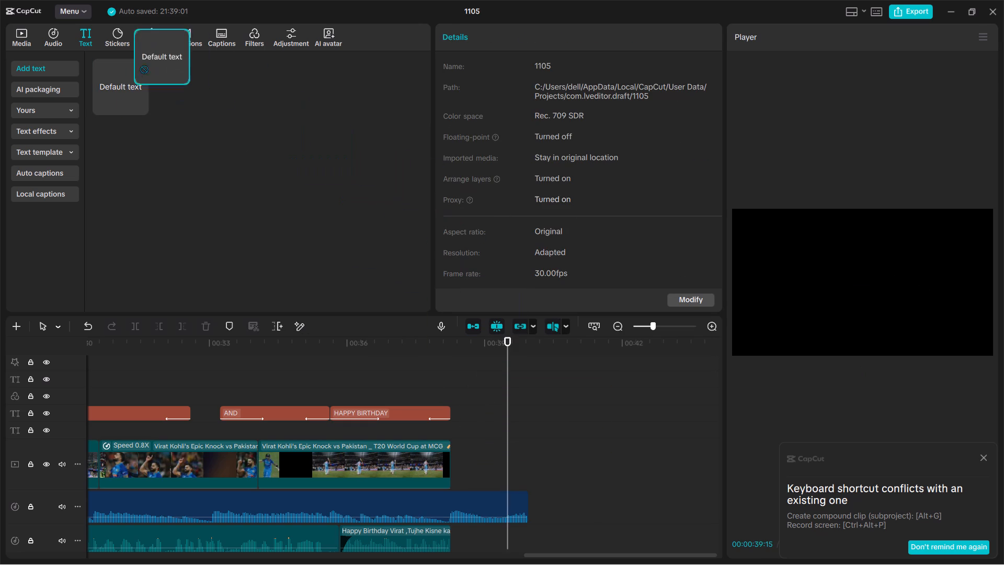
left_click_drag(140, 65, 125, 118)
left_click_drag(125, 67, 466, 454)
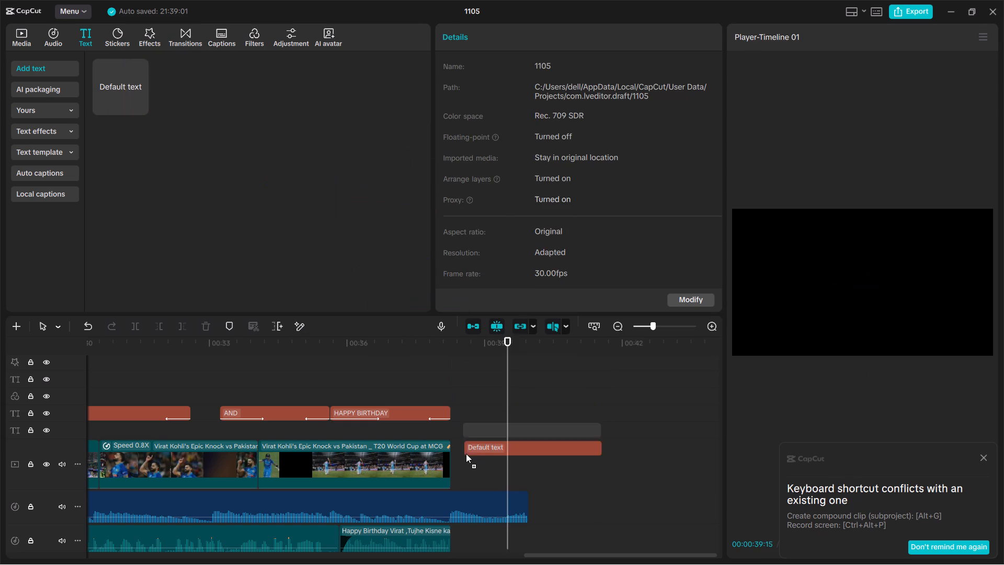
left_click_drag(466, 454, 450, 415)
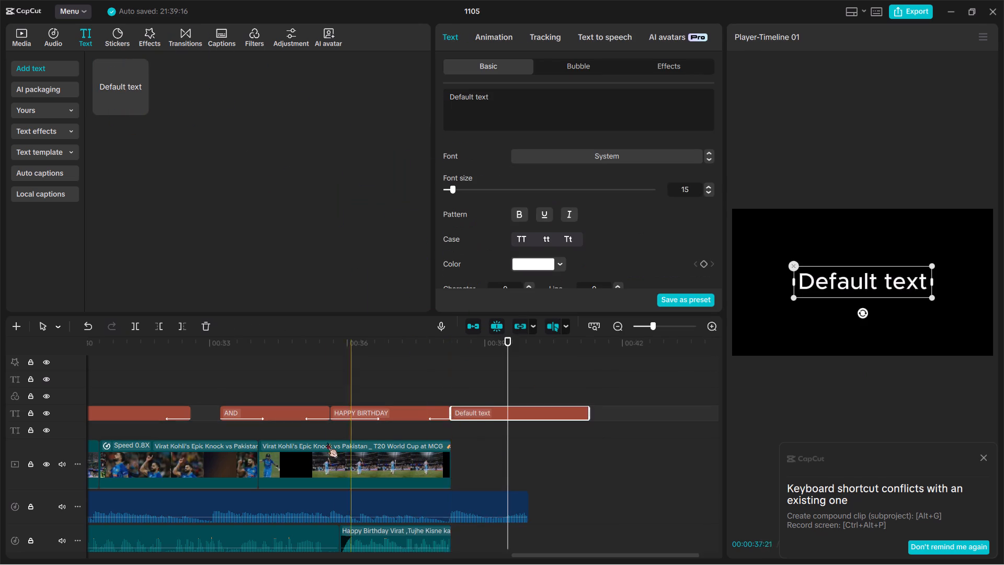
Copy the black.png clip from about 00:00:20 and place it on the main track directly after the last video clip.
scroll(327, 443, "right", 3)
scroll(412, 467, "left", 1)
left_click(593, 464)
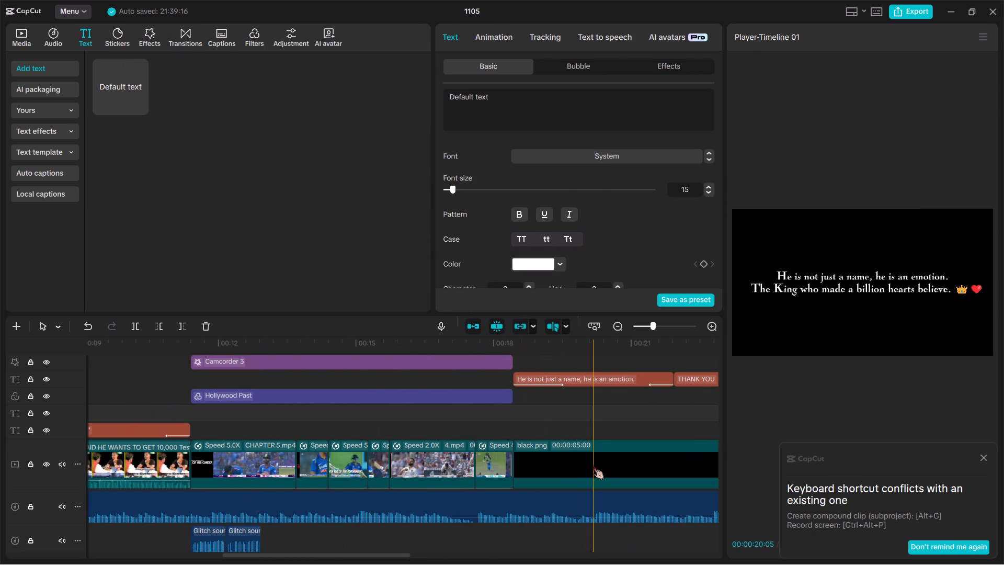
key("ctrl+c")
scroll(593, 464, "left", 7)
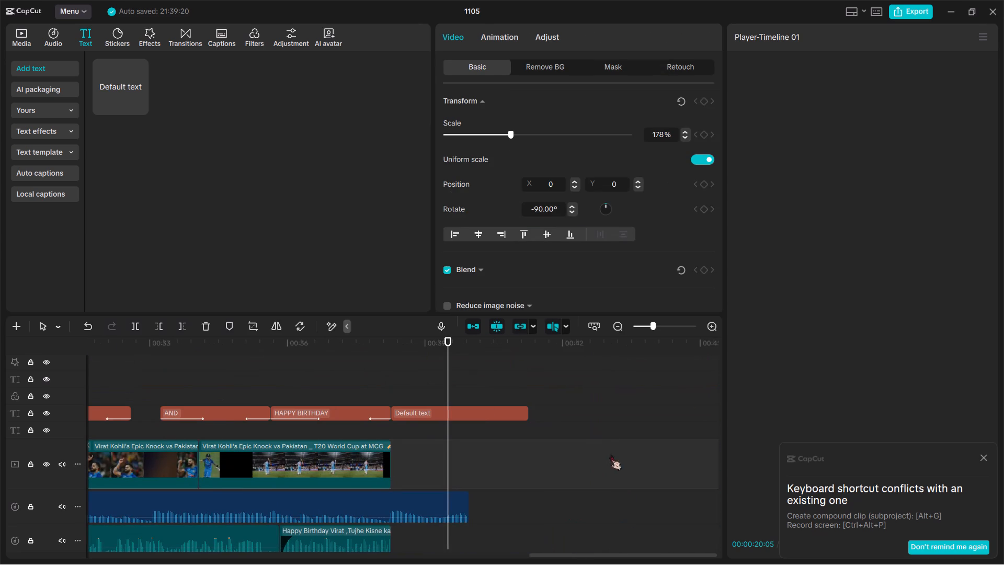
left_click(457, 477)
key("ctrl+v")
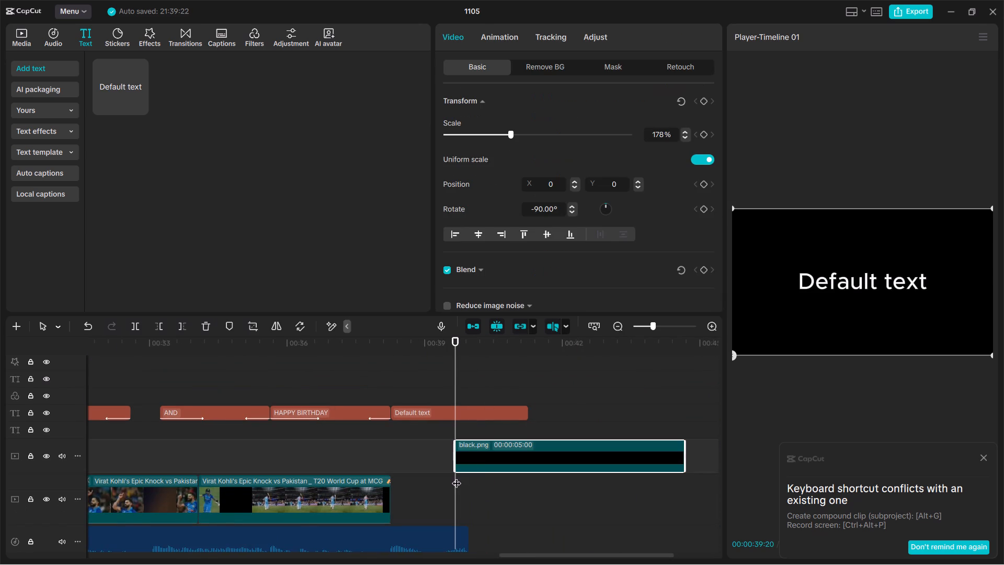
left_click_drag(498, 455, 430, 511)
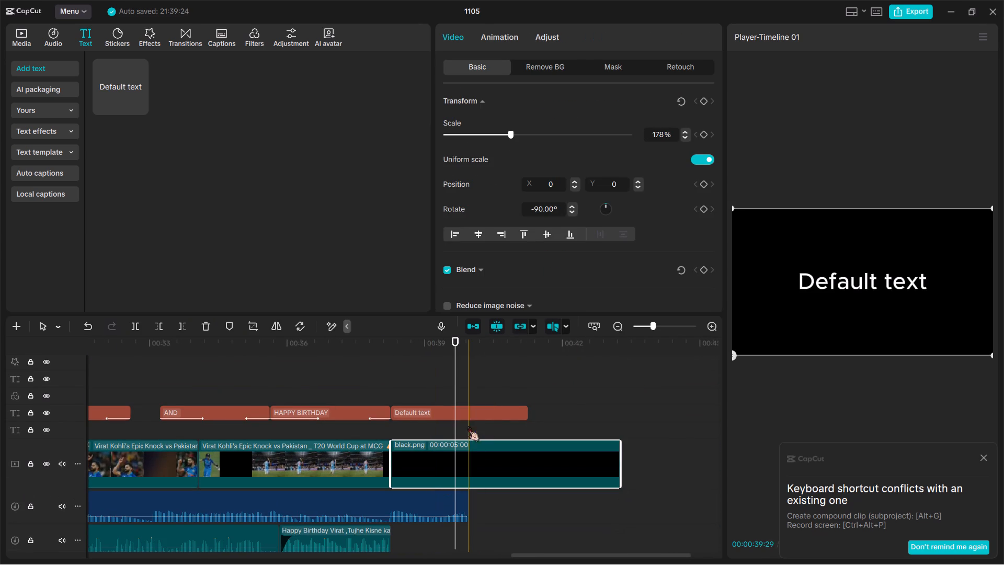
Trim the end of the pasted black.png clip to the end of the music, making it 00:00:01:21 long.
left_click(468, 443)
key("w")
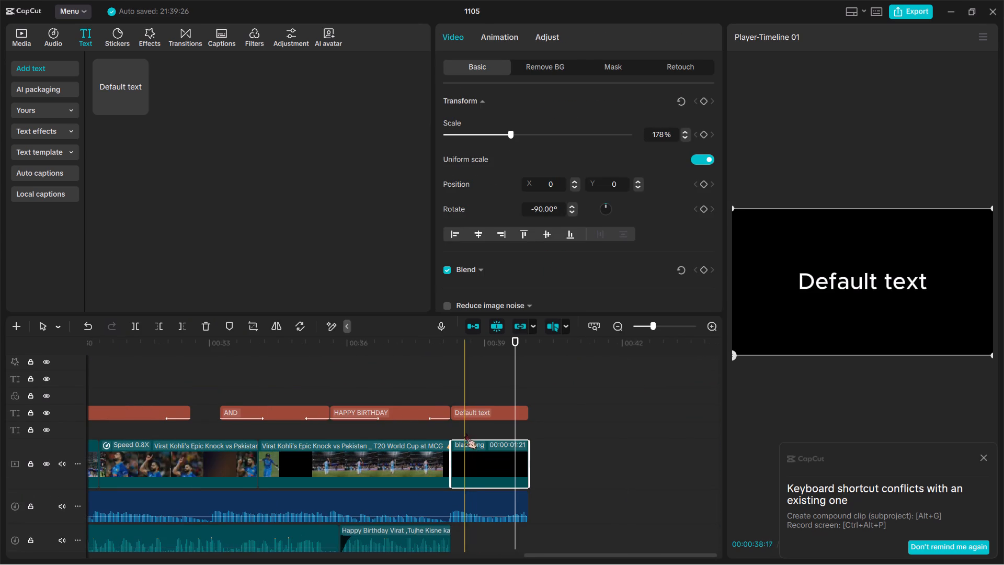
Set the font of the default text title after HAPPY BIRTHDAY to Amigate.
left_click(477, 413)
left_click(553, 161)
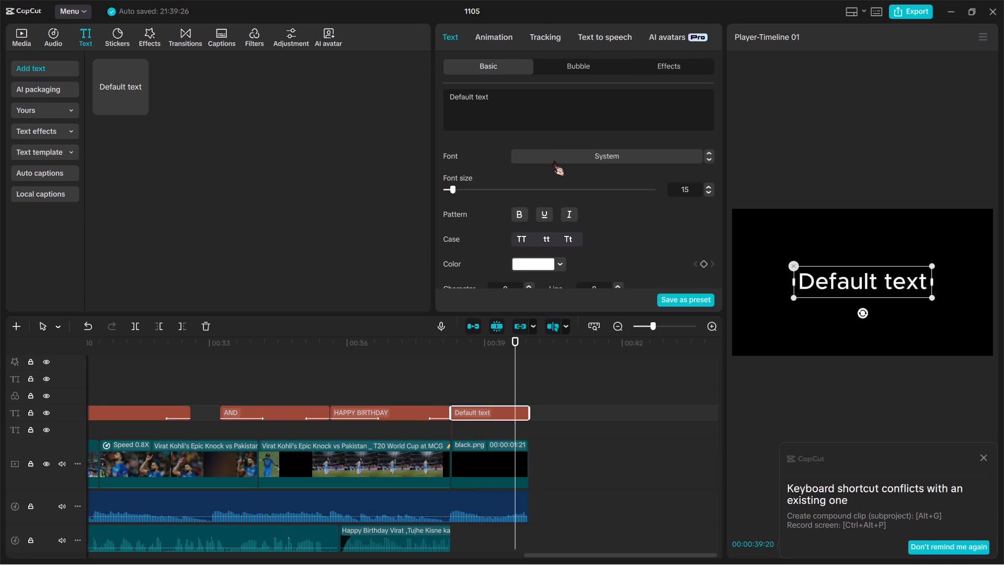
scroll(557, 189, "up", 3)
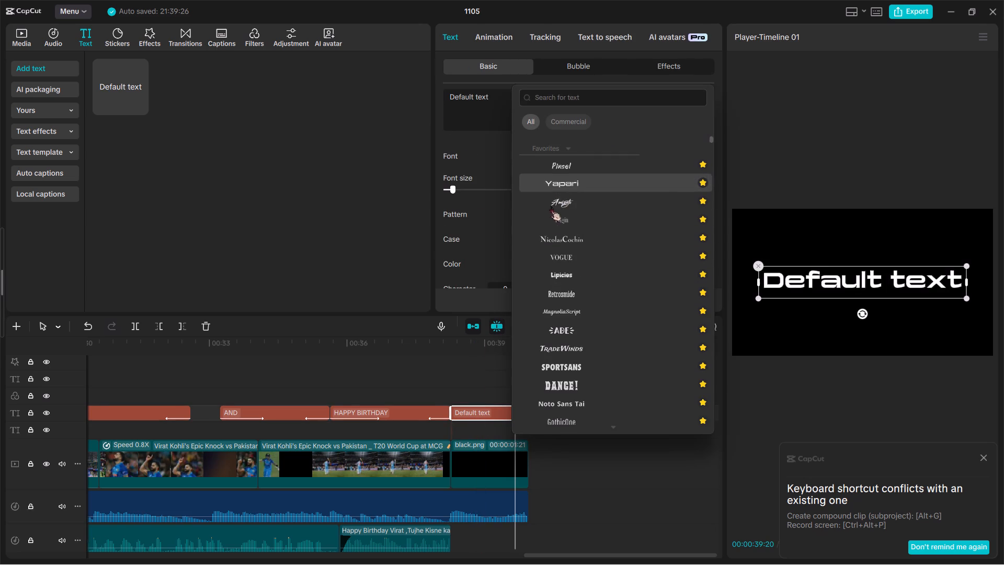
left_click(566, 197)
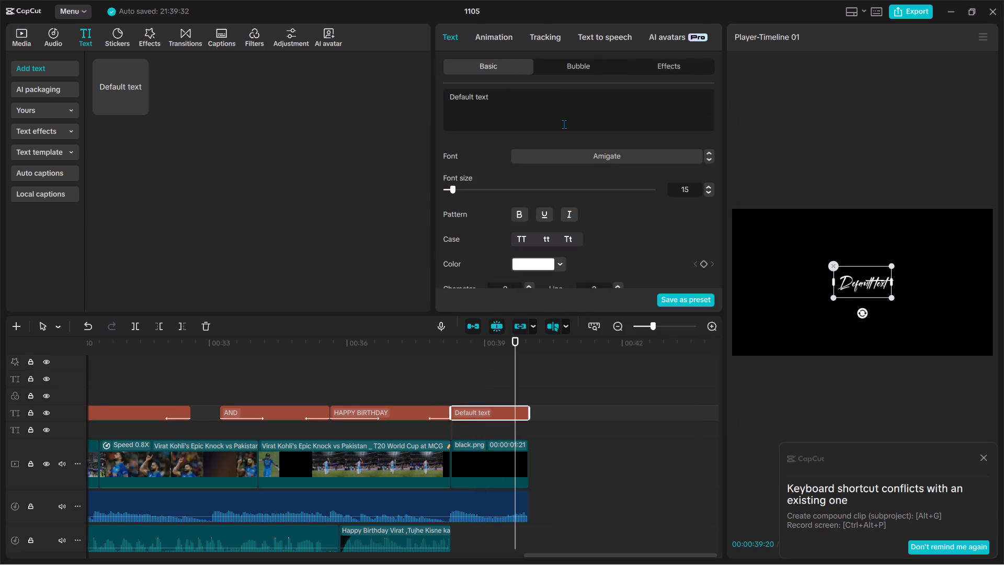
Replace the default text in the new closing title with "Unhuman".
left_click_drag(510, 95, 433, 88)
key("BackSpace")
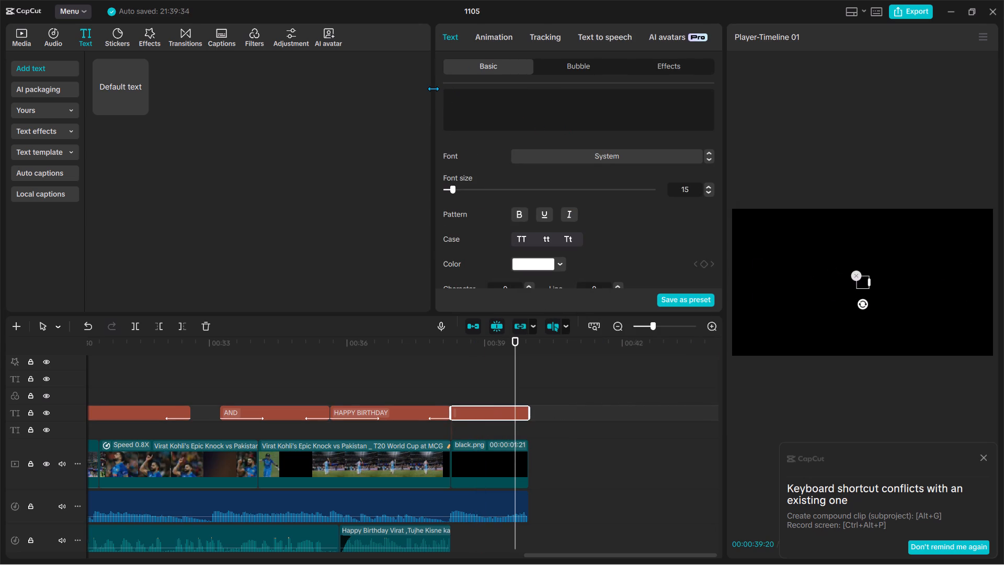
type("UN")
key("BackSpace")
key("BackSpace")
type("hun")
key("BackSpace")
type("man")
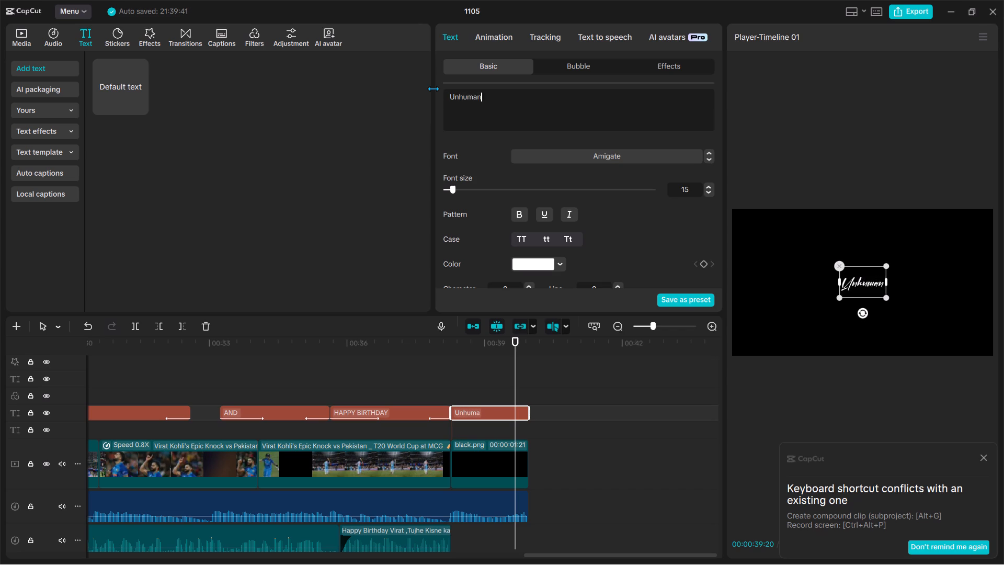
Enlarge the Unhuman title in the preview, keeping it centred in the frame.
scroll(527, 247, "down", 1)
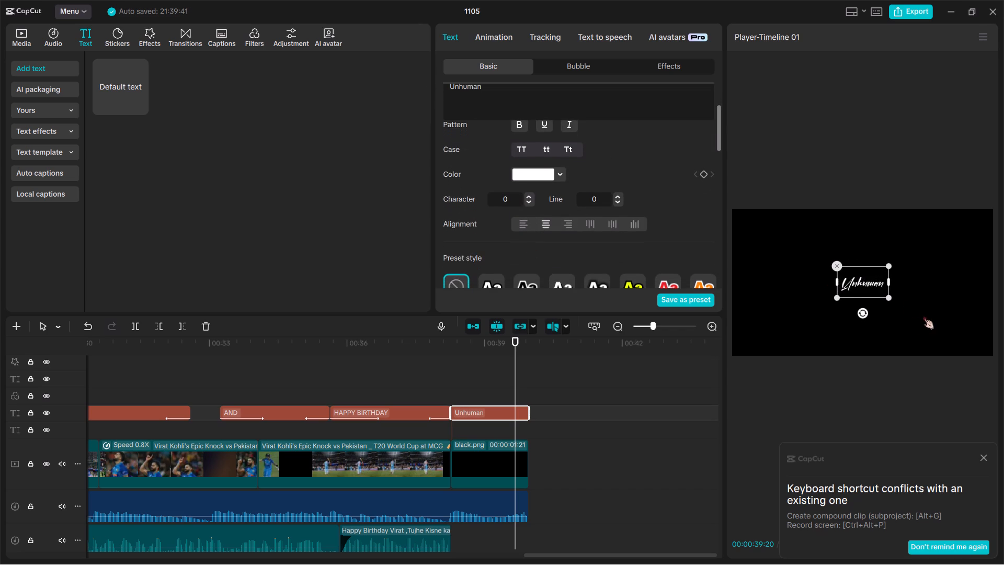
left_click_drag(887, 297, 906, 335)
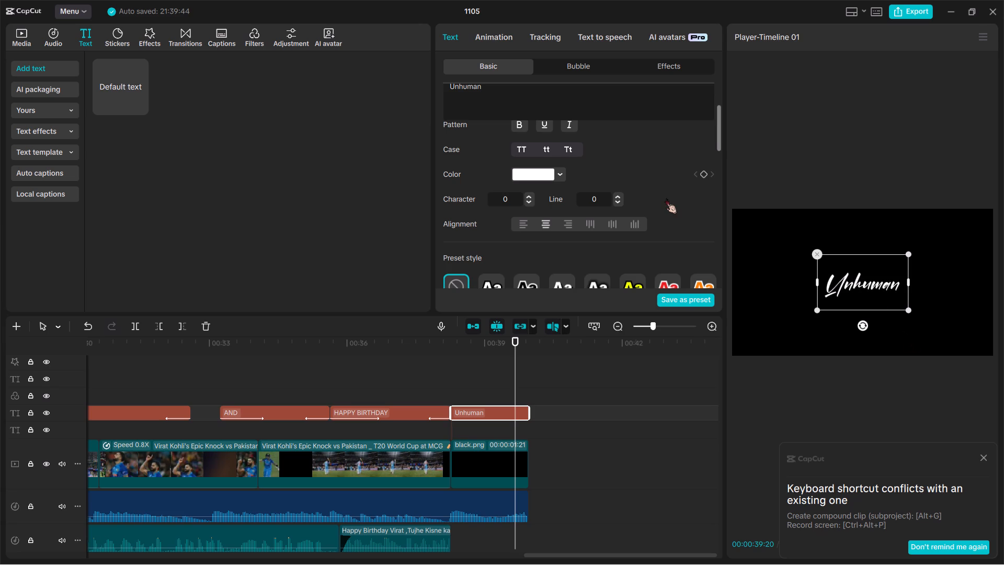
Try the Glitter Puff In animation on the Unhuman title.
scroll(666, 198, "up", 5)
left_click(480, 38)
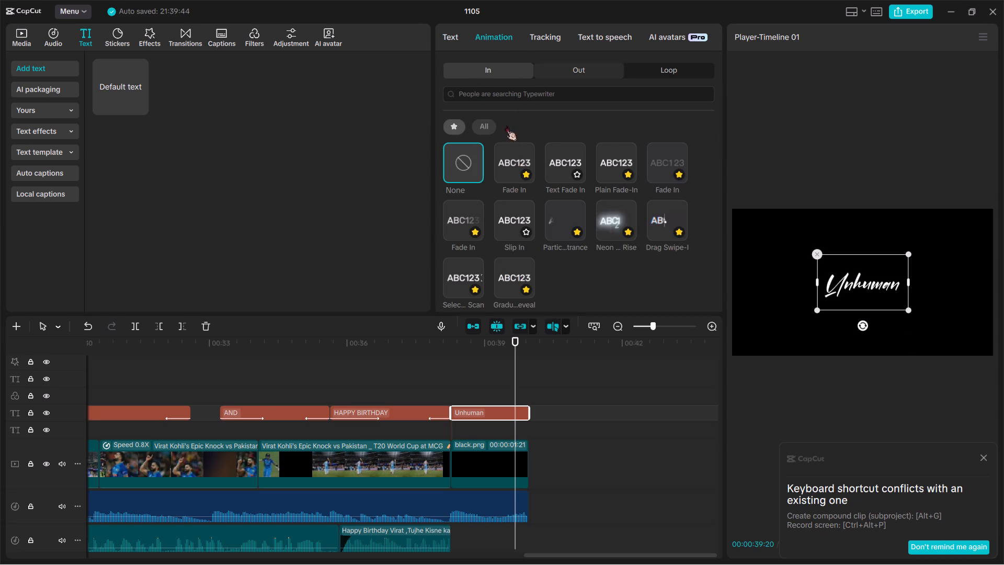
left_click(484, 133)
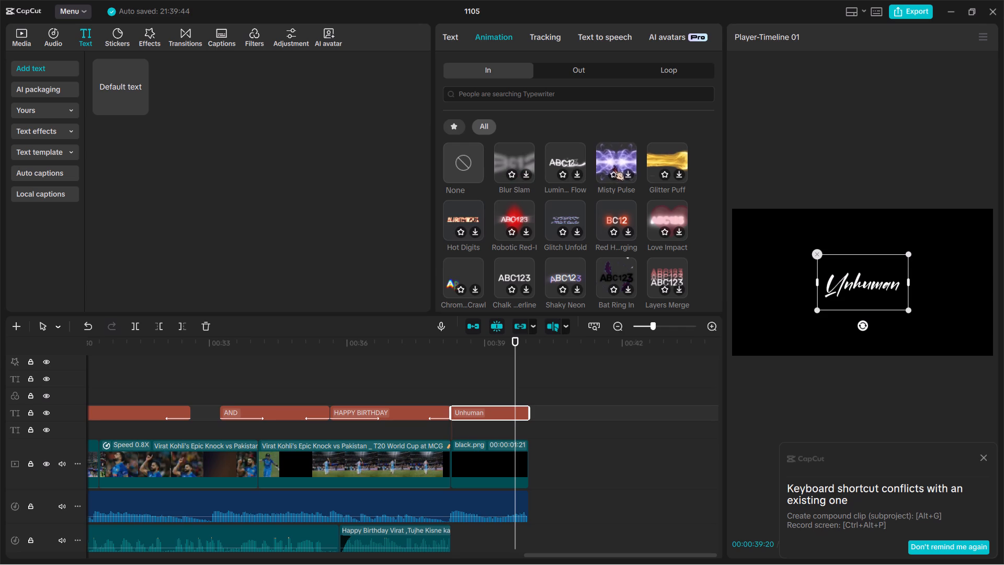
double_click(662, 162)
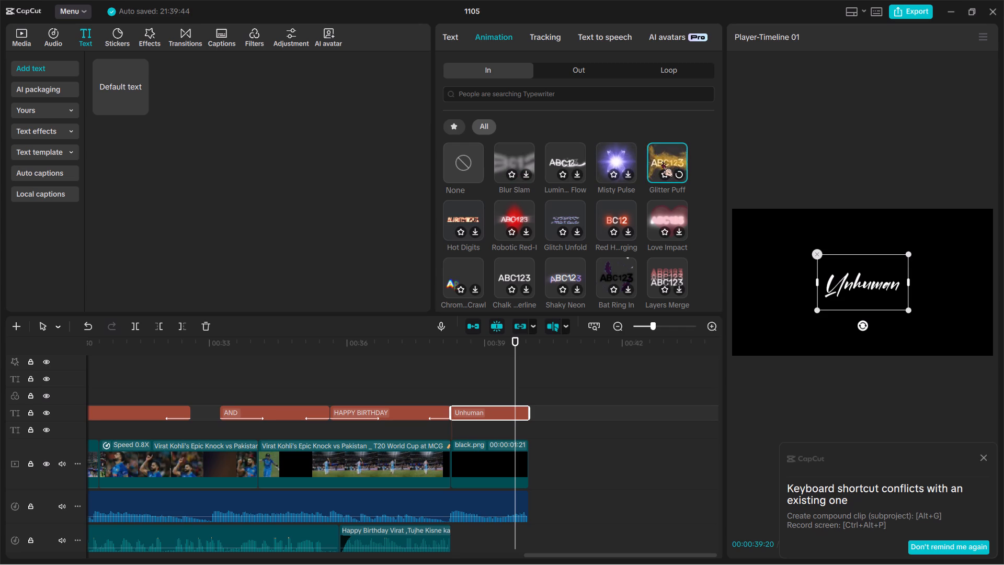
Browse the In animations, apply Lumin... Flow to the Unhuman title, and play the ending.
scroll(602, 266, "down", 1)
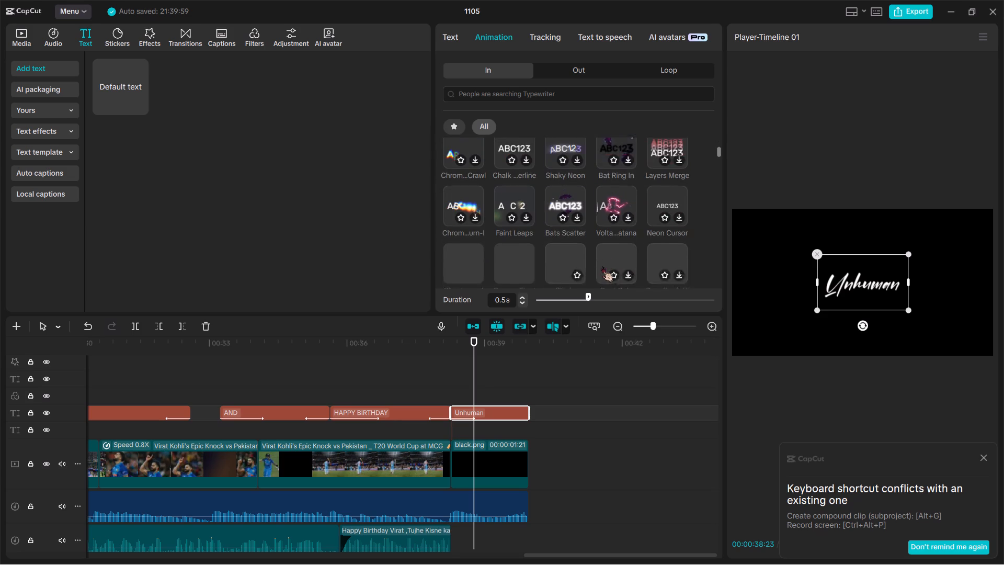
scroll(602, 266, "down", 1)
scroll(568, 245, "up", 2)
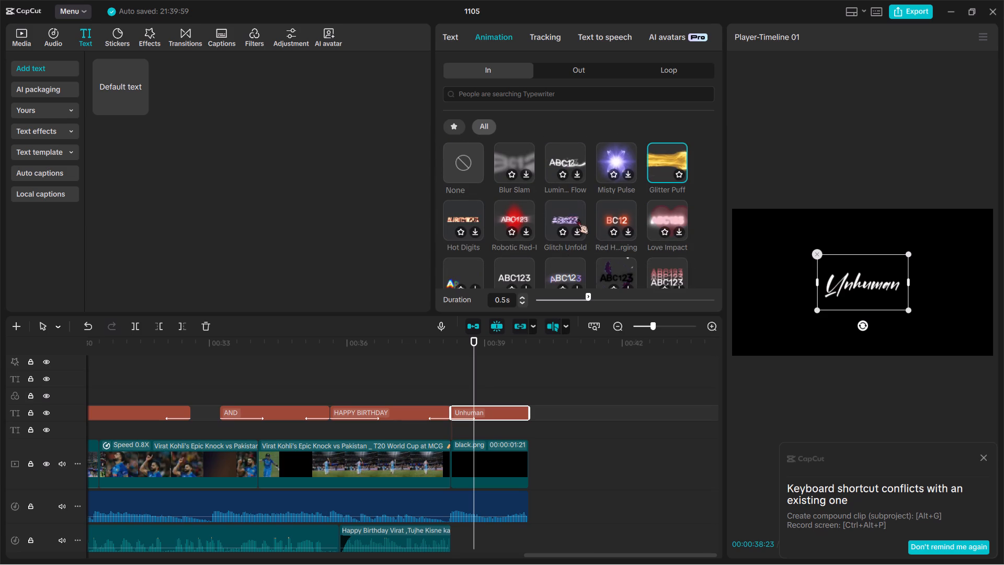
scroll(608, 204, "down", 1)
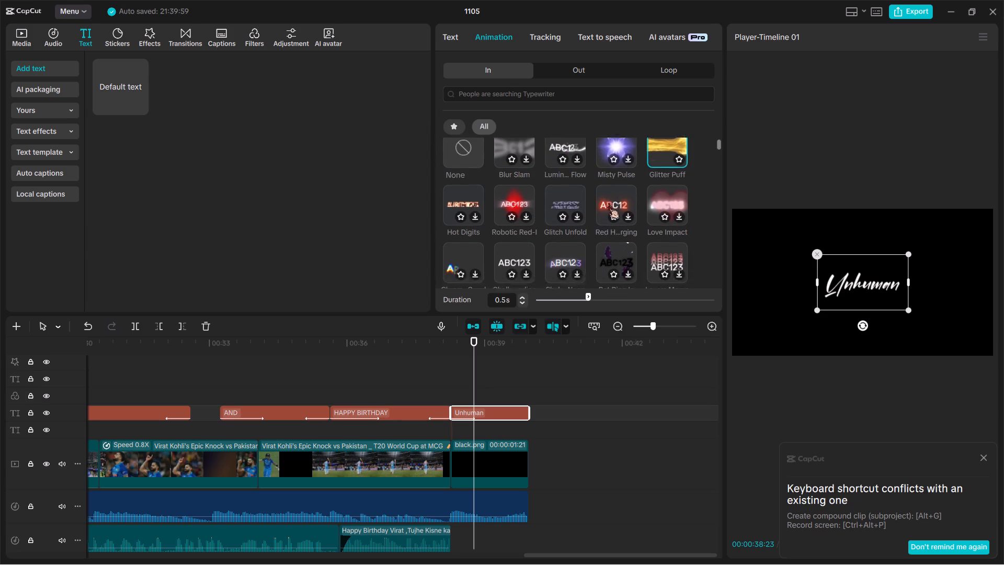
scroll(608, 204, "down", 2)
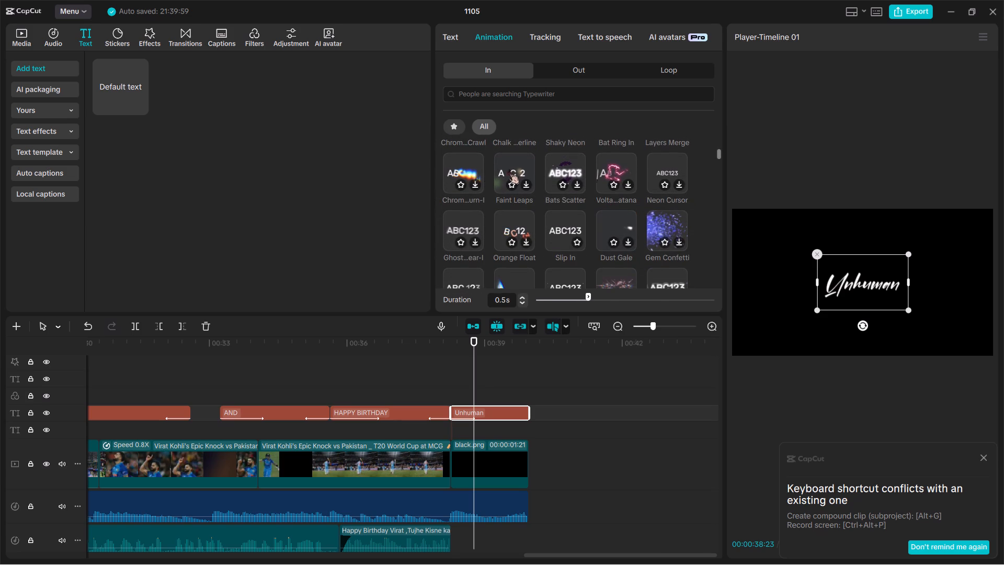
scroll(509, 163, "up", 1)
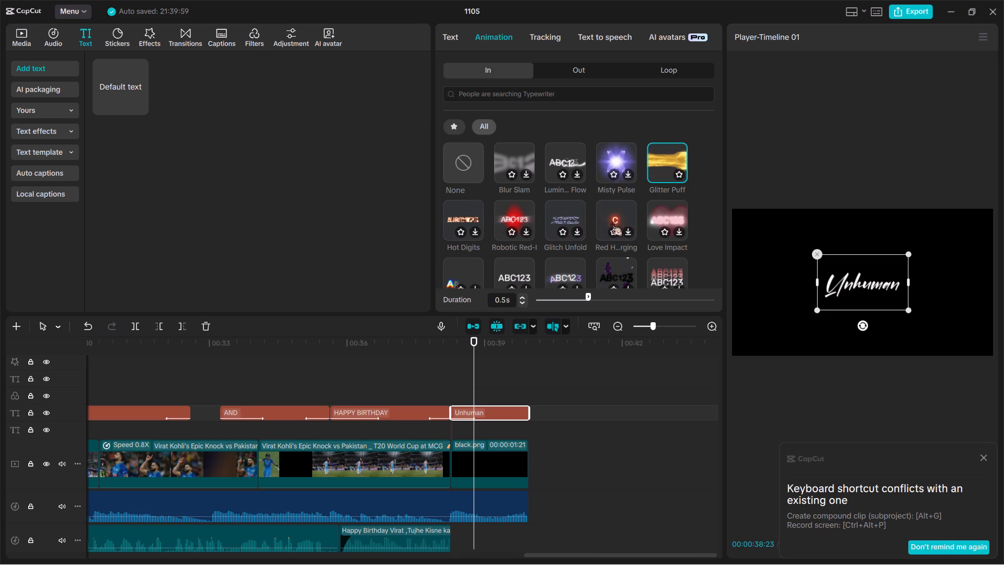
double_click(564, 162)
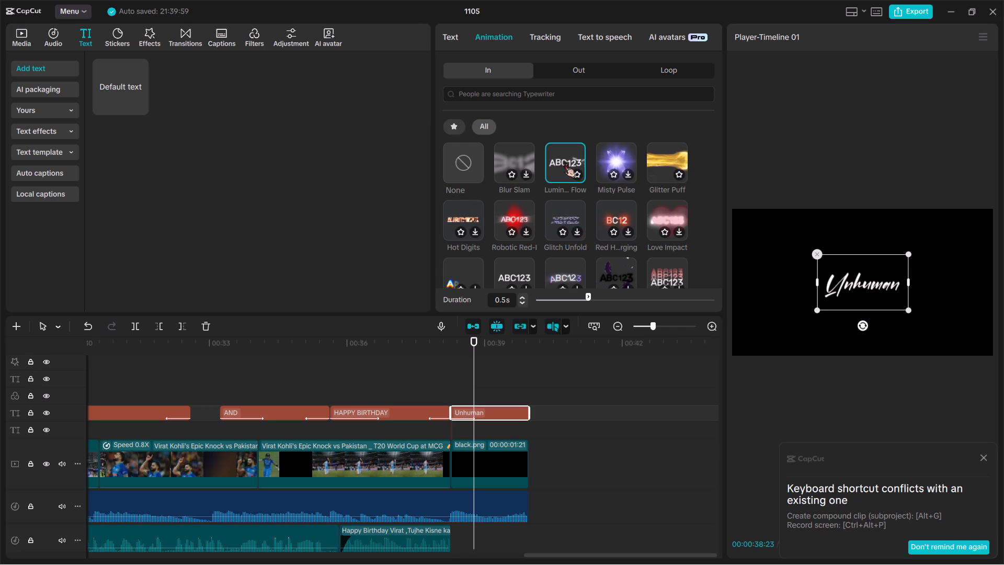
key("space")
key("space")
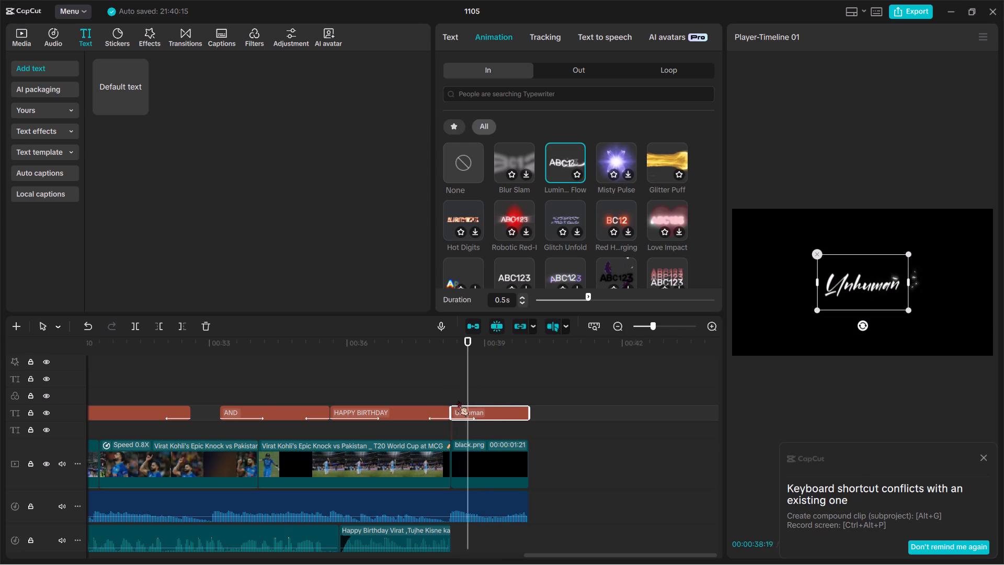
key("space")
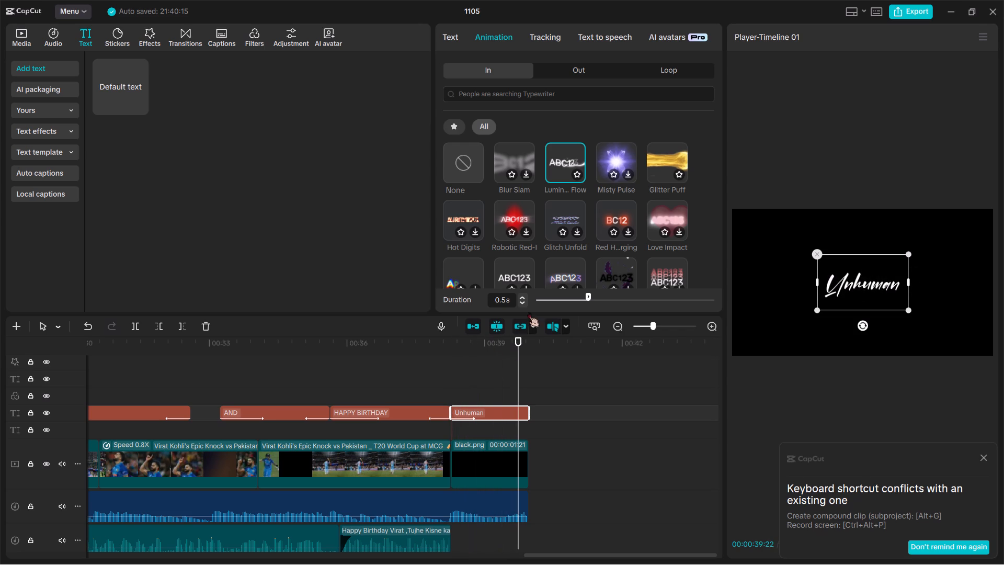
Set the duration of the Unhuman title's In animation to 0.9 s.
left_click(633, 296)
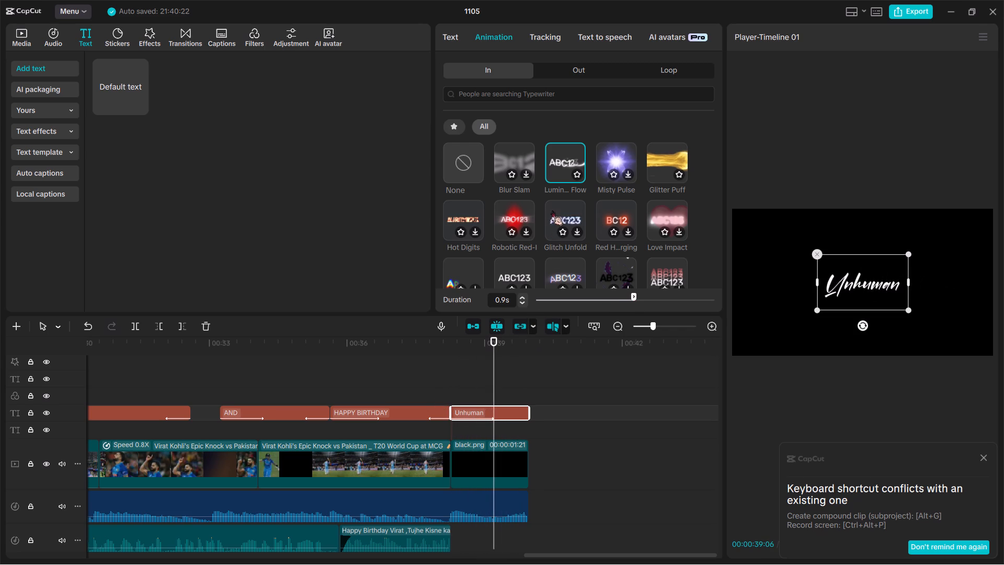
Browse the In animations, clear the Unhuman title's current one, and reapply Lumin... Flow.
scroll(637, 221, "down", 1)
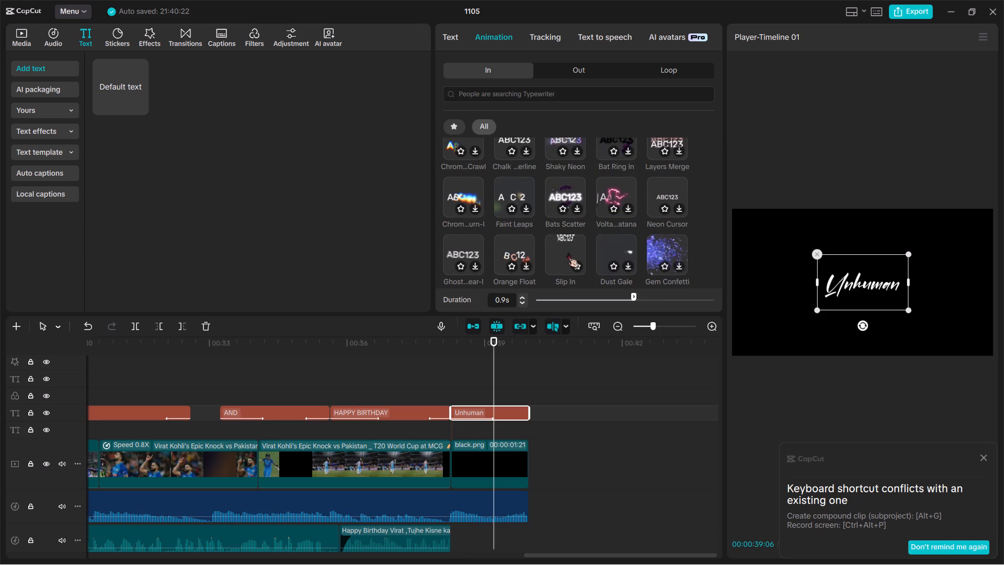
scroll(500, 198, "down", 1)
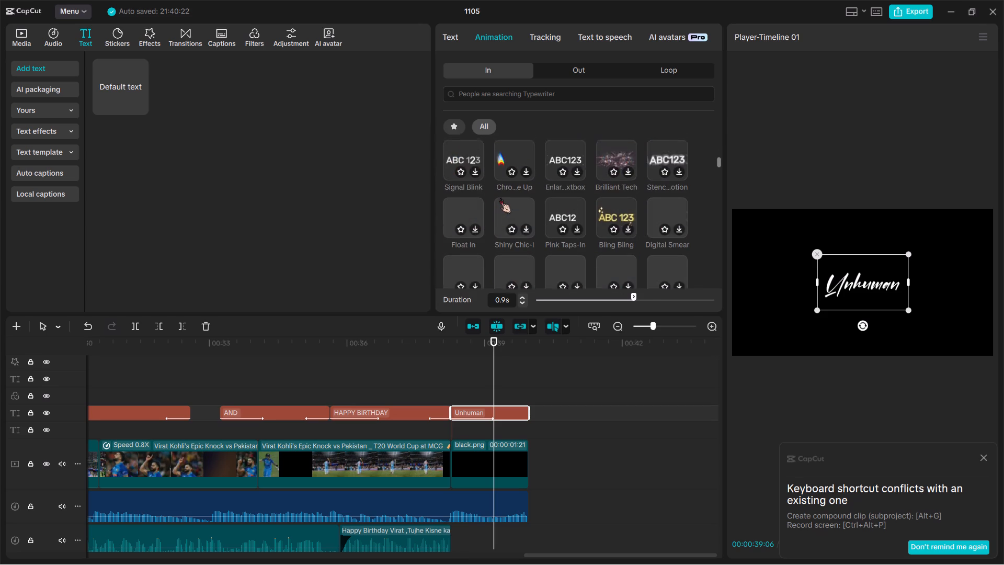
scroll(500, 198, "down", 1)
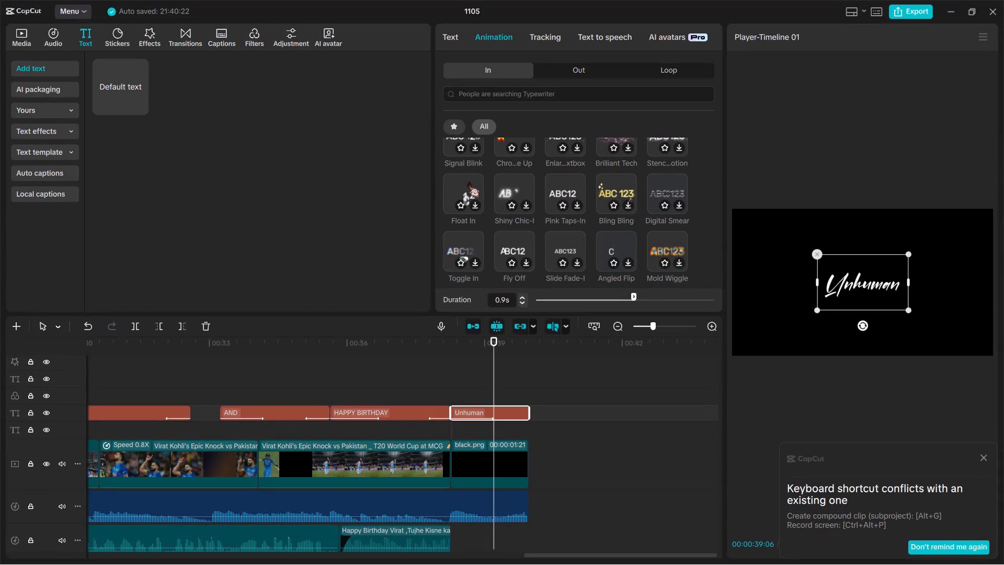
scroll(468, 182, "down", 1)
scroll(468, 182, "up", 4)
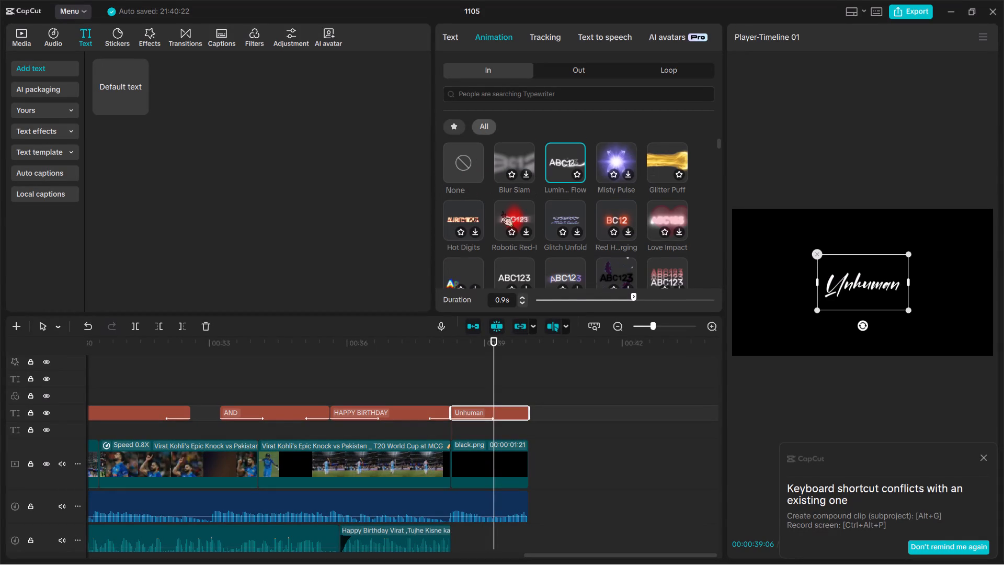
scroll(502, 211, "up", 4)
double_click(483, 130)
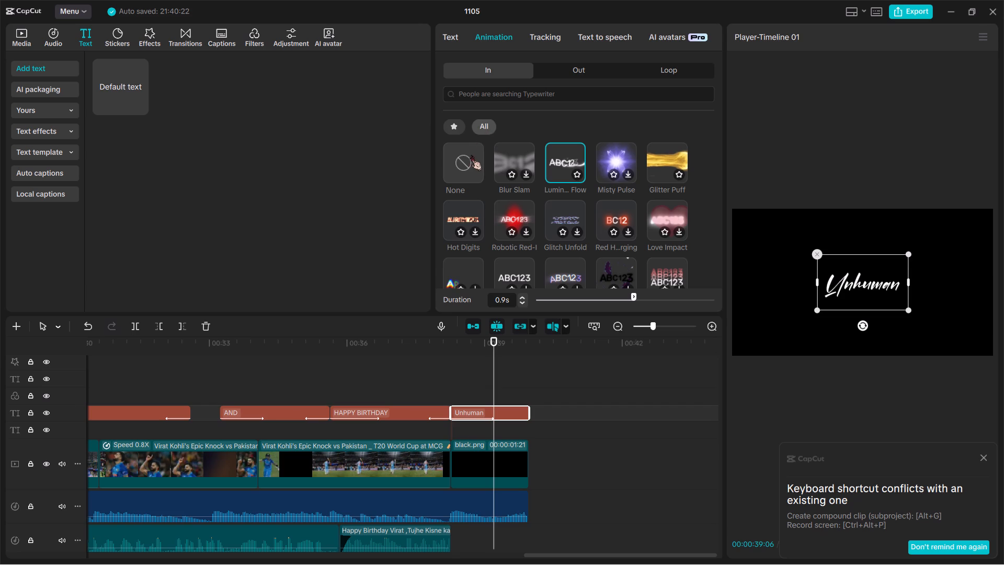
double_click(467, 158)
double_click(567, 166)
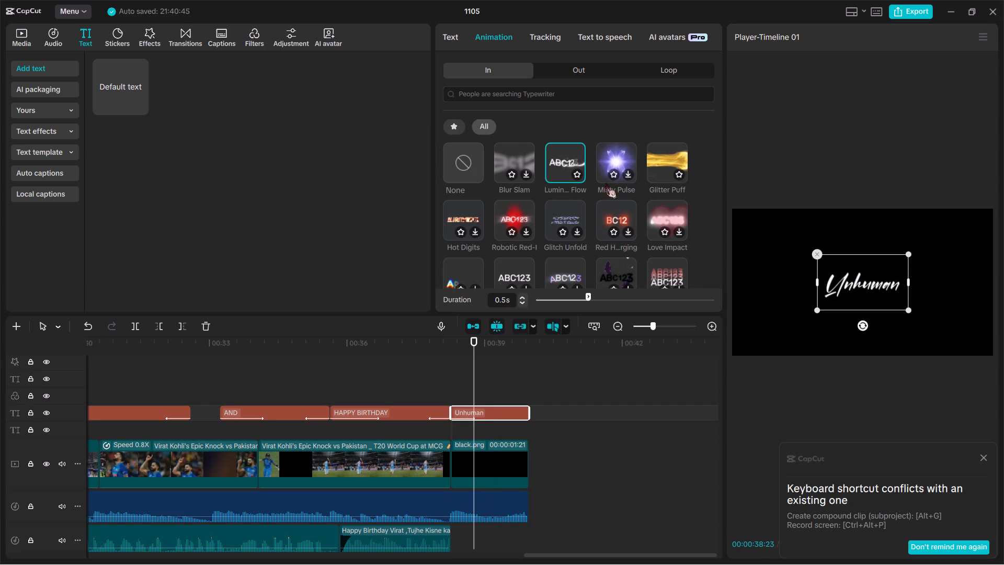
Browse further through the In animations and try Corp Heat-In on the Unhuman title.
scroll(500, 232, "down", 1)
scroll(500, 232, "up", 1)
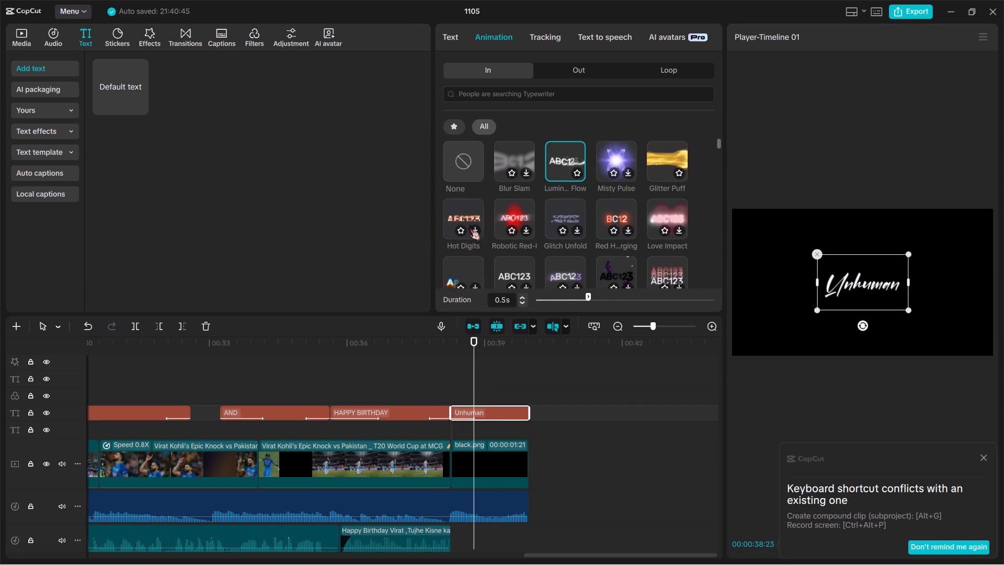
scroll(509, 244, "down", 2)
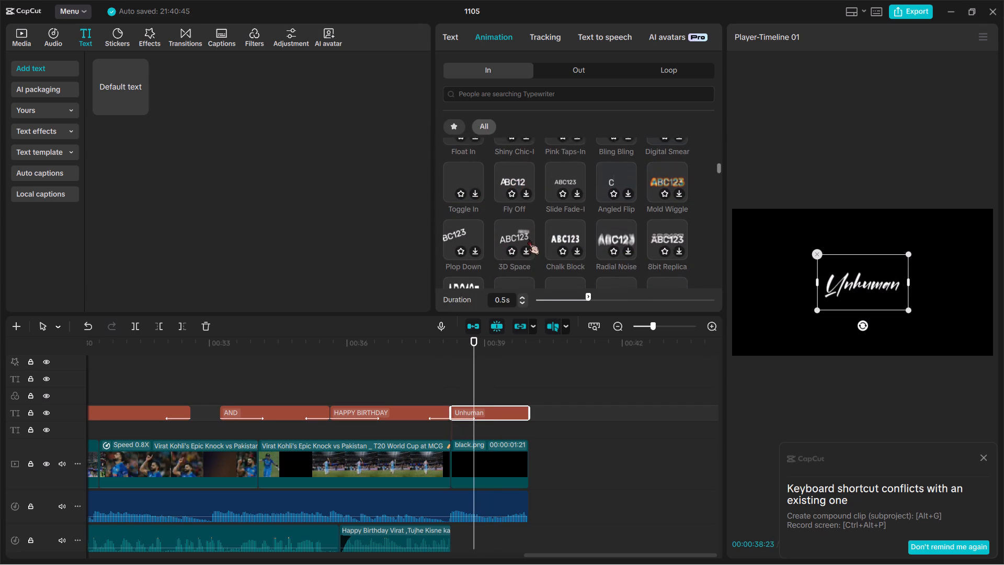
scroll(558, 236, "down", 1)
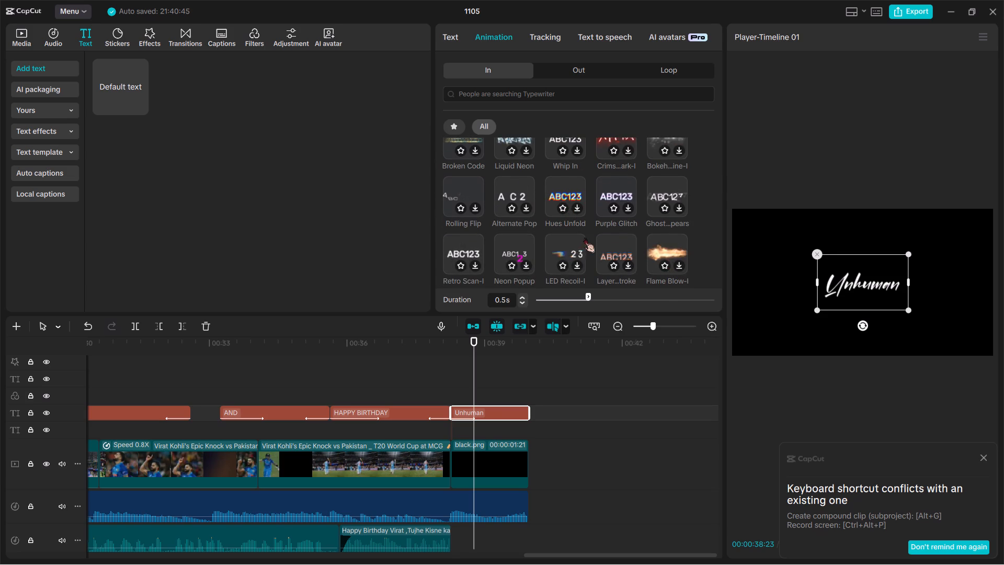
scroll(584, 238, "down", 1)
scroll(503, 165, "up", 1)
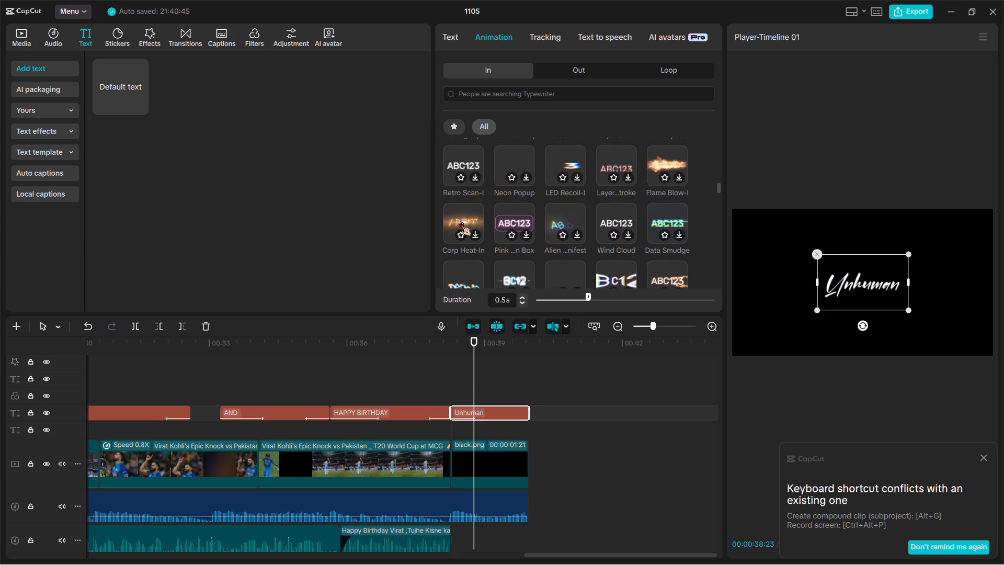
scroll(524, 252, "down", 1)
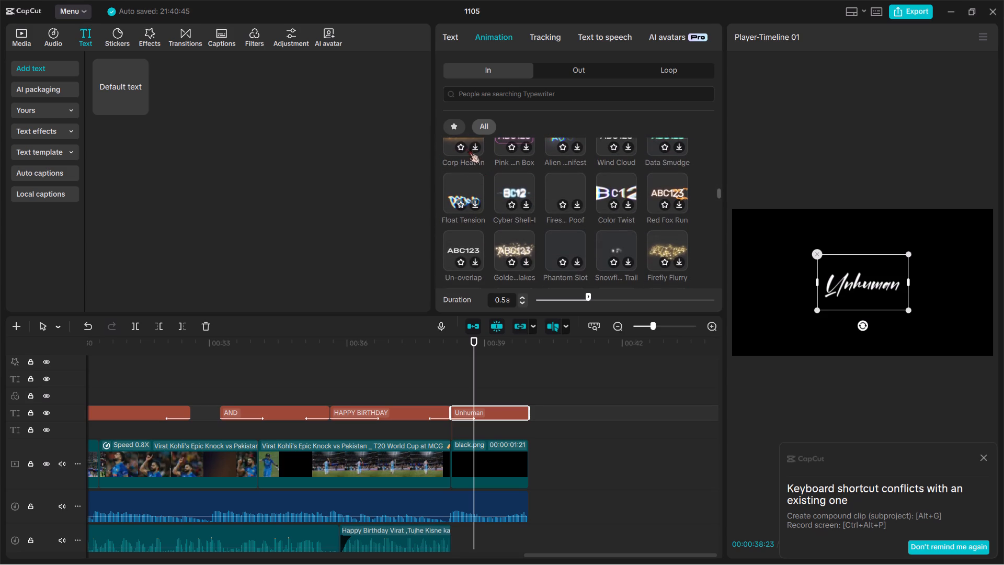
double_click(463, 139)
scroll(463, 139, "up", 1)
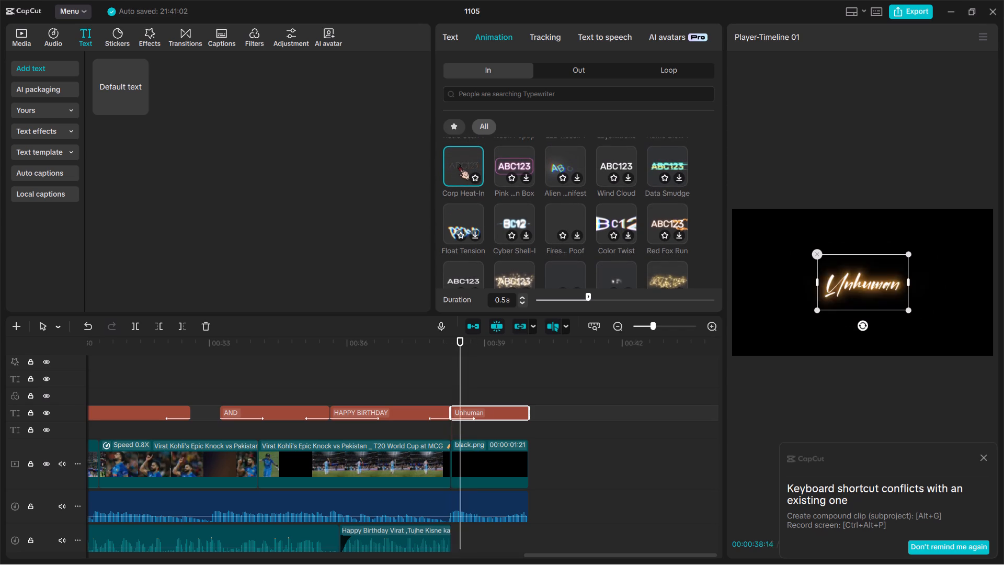
Look through the remaining In animations and put Lumin... Flow back on the Unhuman title.
scroll(604, 258, "down", 1)
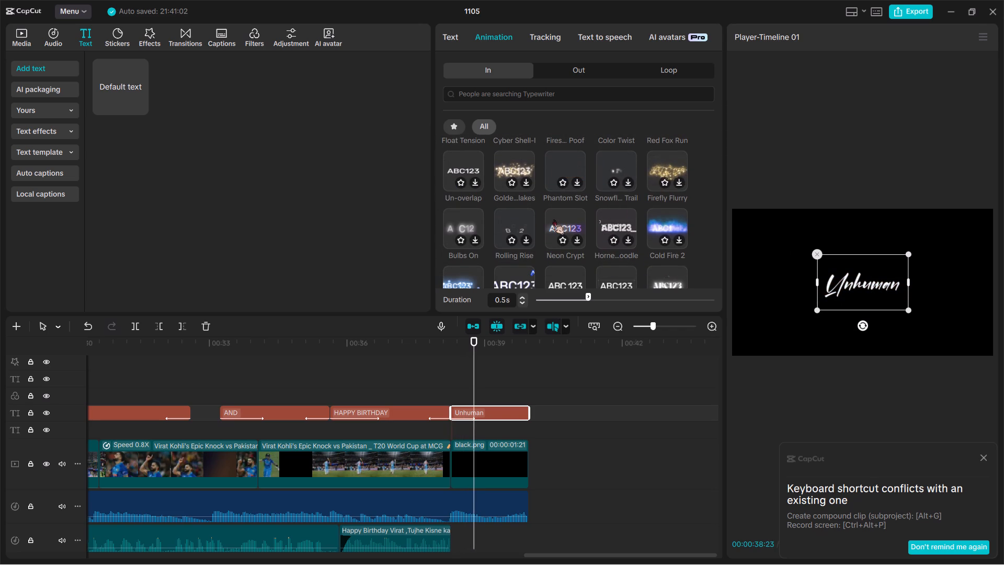
scroll(540, 229, "down", 2)
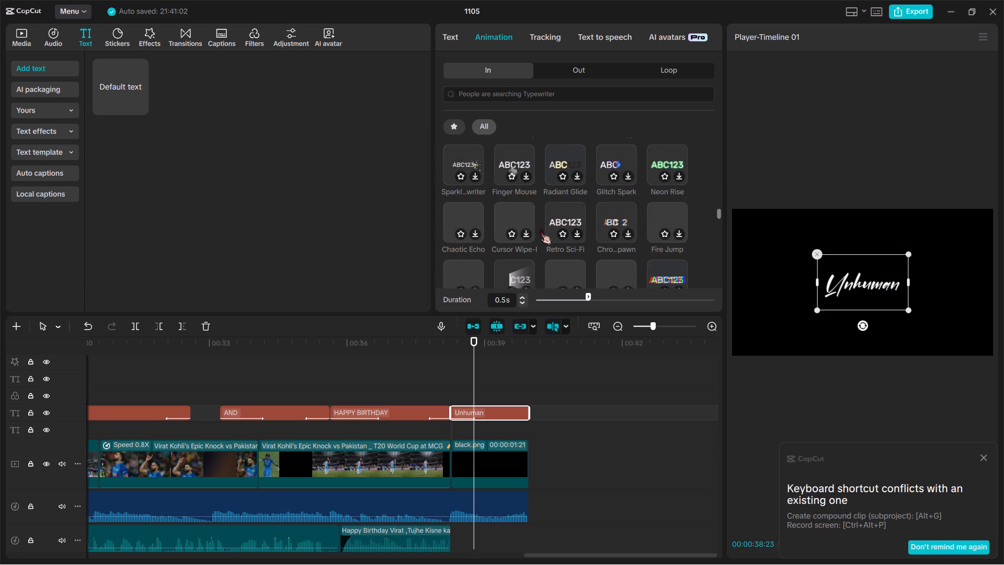
scroll(540, 229, "down", 1)
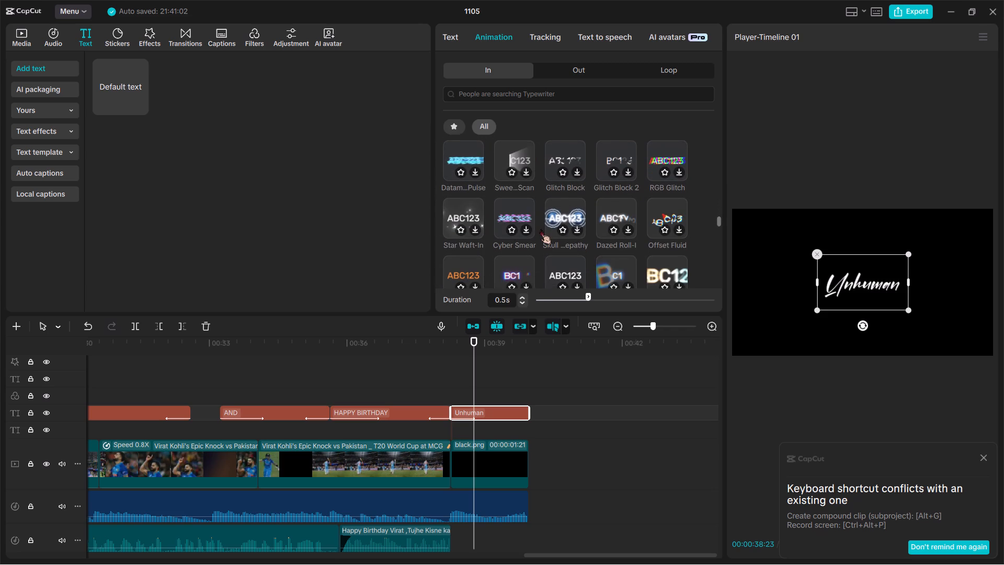
scroll(540, 229, "down", 1)
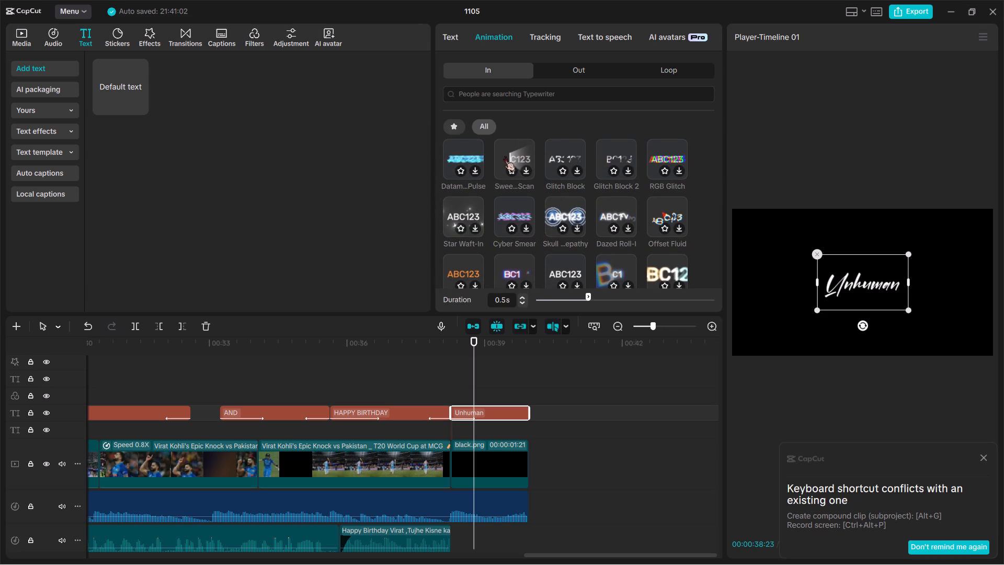
scroll(503, 205, "down", 1)
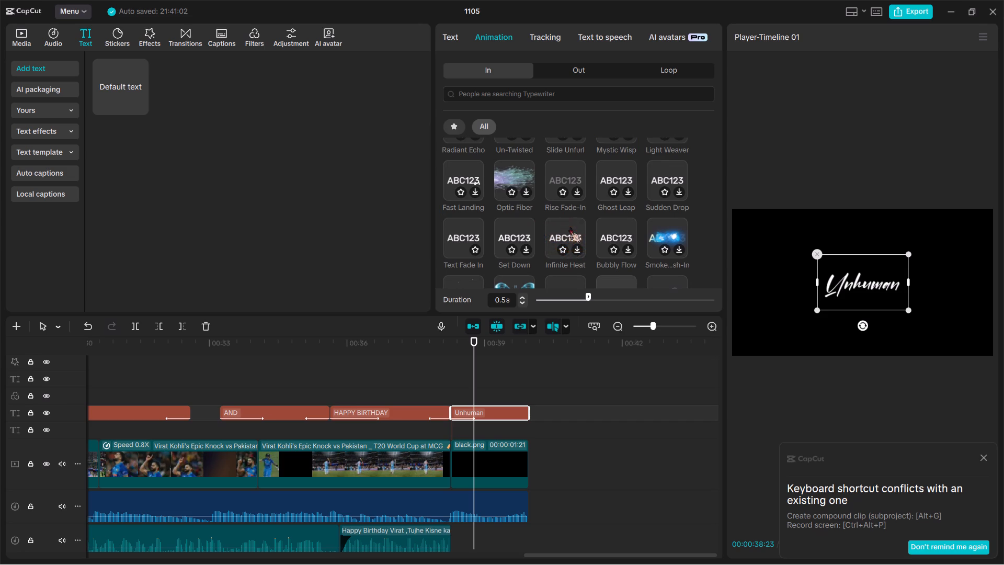
scroll(569, 227, "up", 20)
scroll(569, 227, "up", 20)
scroll(569, 227, "up", 20)
double_click(558, 160)
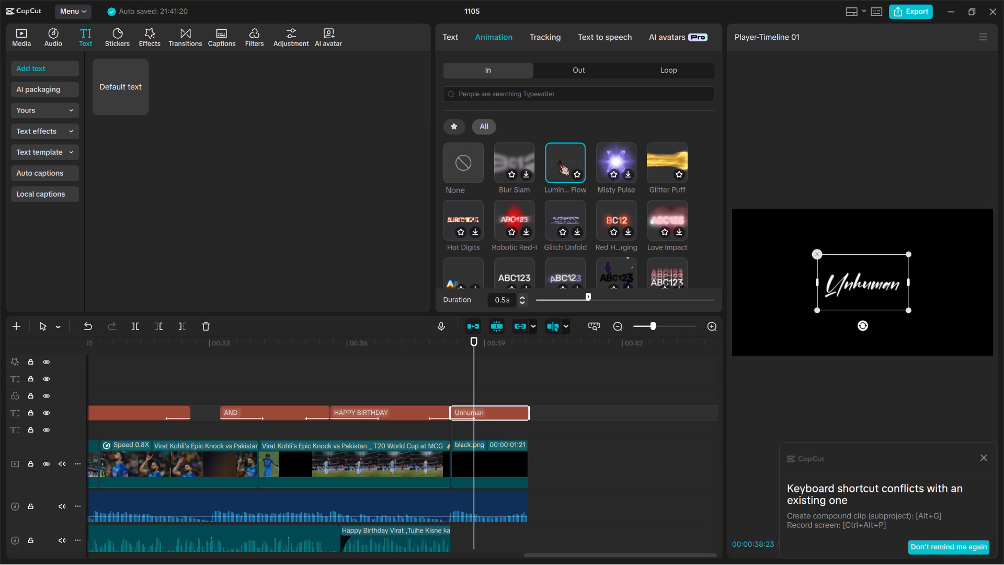
Add a default text clip on a track above the Unhuman title, starting at the playhead at 00:00:38:23.
left_click_drag(116, 71, 248, 152)
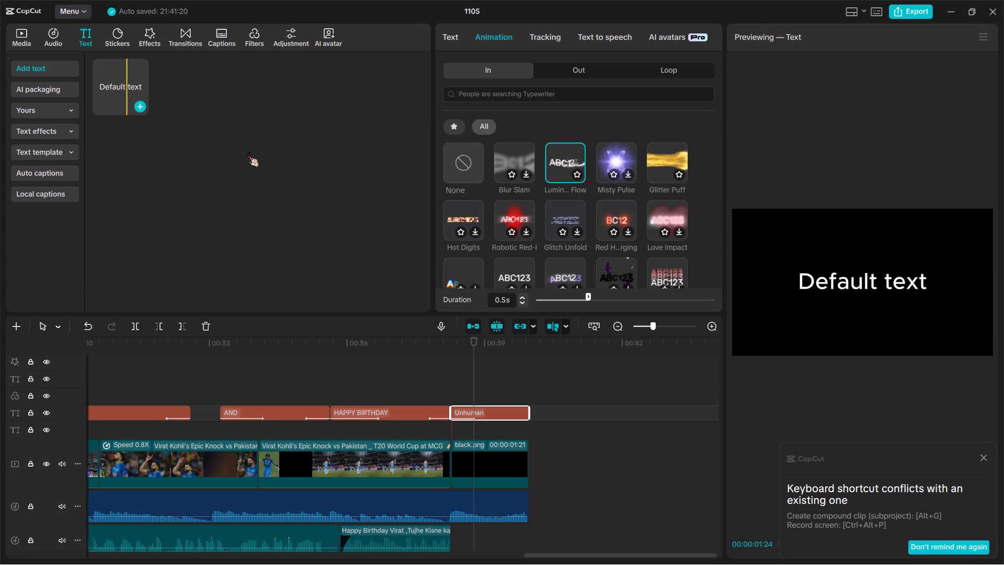
left_click_drag(248, 152, 477, 400)
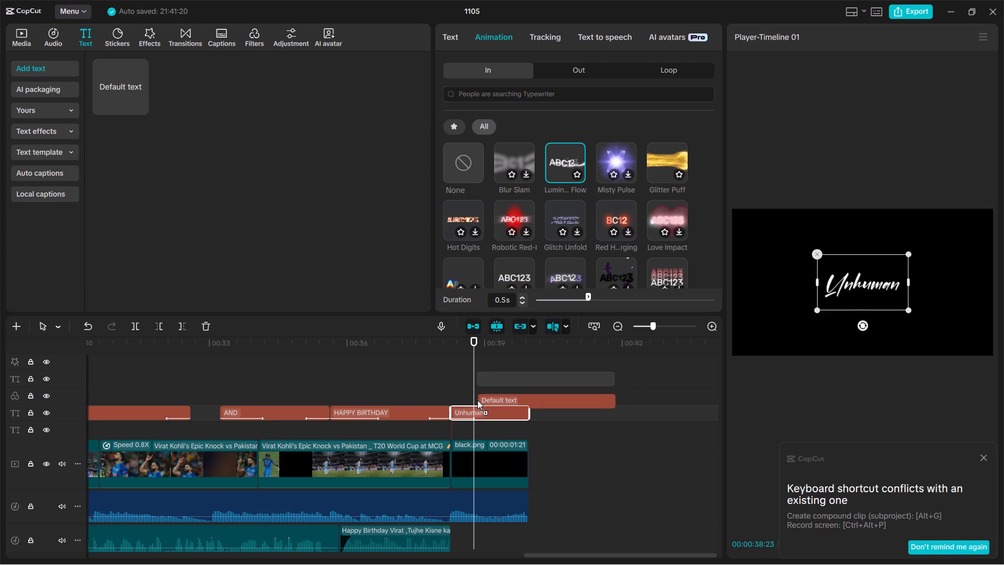
left_click_drag(477, 400, 477, 400)
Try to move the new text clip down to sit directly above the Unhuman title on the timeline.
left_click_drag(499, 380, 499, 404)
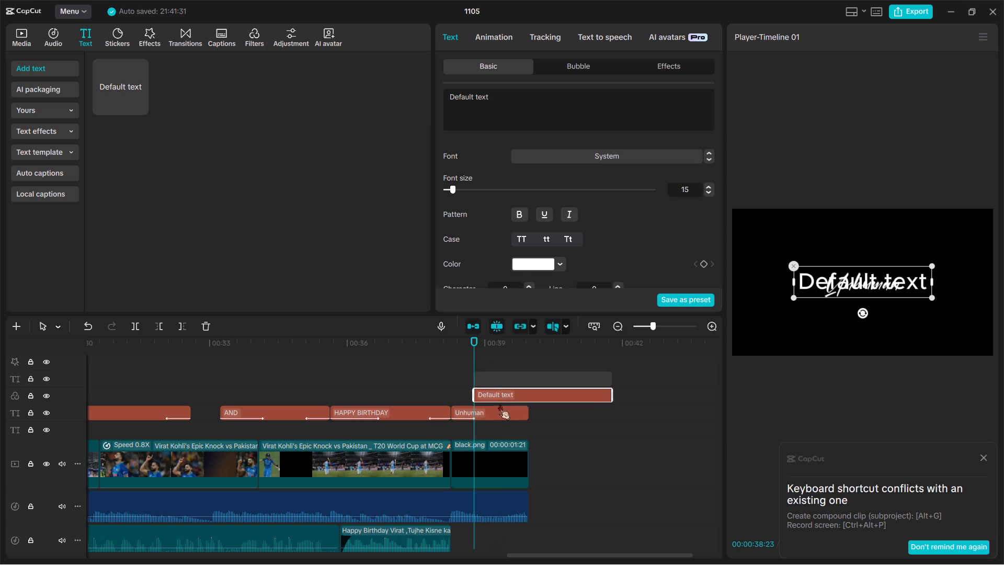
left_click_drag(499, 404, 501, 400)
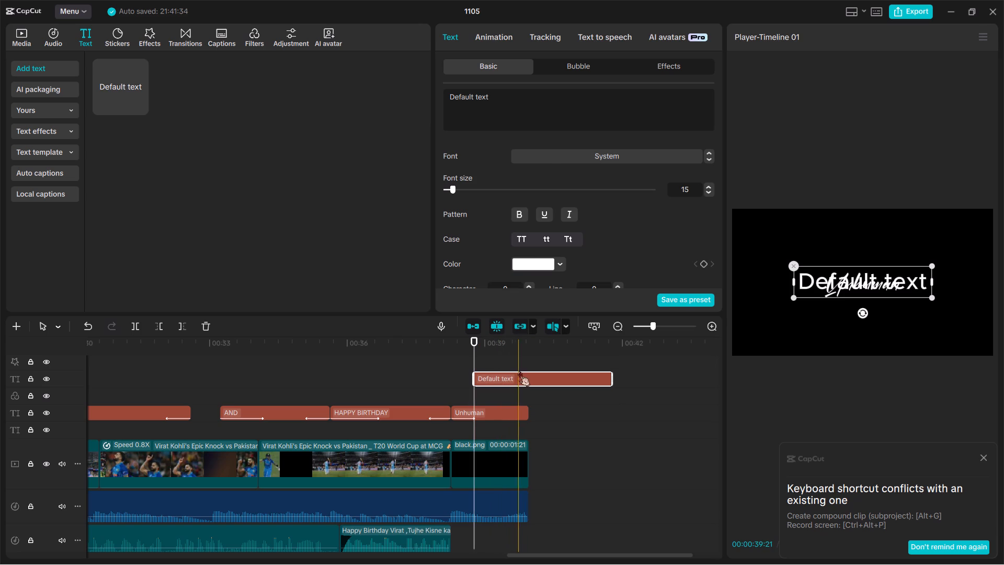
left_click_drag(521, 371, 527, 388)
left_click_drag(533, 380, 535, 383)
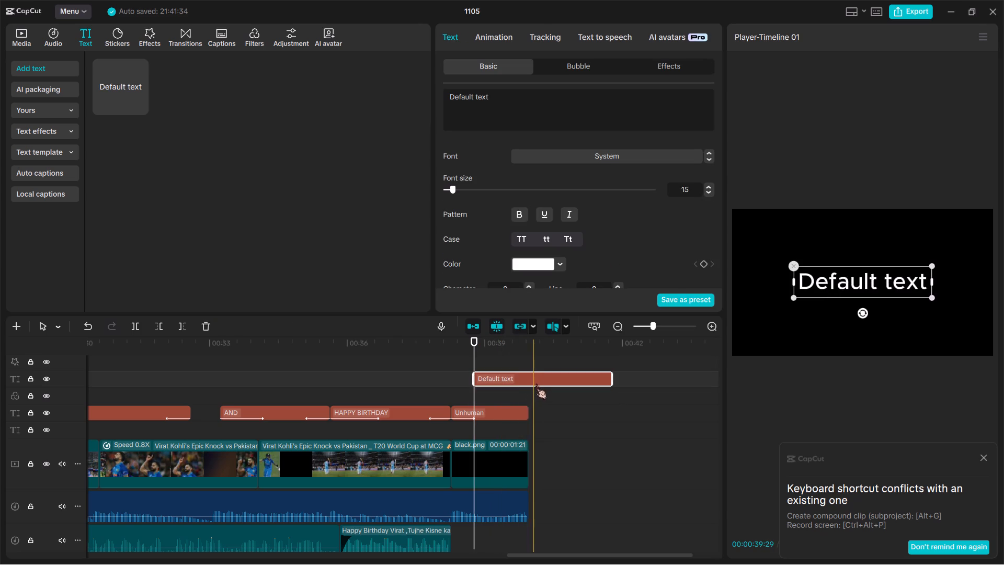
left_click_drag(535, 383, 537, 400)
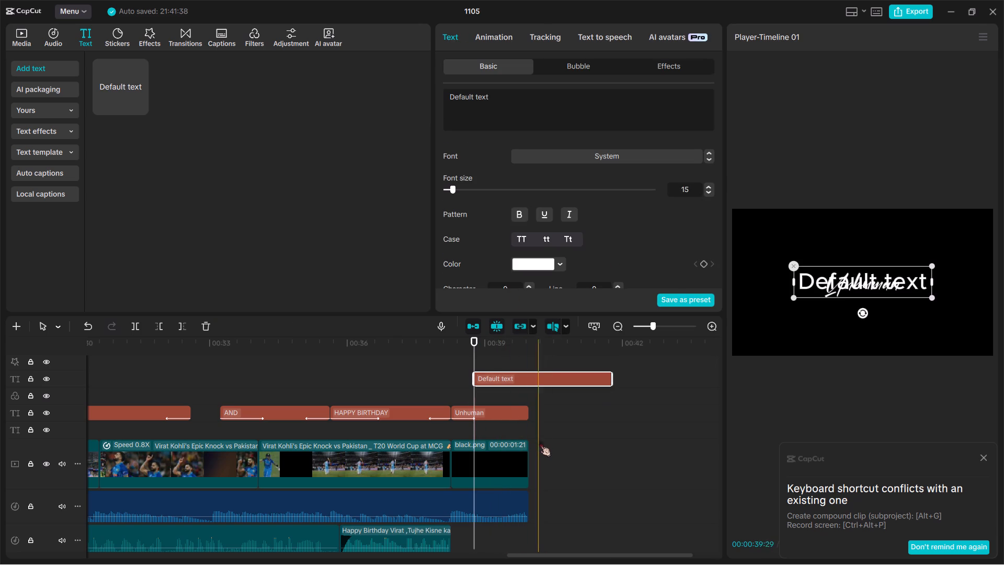
Replace the wording of the new default text clip with "thanks for watching".
scroll(546, 441, "up", 6, "ctrl")
left_click_drag(538, 369, 547, 377)
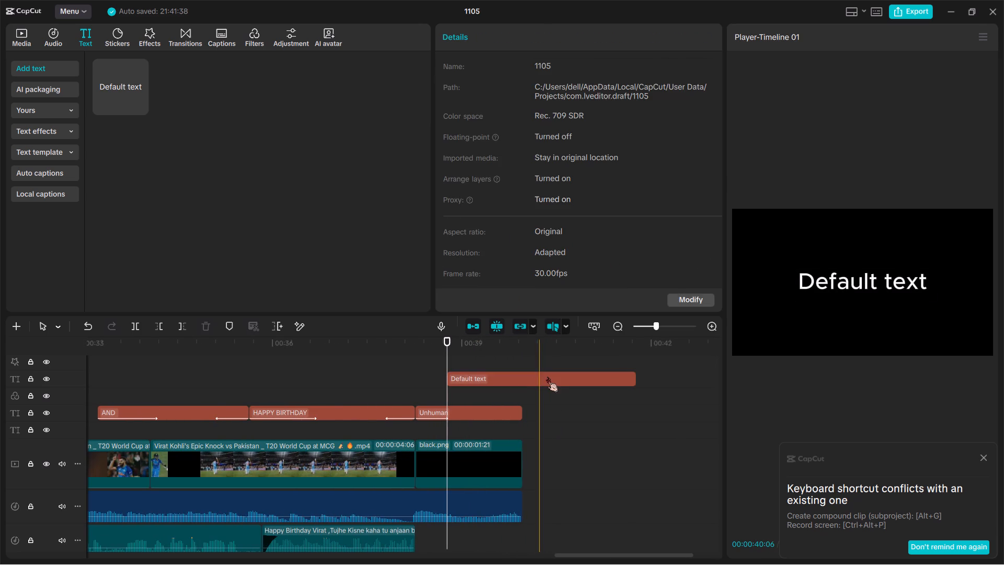
left_click_drag(547, 377, 553, 383)
left_click_drag(504, 94, 397, 93)
key("BackSpace")
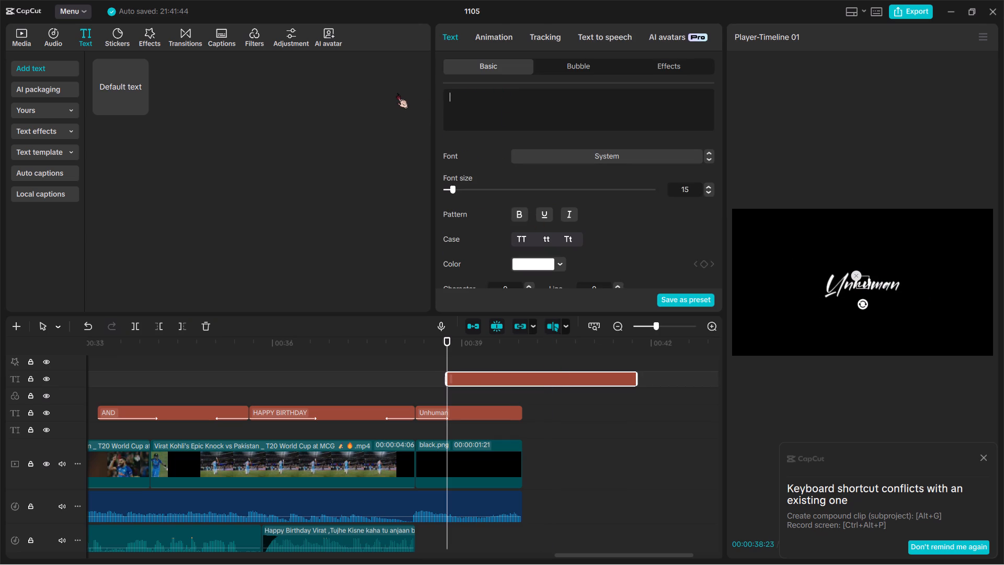
type("than")
type("ks")
key("space")
type("for wac")
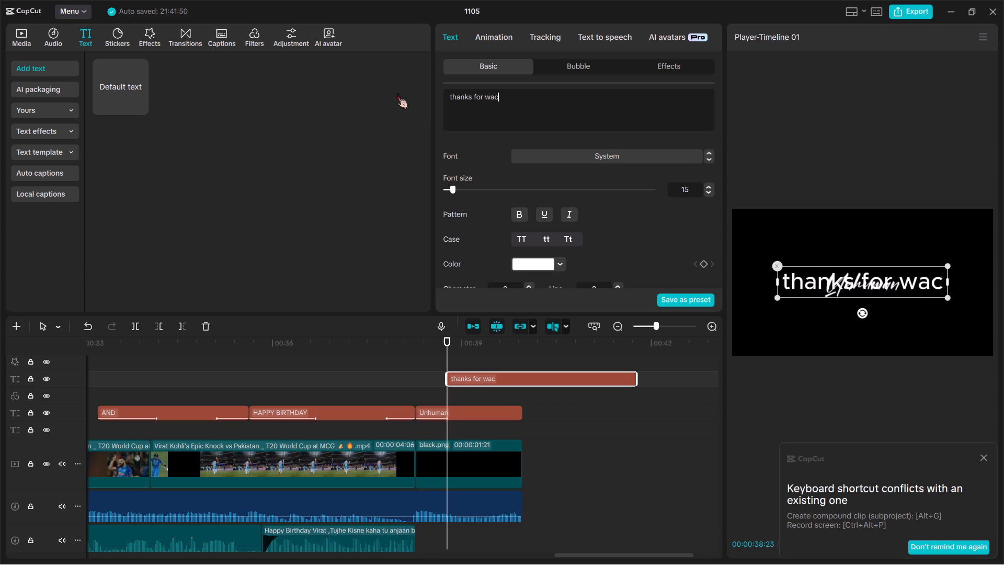
key("BackSpace")
type("tching")
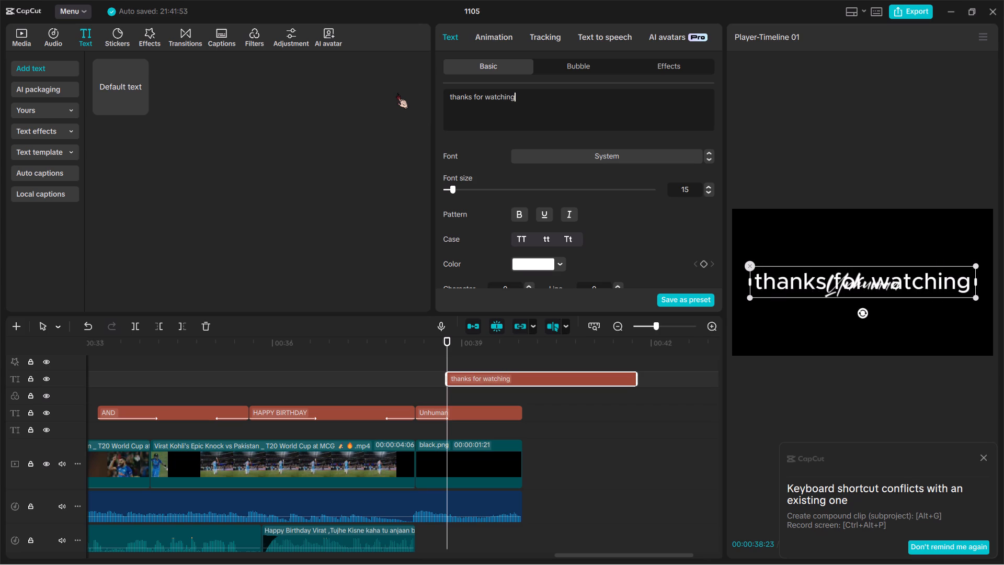
Set the font of the "thanks for watching" text to Amigate from the favourites.
left_click(591, 153)
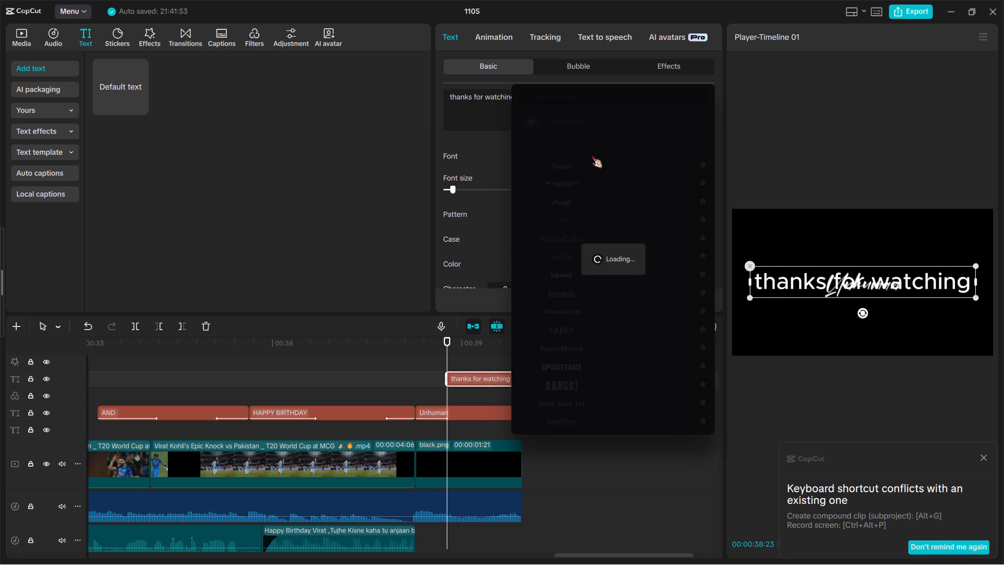
scroll(591, 153, "up", 5)
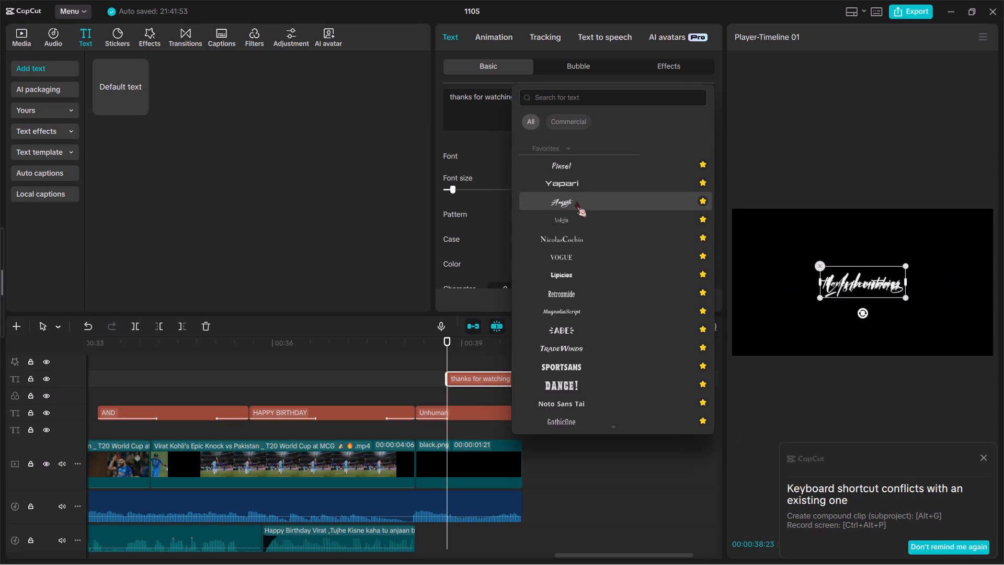
left_click(578, 204)
Place the "thanks for watching" text just below the Unhuman title, slightly enlarged and offset to the right of it.
left_click_drag(864, 273, 865, 292)
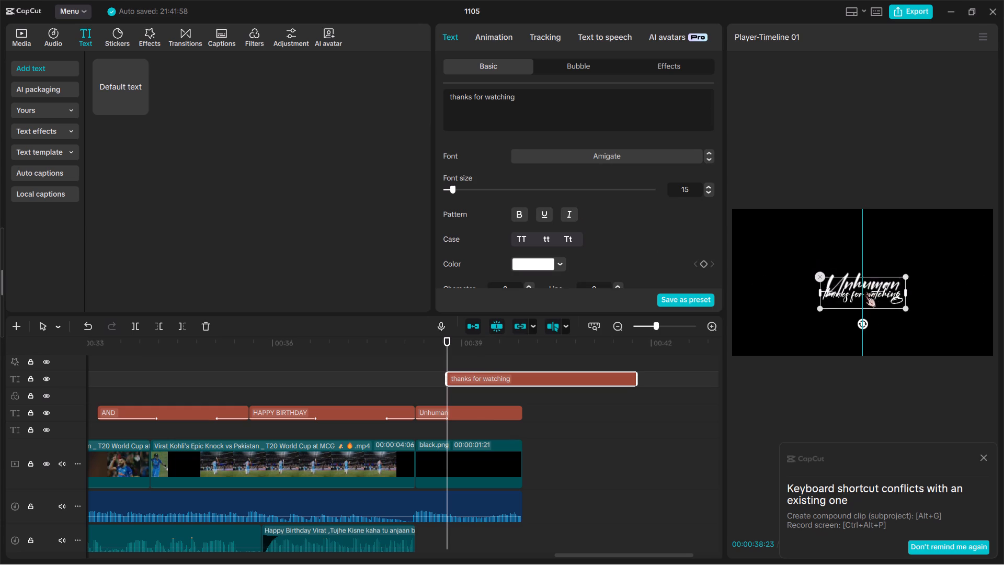
left_click_drag(865, 292, 886, 290)
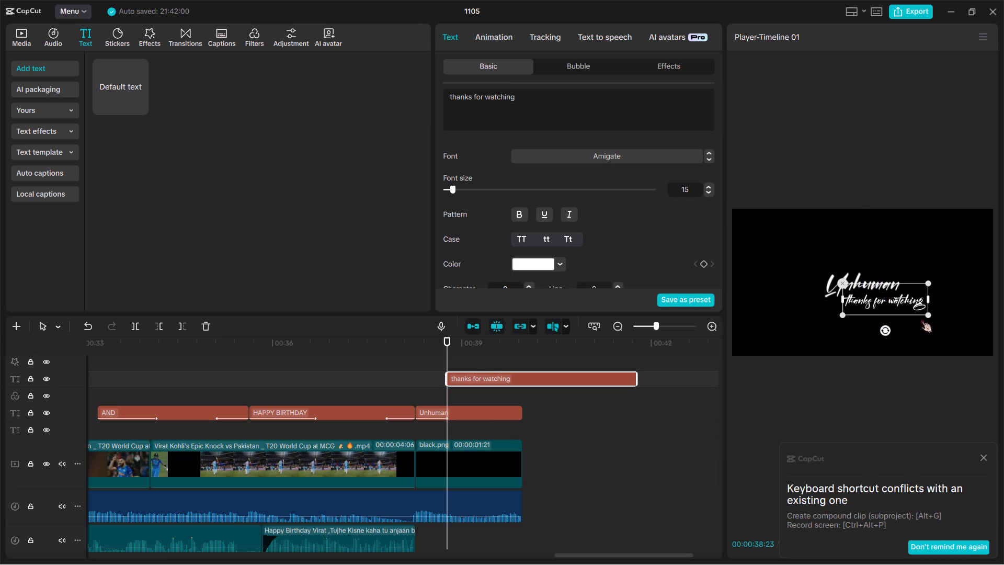
left_click_drag(932, 317, 937, 331)
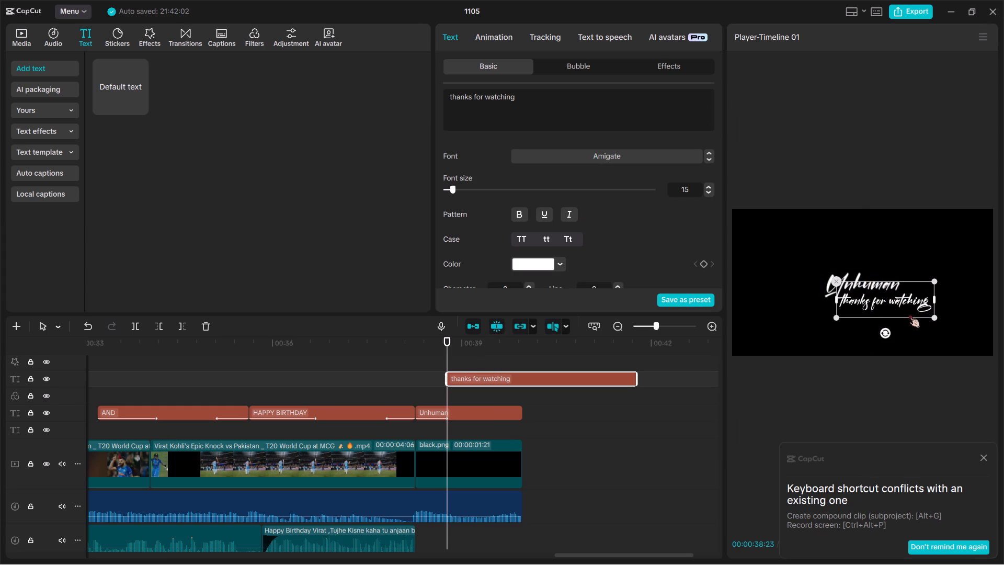
scroll(909, 312, "up", 3, "ctrl")
left_click_drag(897, 314, 914, 313)
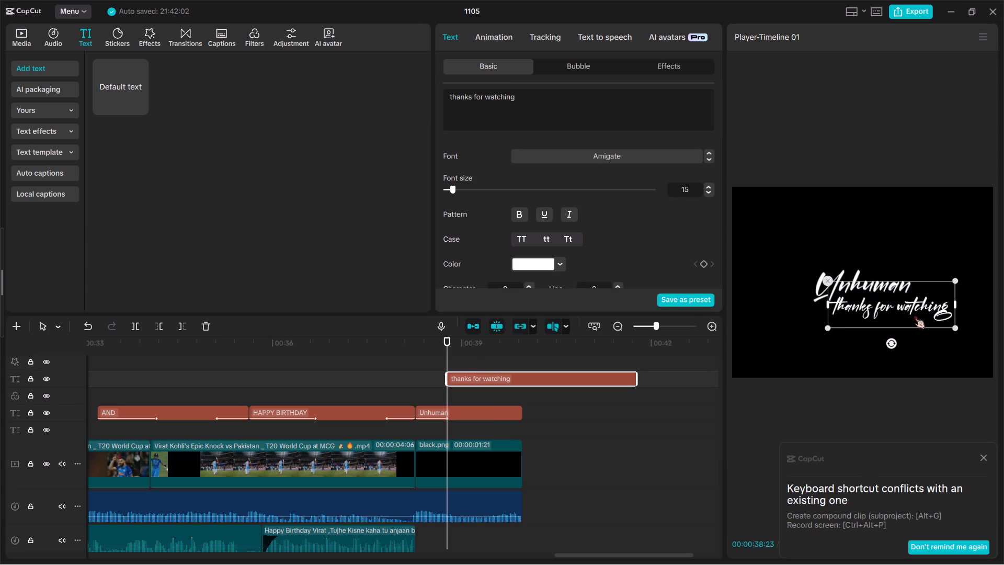
left_click_drag(914, 313, 911, 313)
left_click(911, 313)
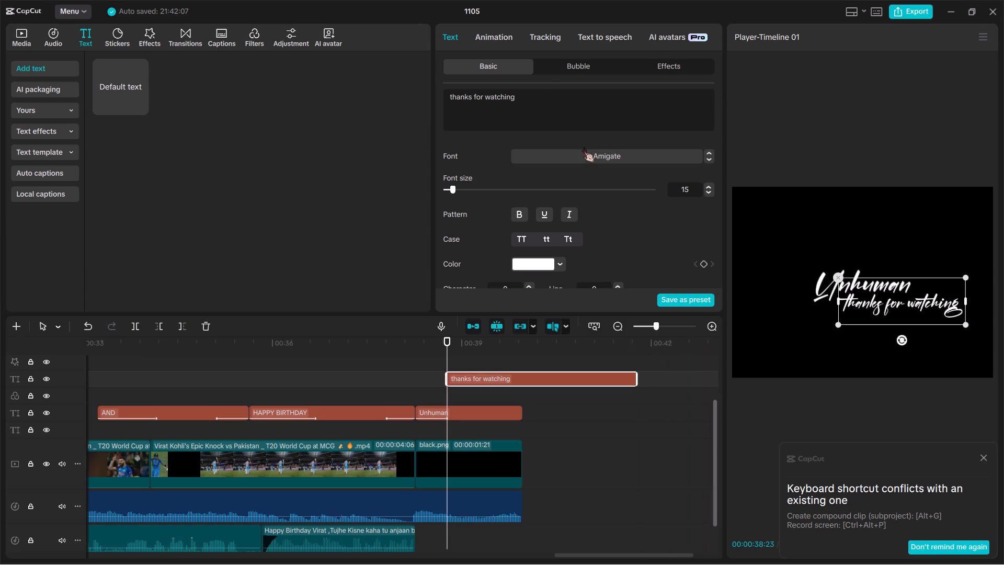
Trim the end of the "thanks for watching" clip to match the end of the Unhuman title clip.
left_click(490, 32)
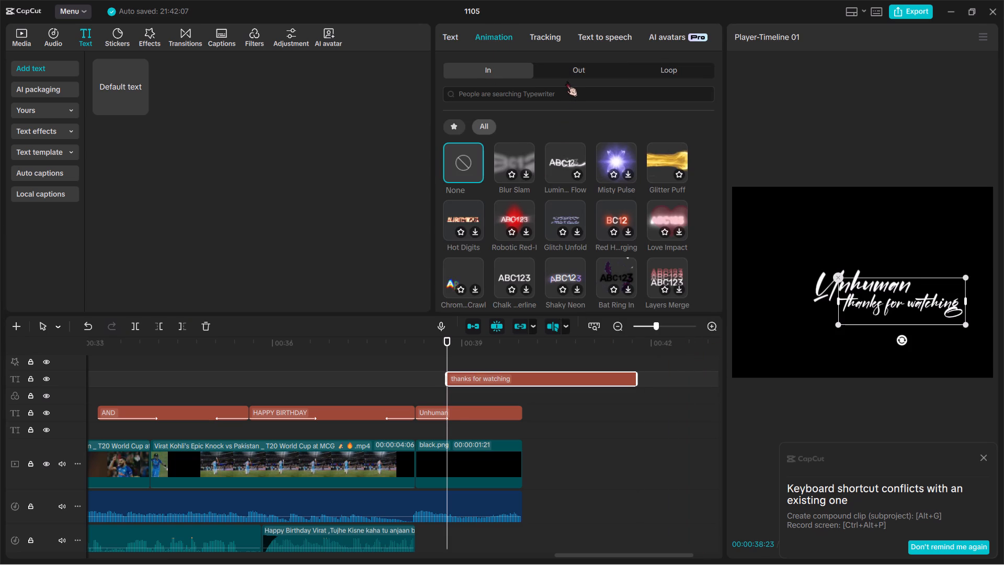
left_click(523, 372)
key("w")
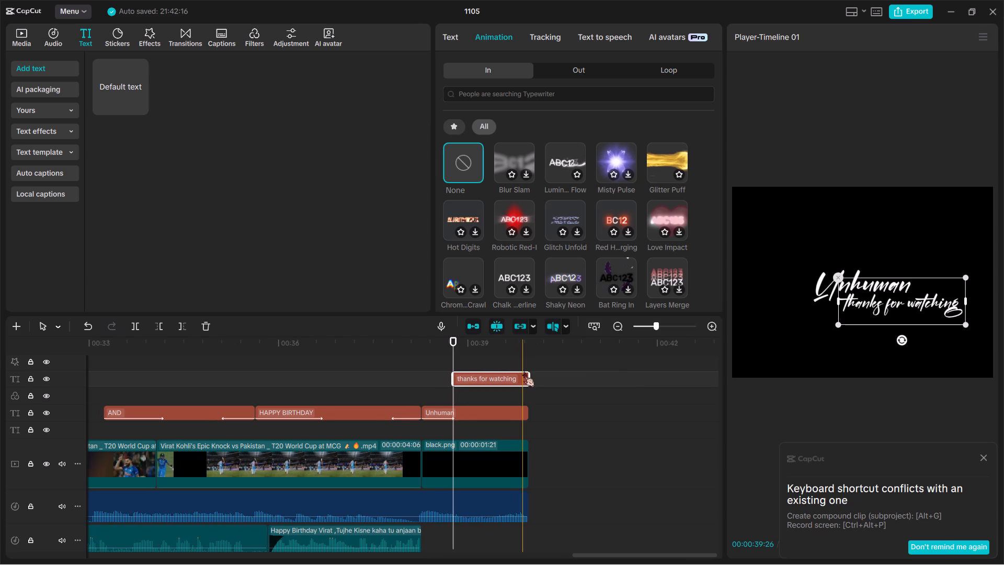
Apply the first "Slow …e-Out" exit animation to the "thanks for watching" clip.
left_click(553, 70)
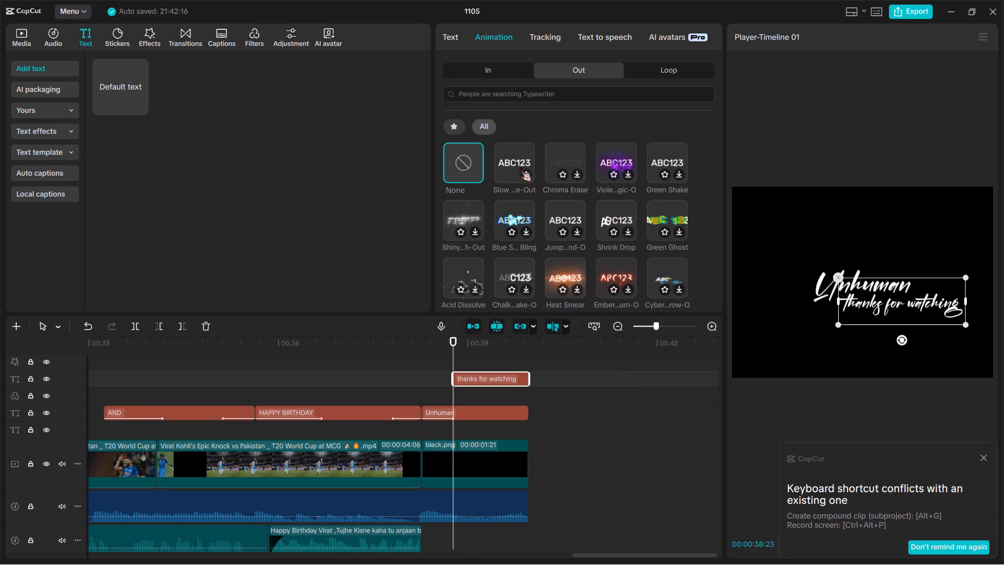
double_click(517, 166)
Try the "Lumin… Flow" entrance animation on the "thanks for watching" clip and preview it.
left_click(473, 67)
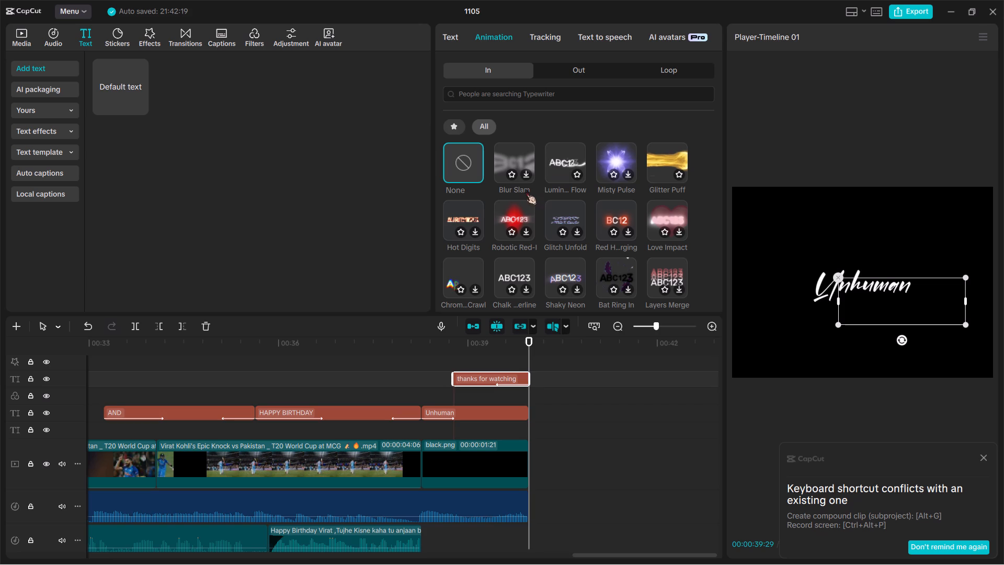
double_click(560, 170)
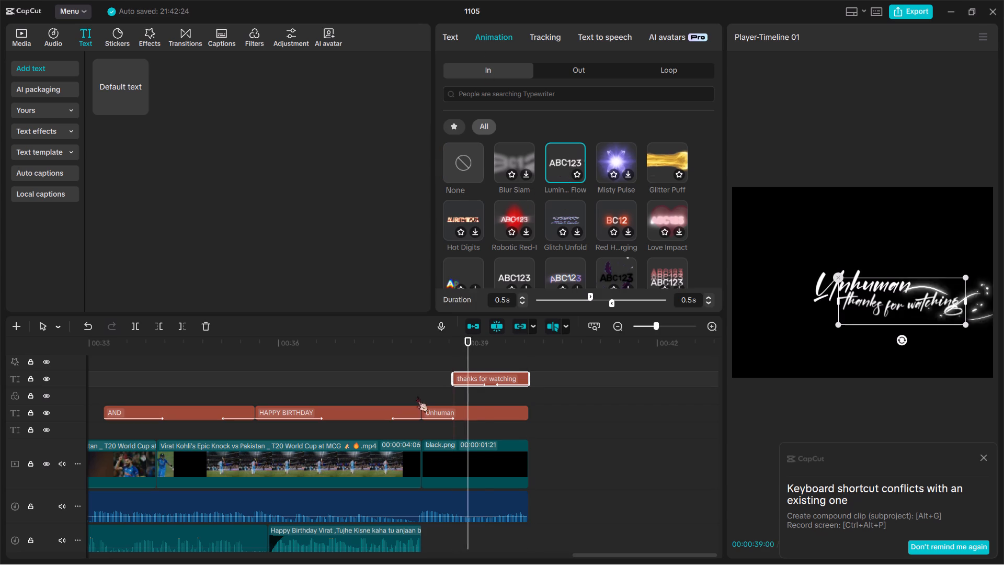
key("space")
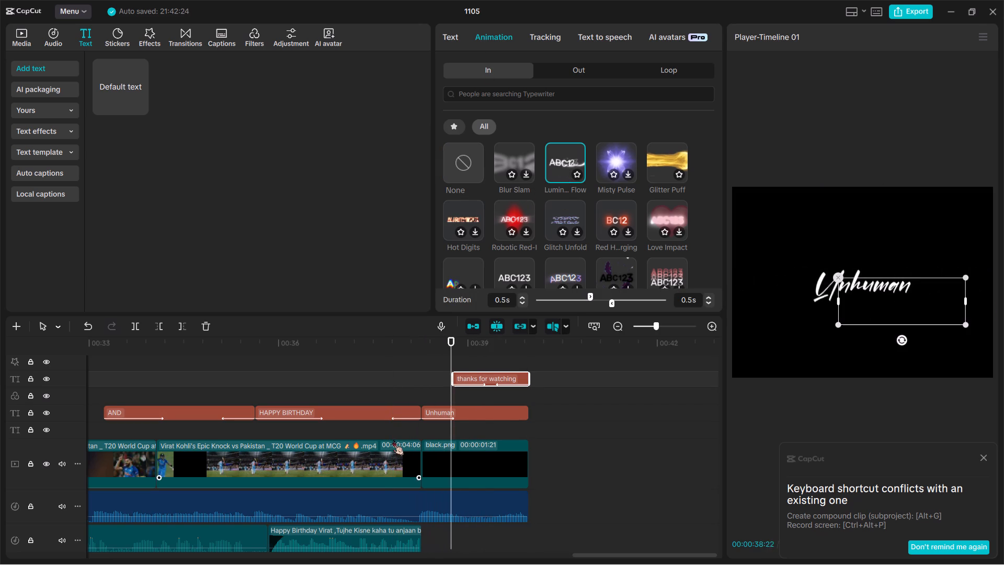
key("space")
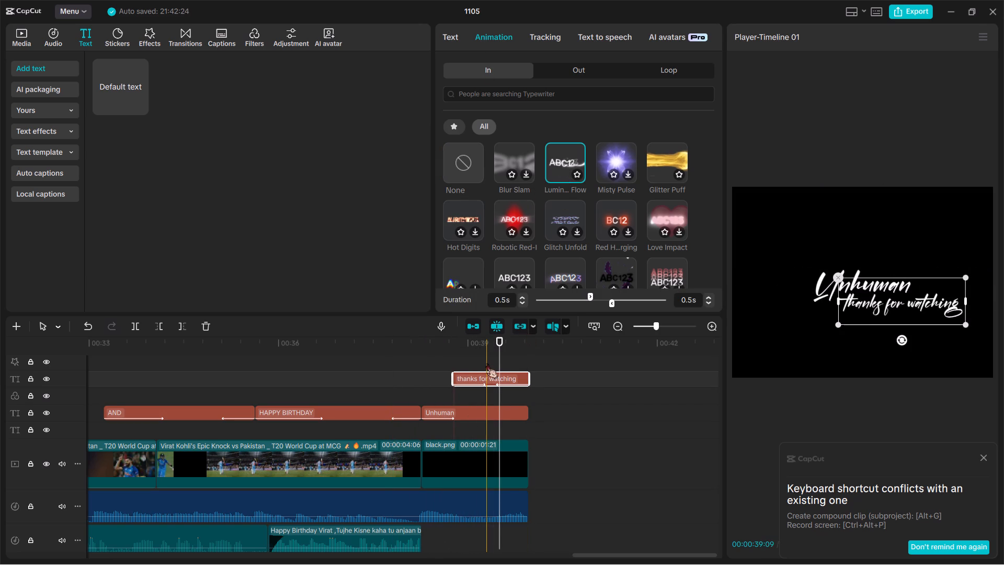
Apply the favourite Fade In entrance animation next to Plain Fade-In to the "thanks for watching" clip.
left_click(451, 125)
double_click(664, 167)
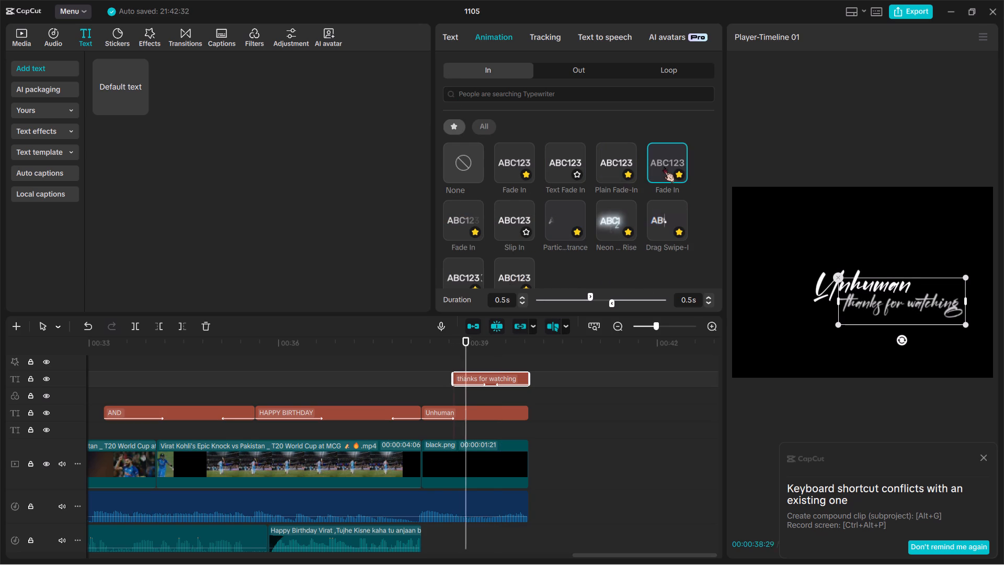
Set both the entrance and exit animation durations of the "thanks for watching" clip to 0.2 s and preview the closing titles.
left_click(560, 297)
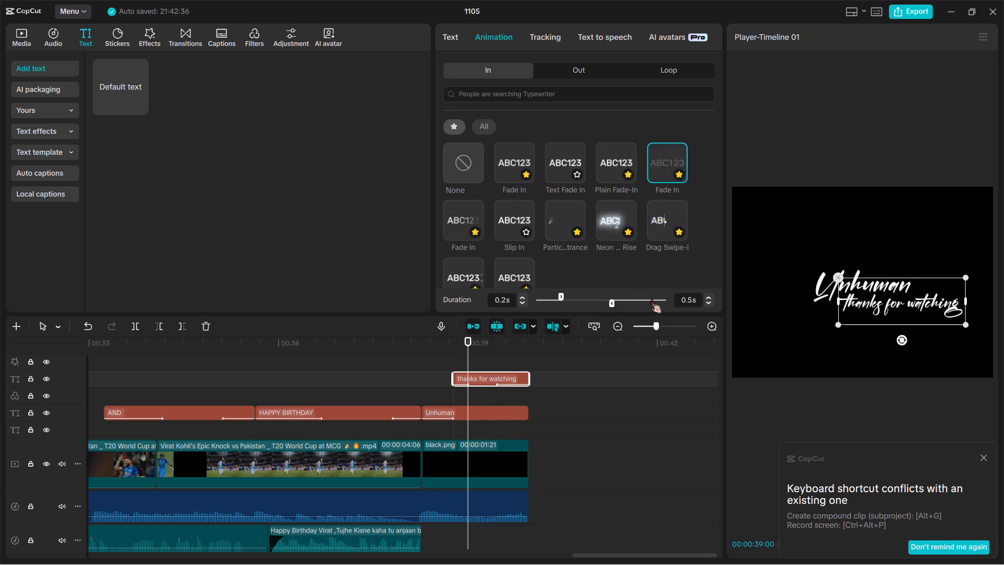
left_click(651, 298)
key("space")
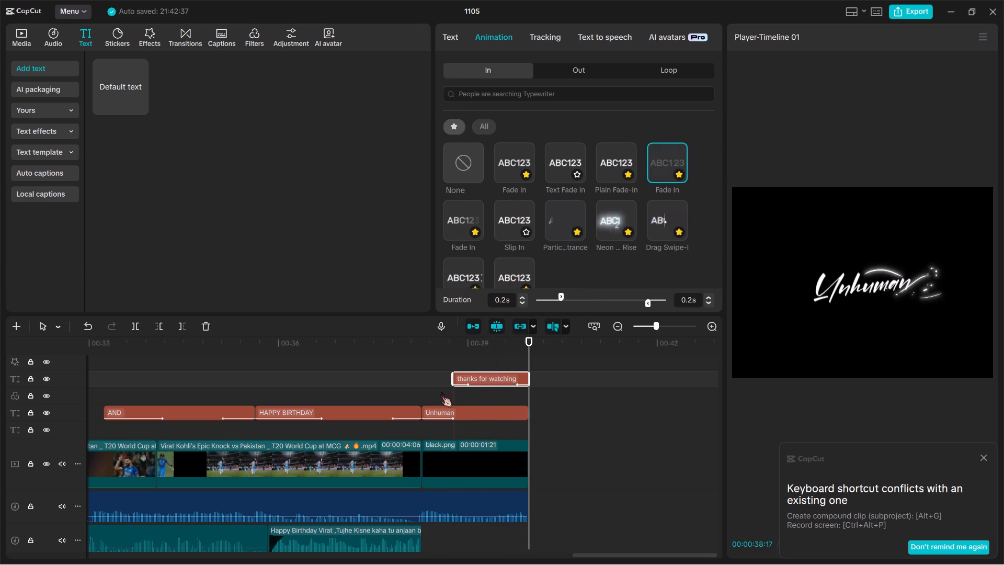
key("space")
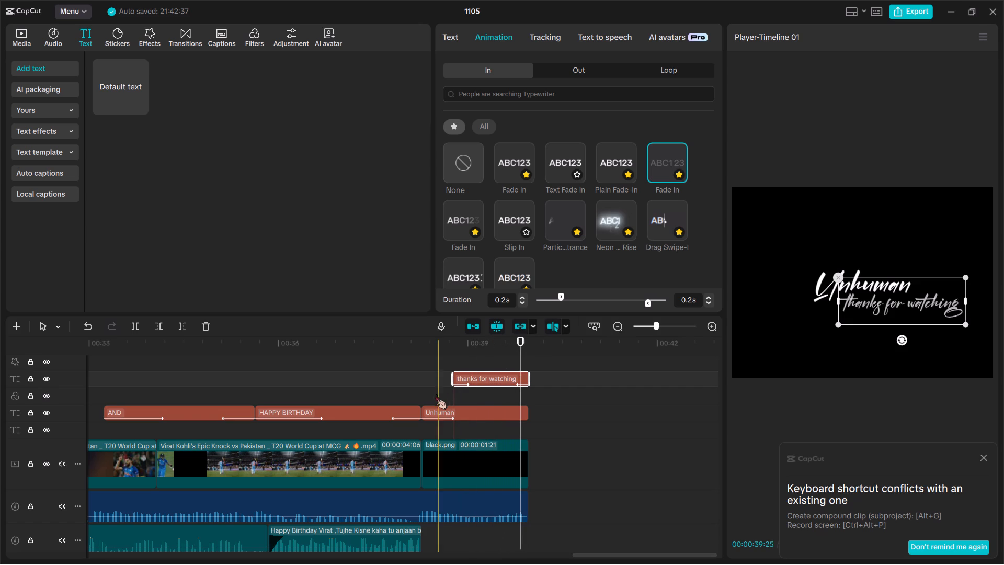
key("space")
key("space")
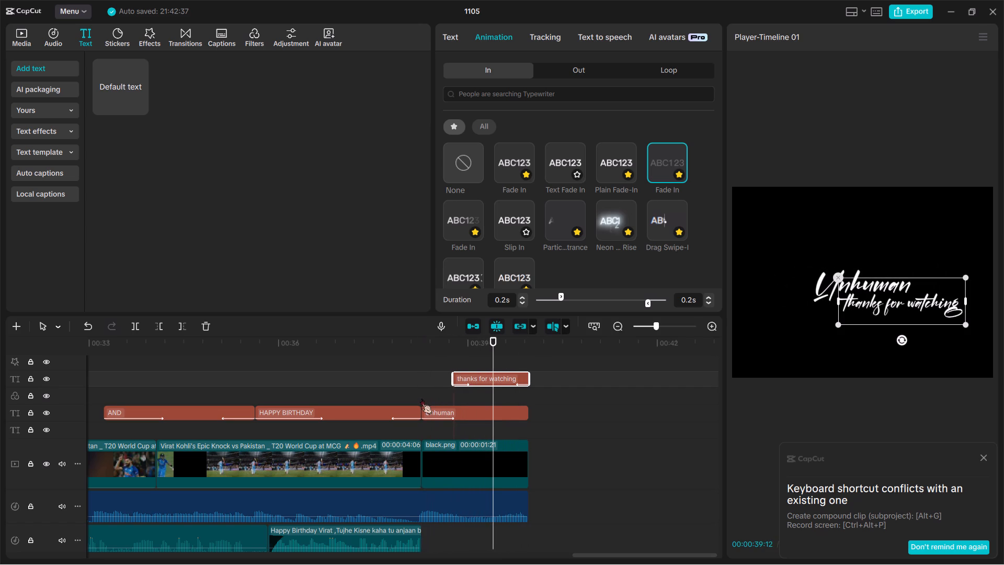
Trim the start of the "thanks for watching" clip to just after 00:39 so it follows the Unhuman entrance, and preview the timing.
left_click_drag(453, 376, 482, 380)
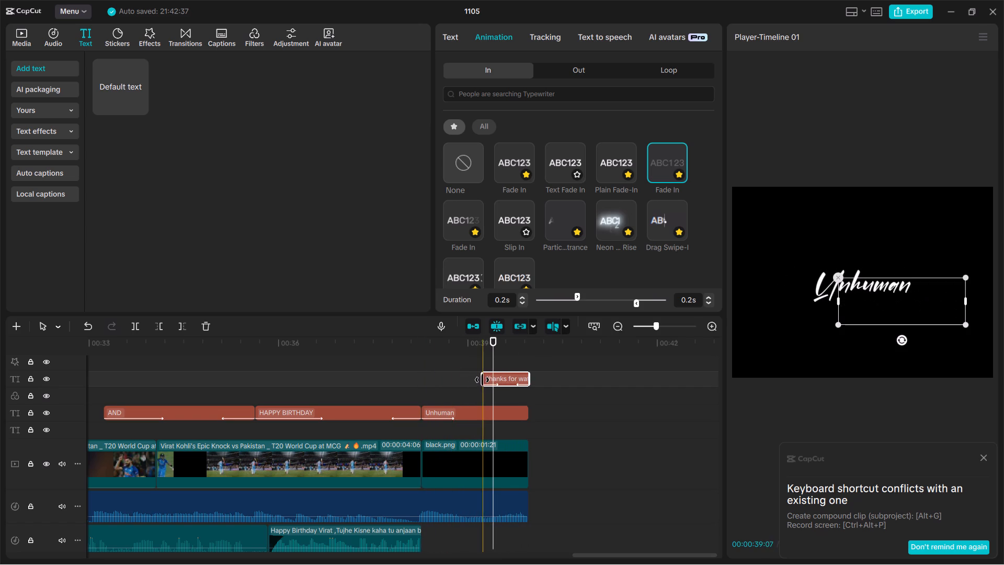
key("space")
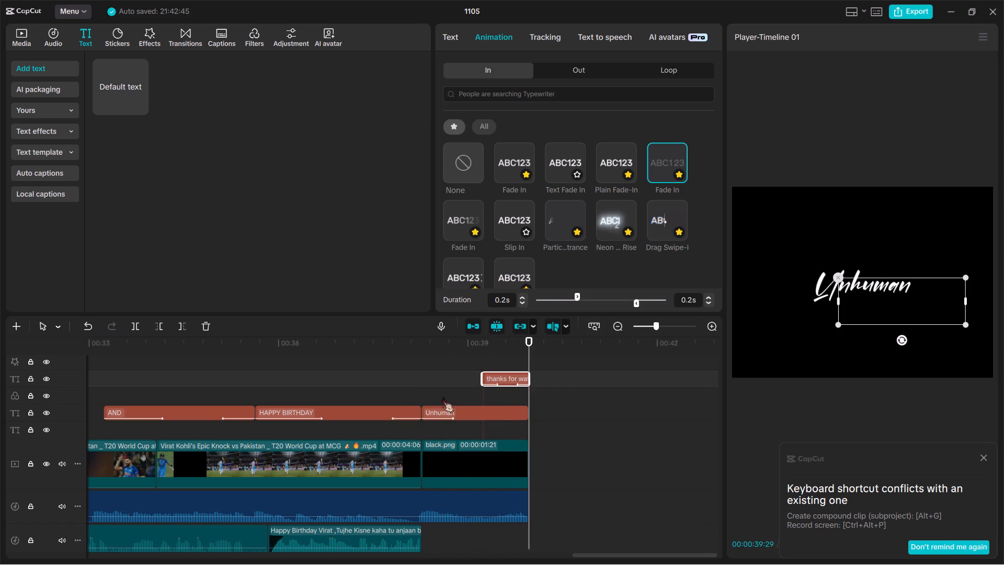
key("space")
key("space")
scroll(442, 397, "left", 3)
scroll(512, 392, "left", 2)
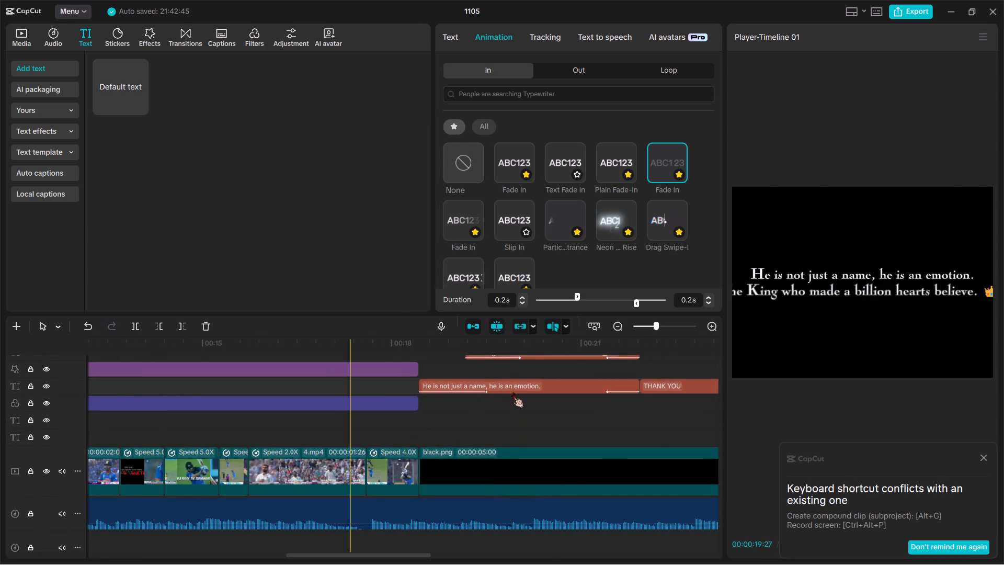
scroll(512, 392, "left", 1)
left_click_drag(483, 387, 481, 387)
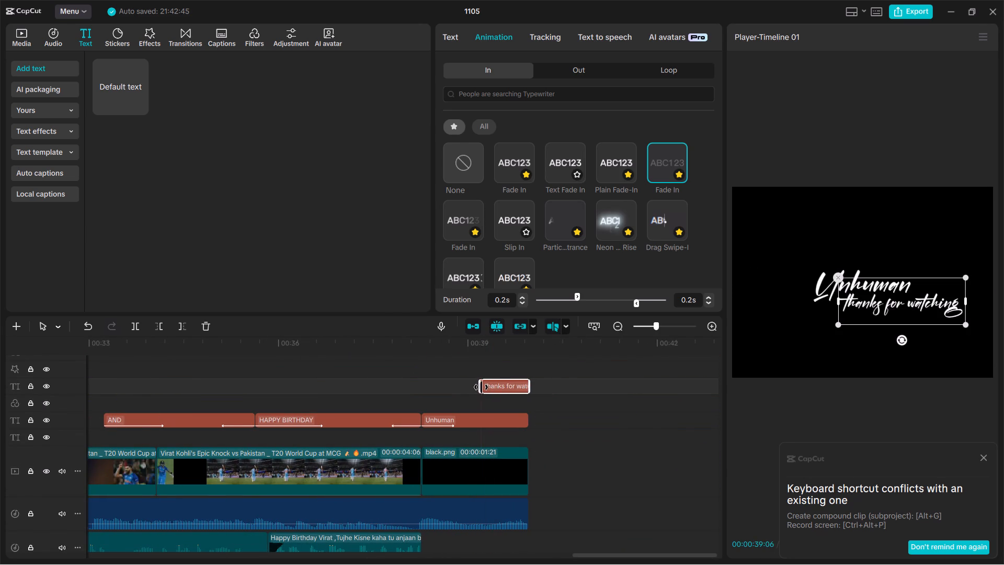
left_click_drag(481, 387, 475, 387)
key("space")
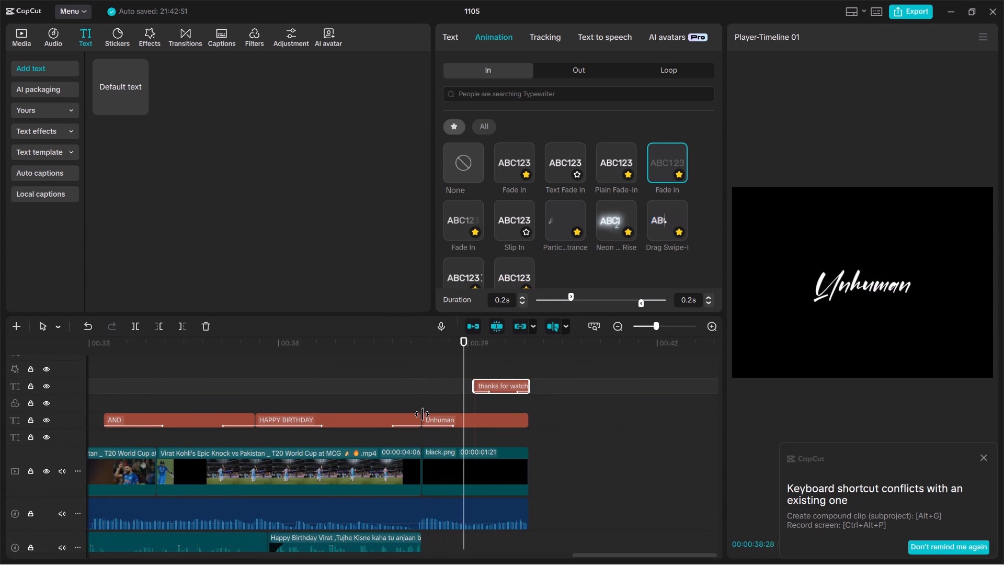
key("space")
key("space")
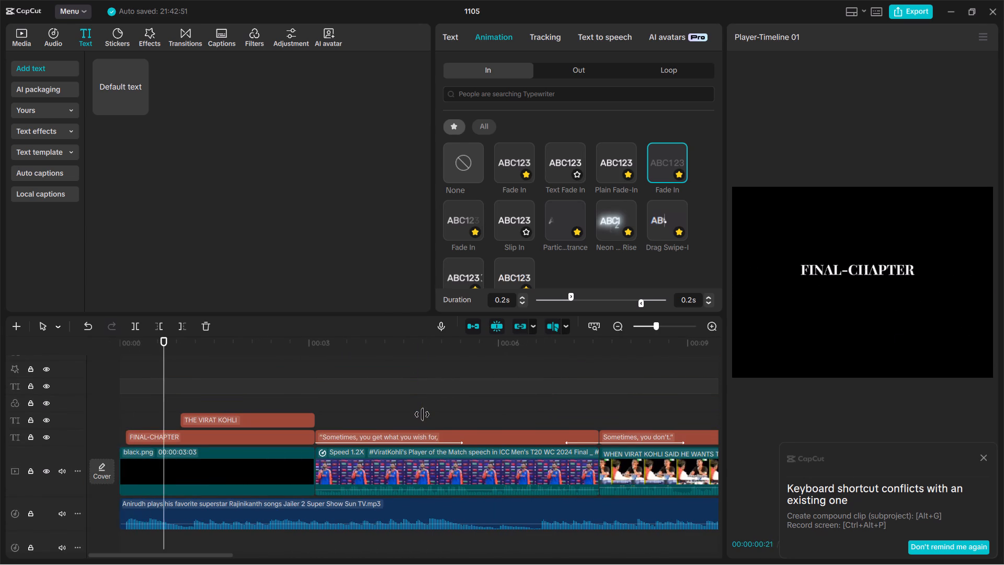
scroll(422, 414, "left", 7)
scroll(523, 424, "left", 4)
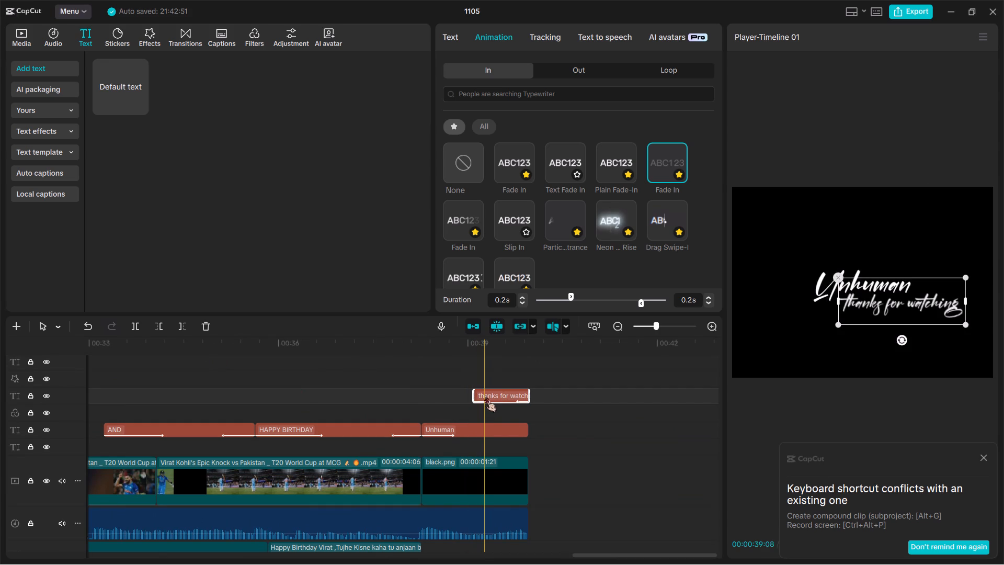
Shrink the "thanks for watching" text slightly and reposition it under the right half of the Unhuman title.
left_click(494, 358)
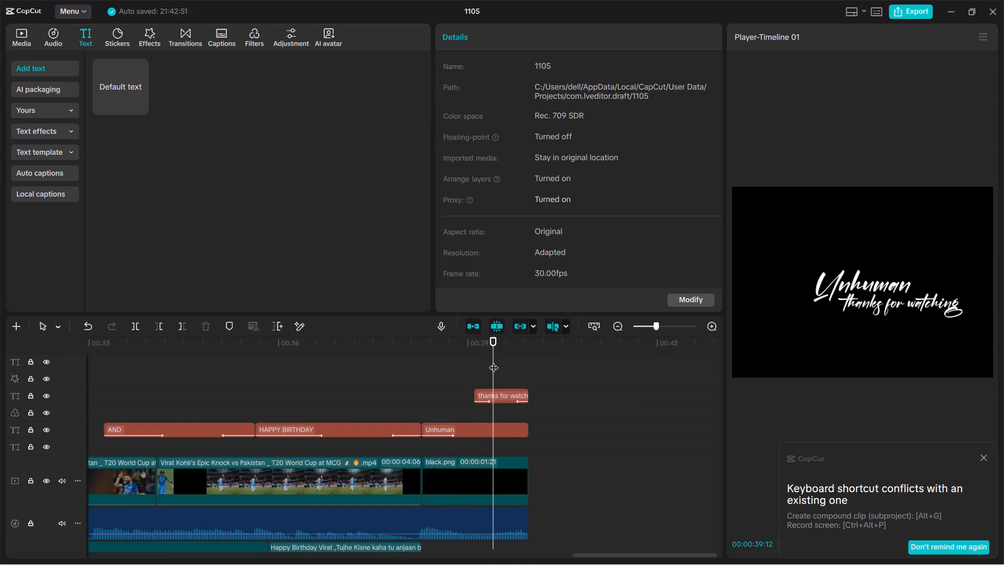
left_click(499, 394)
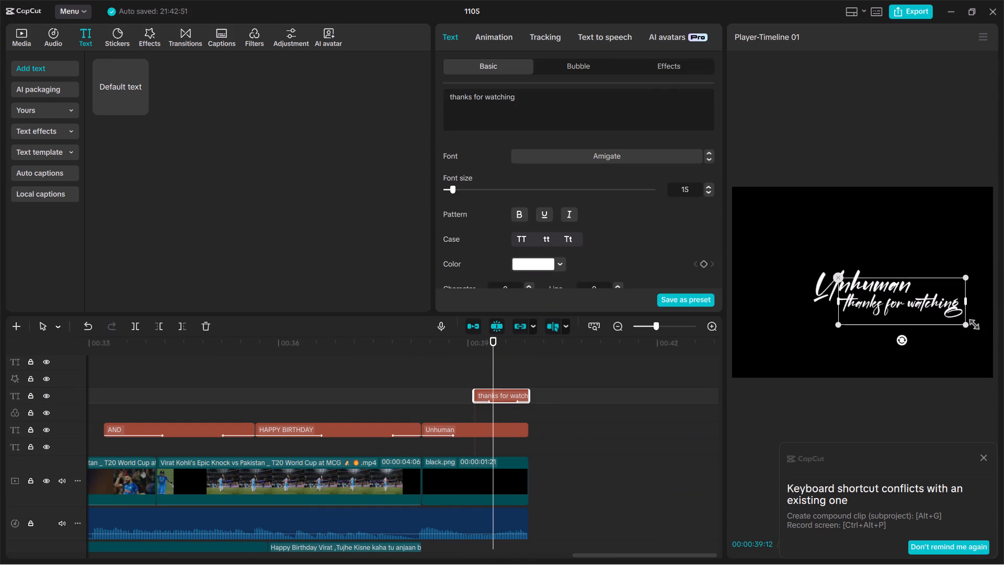
left_click_drag(969, 322, 944, 313)
left_click_drag(895, 298, 880, 299)
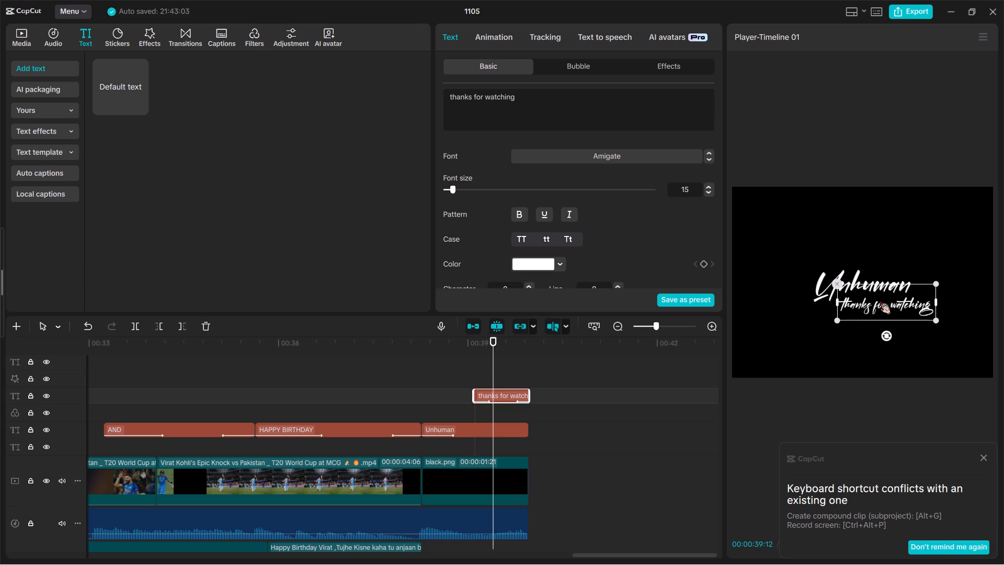
left_click_drag(880, 299, 904, 297)
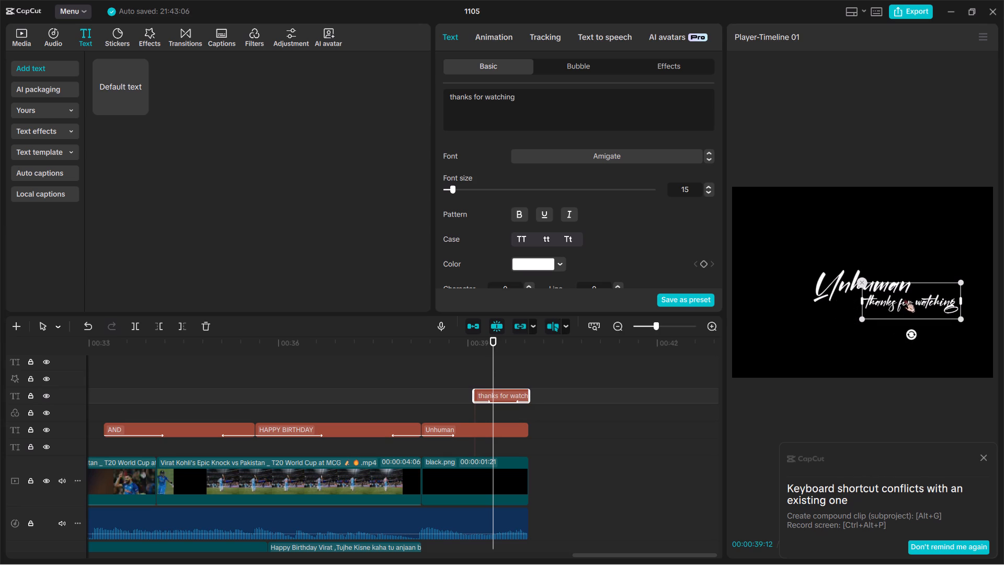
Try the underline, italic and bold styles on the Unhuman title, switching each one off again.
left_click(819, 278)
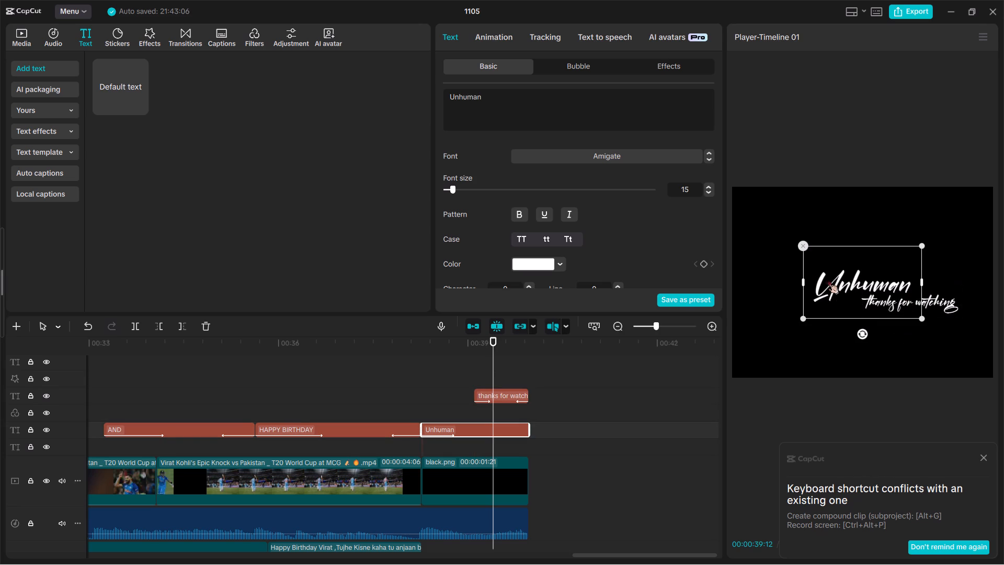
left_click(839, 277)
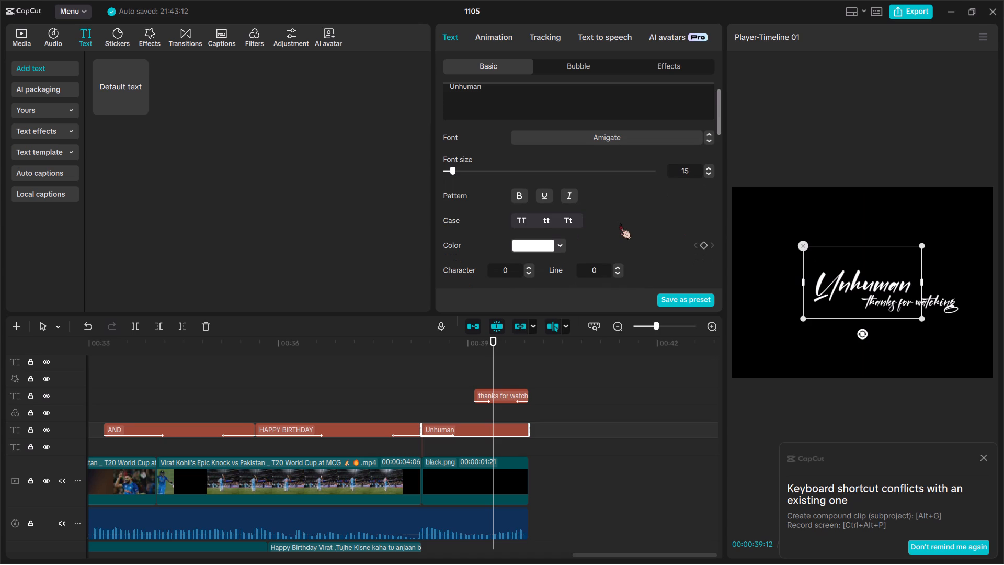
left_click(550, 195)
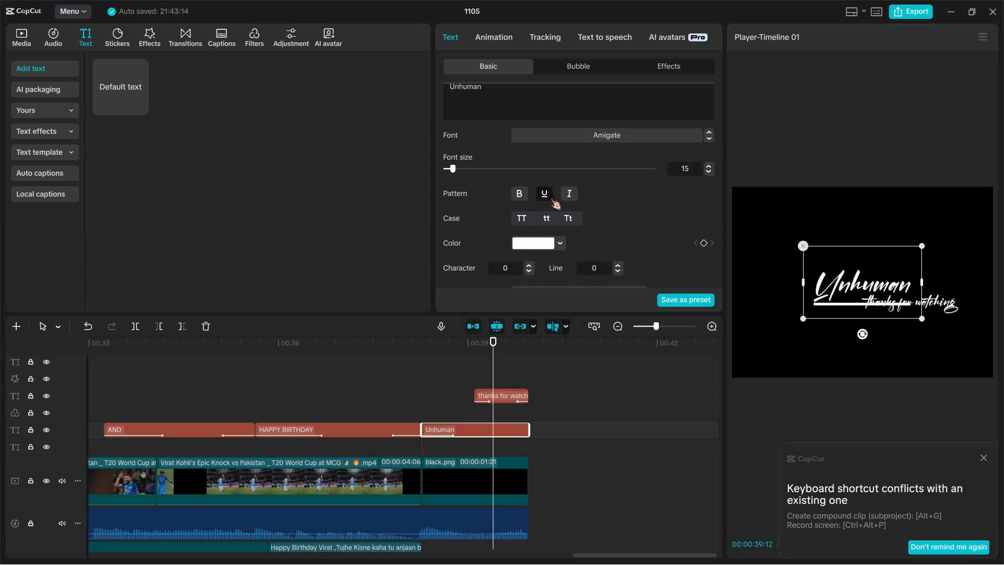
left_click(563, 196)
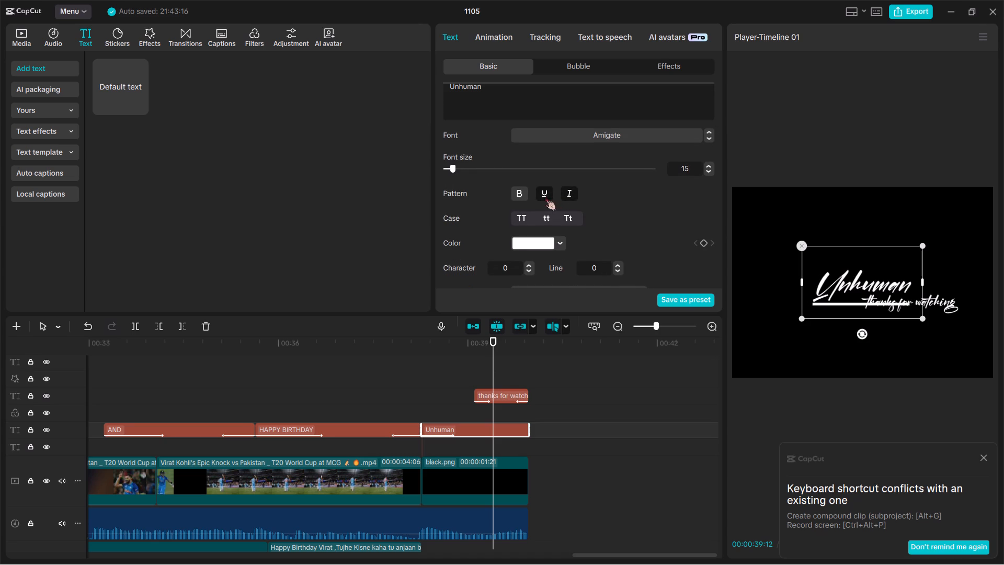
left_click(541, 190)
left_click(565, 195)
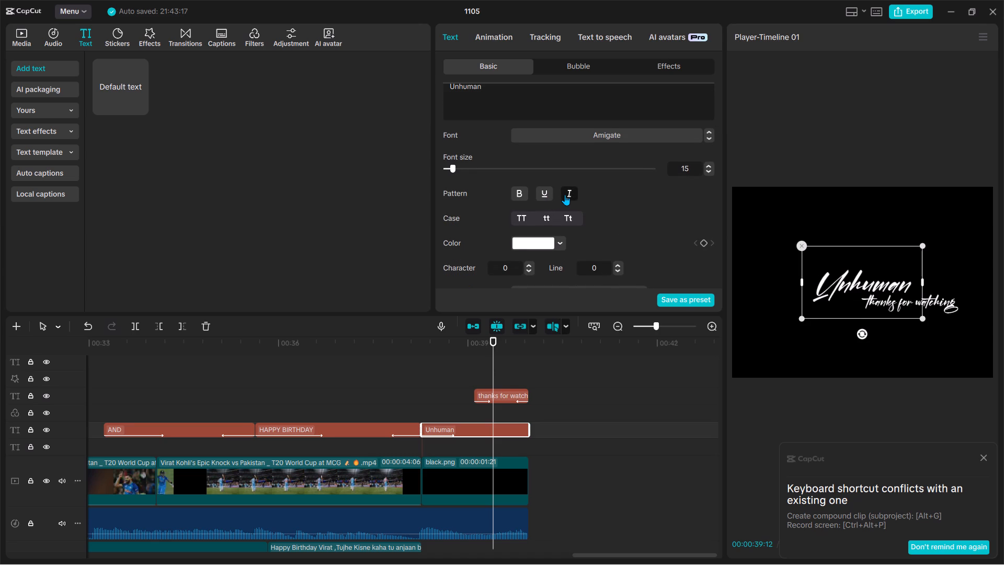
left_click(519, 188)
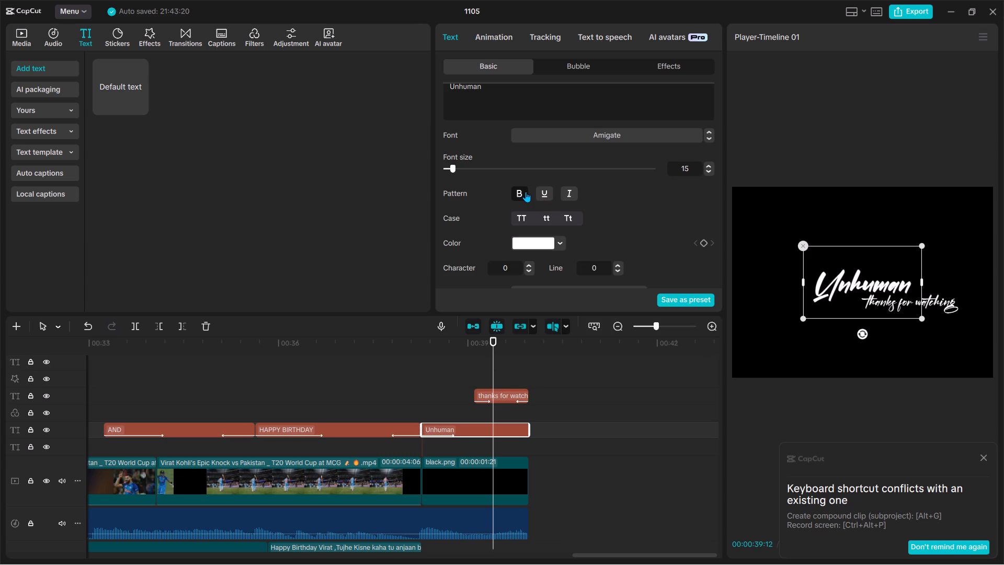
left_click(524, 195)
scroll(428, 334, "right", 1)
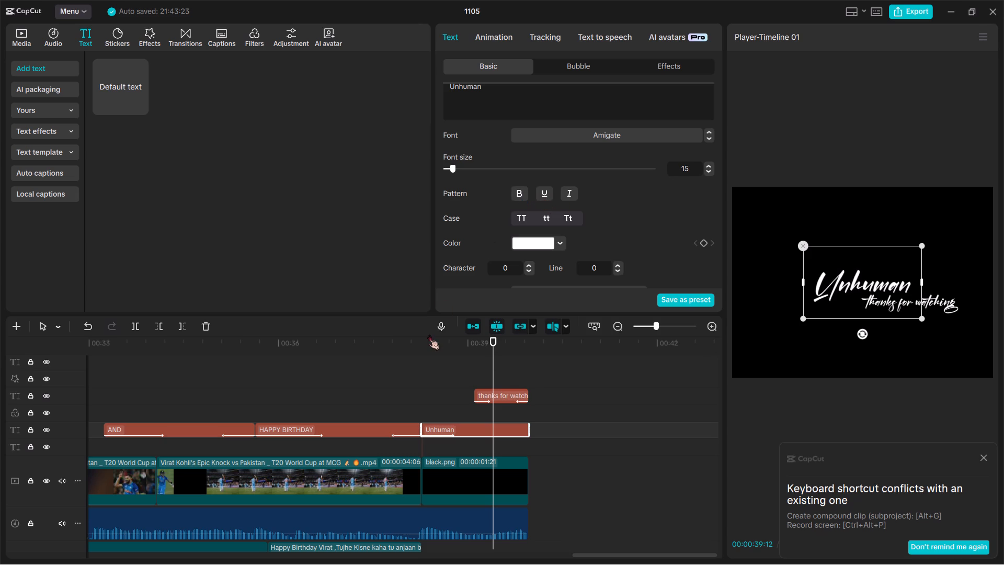
Set the entrance animation duration of the HAPPY BIRTHDAY title to 0.4 s and preview it.
scroll(290, 416, "right", 1)
key("space")
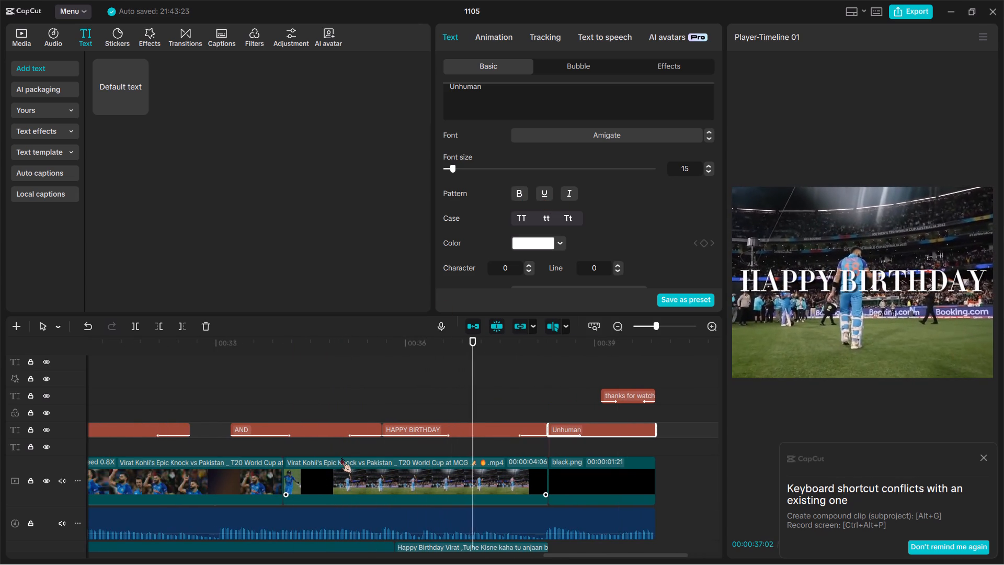
key("space")
left_click(436, 432)
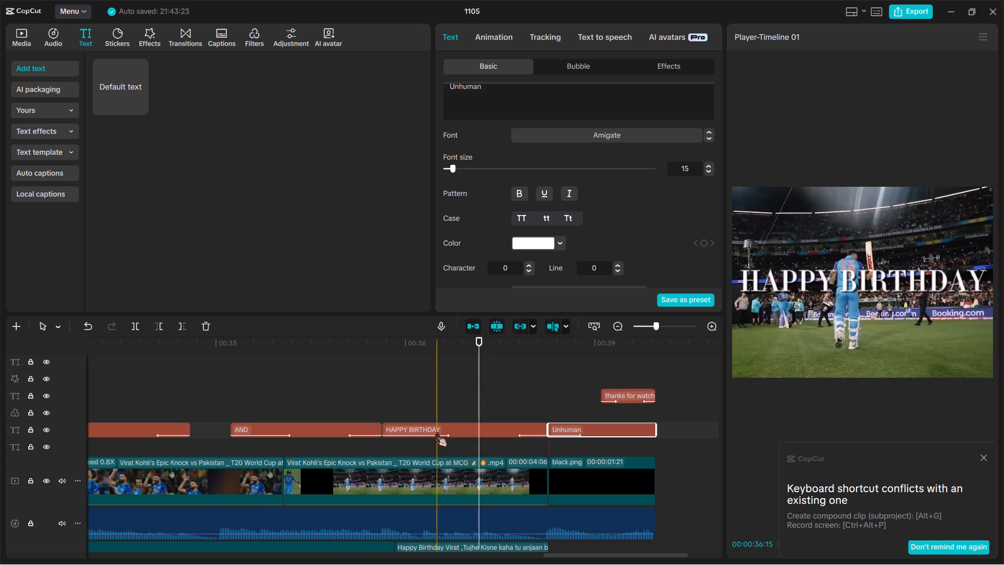
left_click(498, 41)
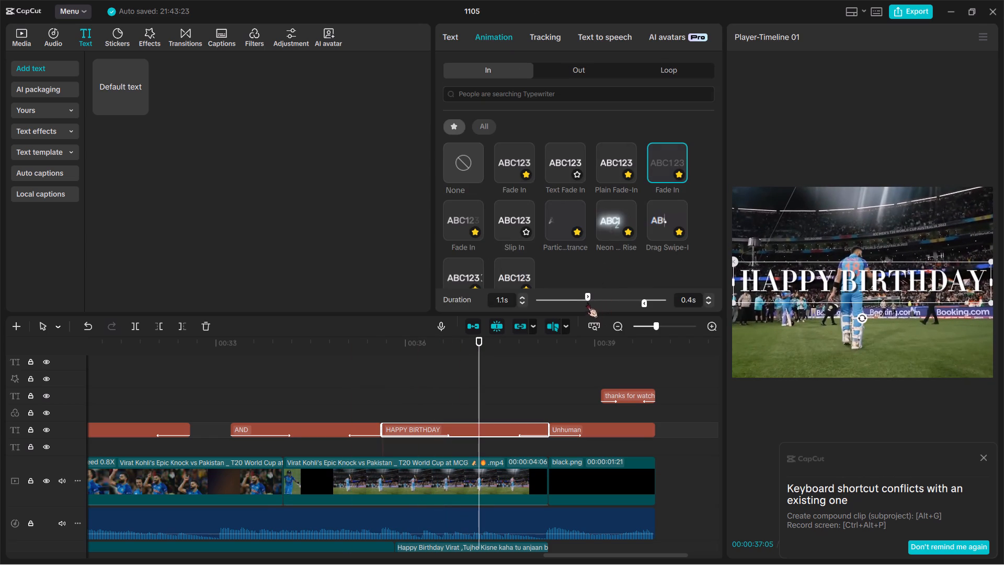
left_click_drag(584, 297, 554, 293)
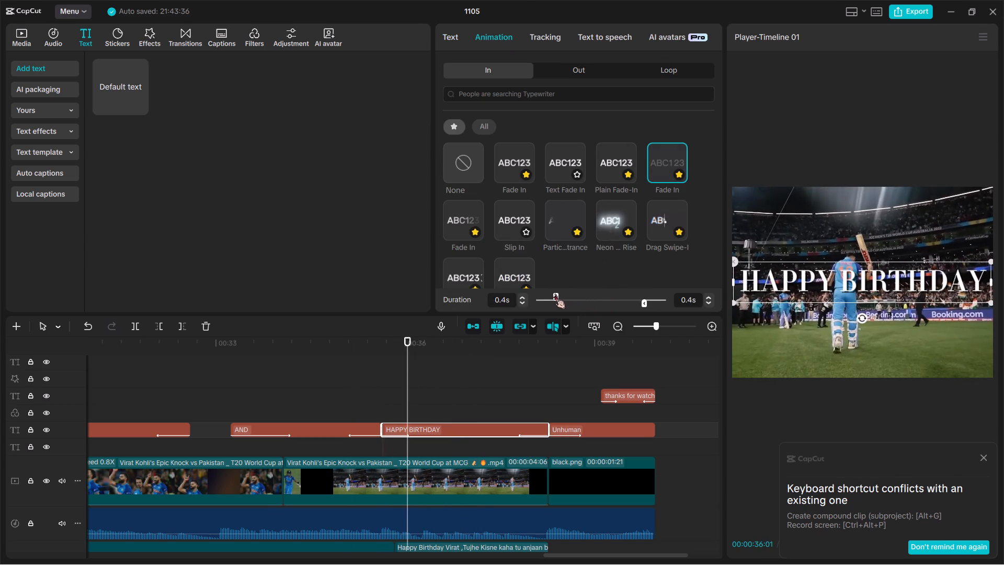
key("space")
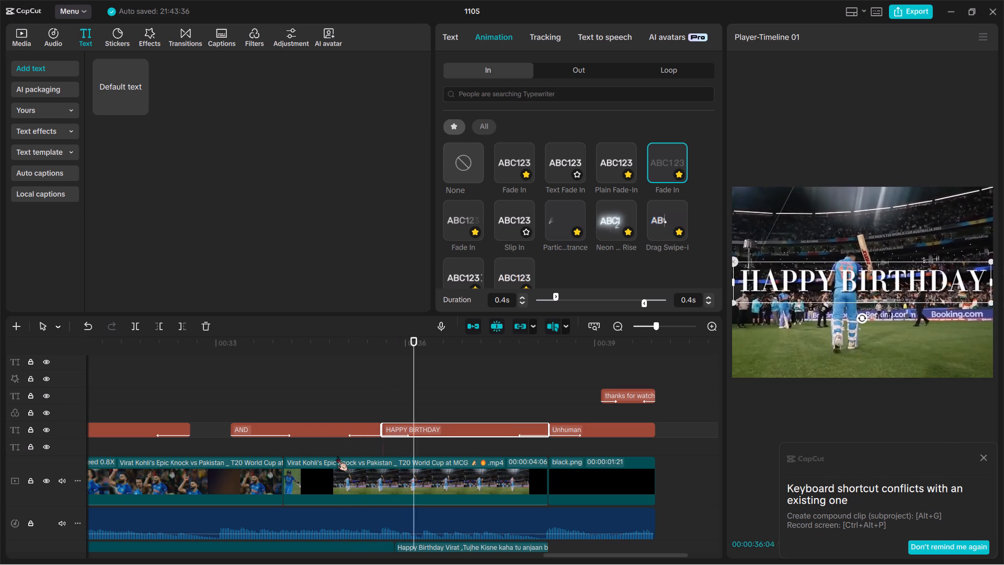
key("space")
key("space")
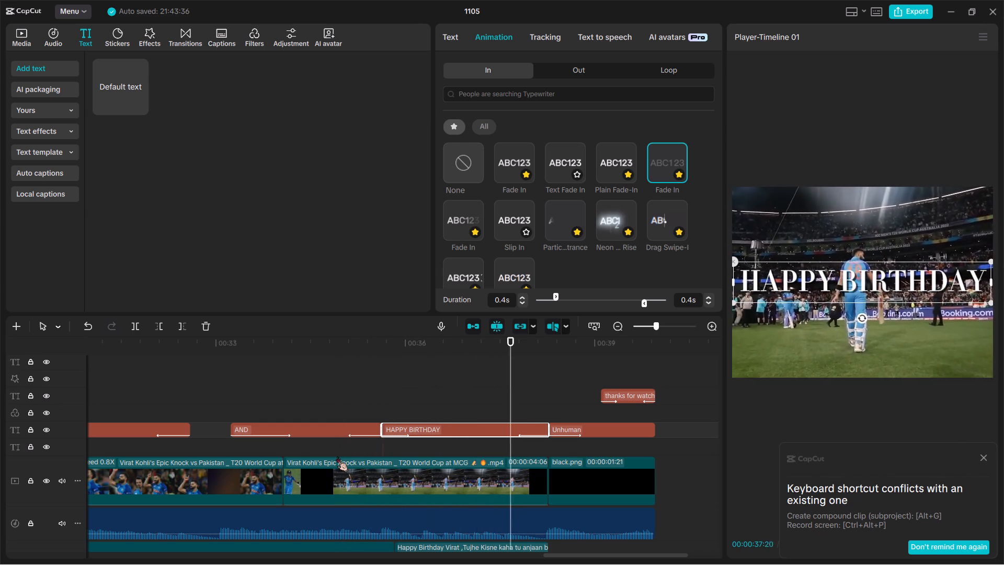
key("space")
scroll(850, 367, "down", 5, "ctrl")
key("space")
key("space")
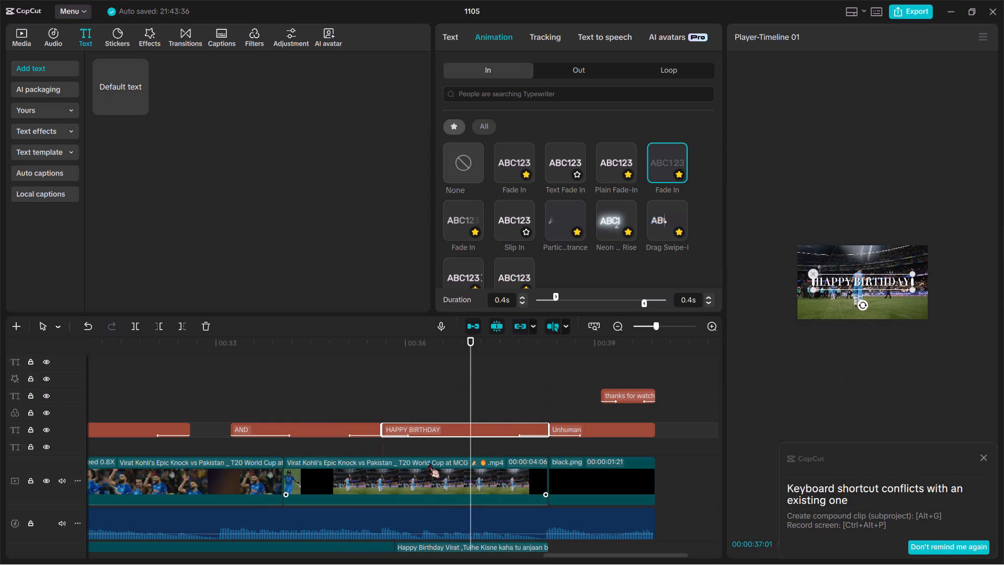
Widen the gap between HAPPY and BIRTHDAY in the title text by inserting five extra spaces.
scroll(820, 377, "up", 3, "ctrl")
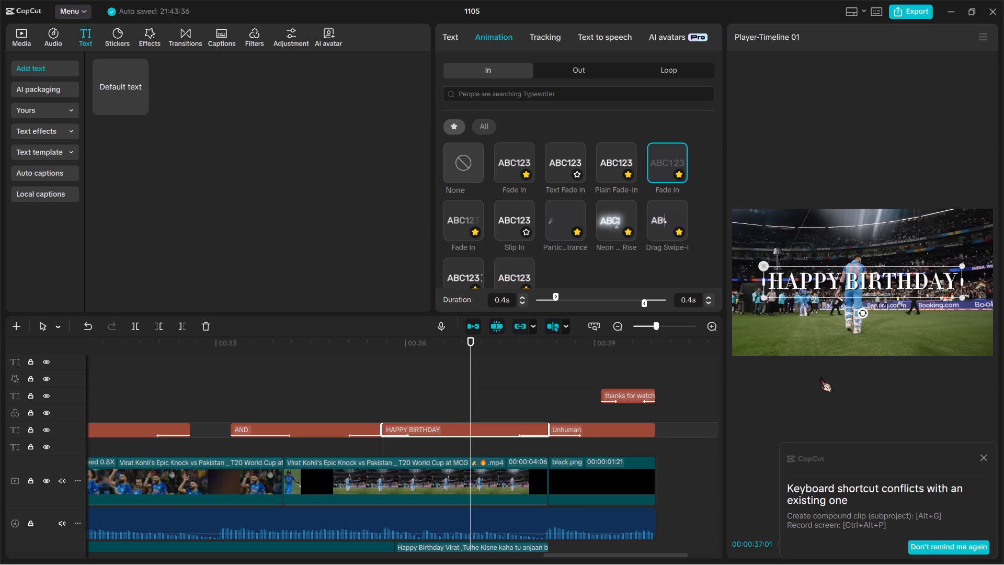
scroll(515, 137, "up", 1)
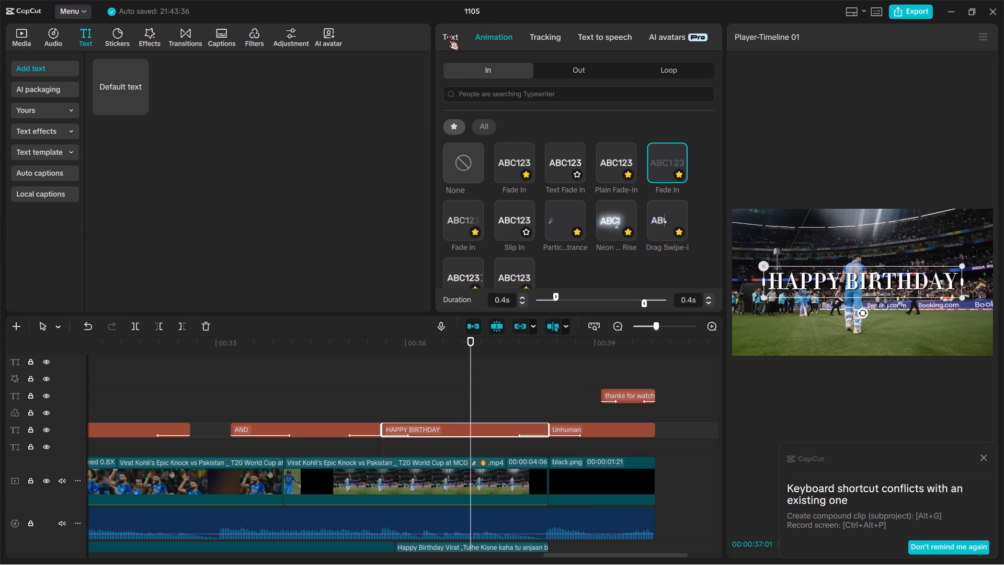
left_click(449, 35)
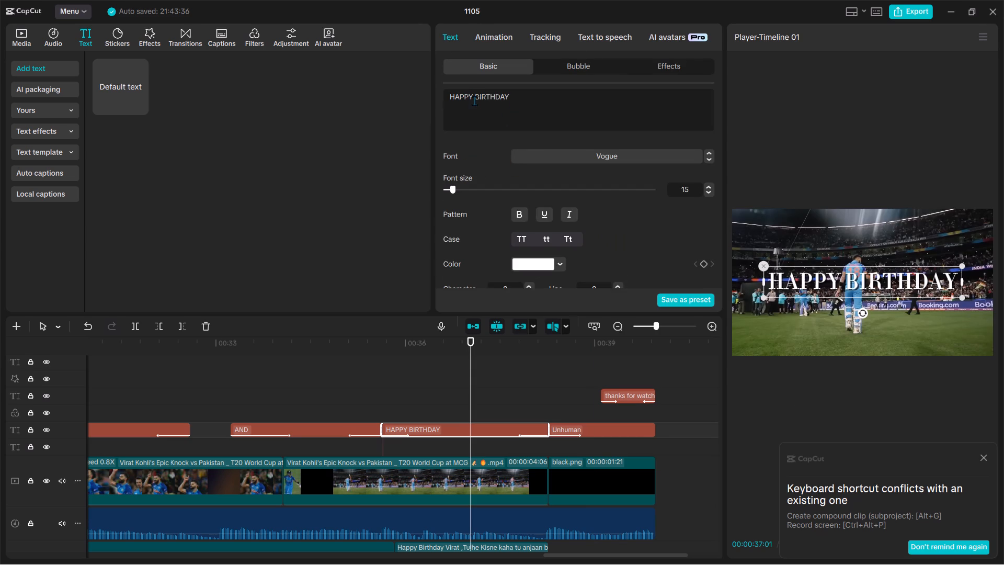
double_click(474, 100)
left_click(474, 100)
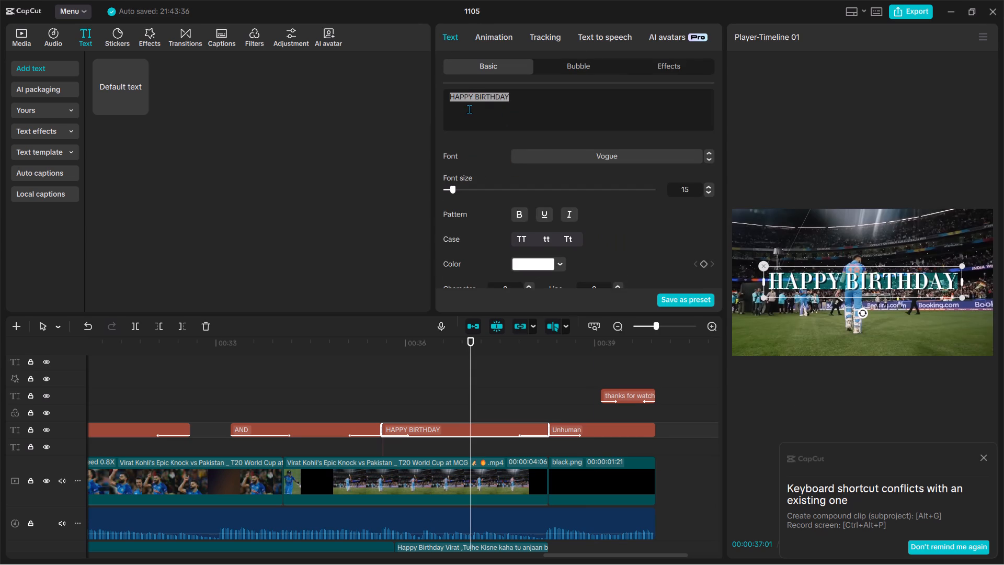
left_click(469, 109)
left_click(473, 100)
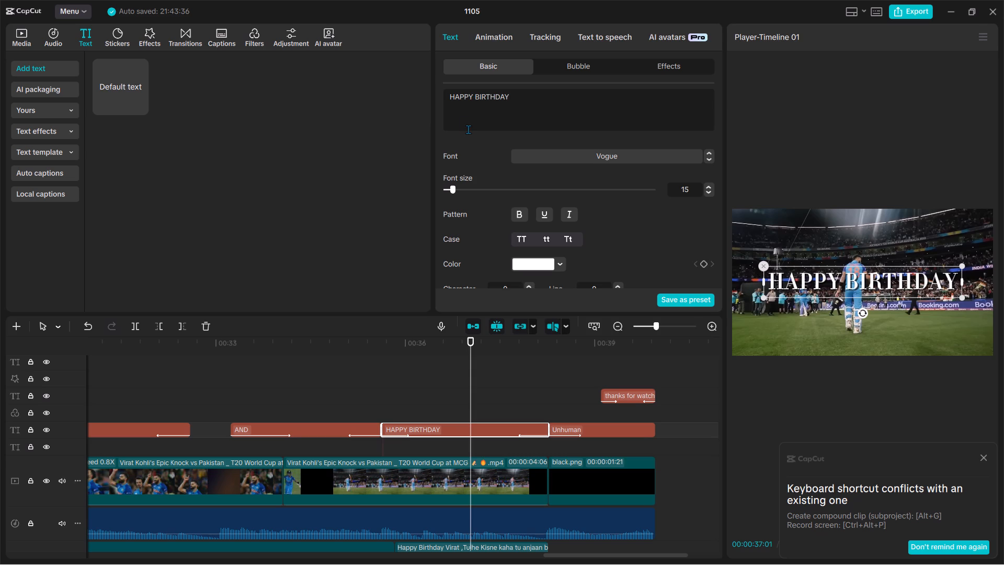
key("space")
key("space")
key("space")
key("space")
key("space")
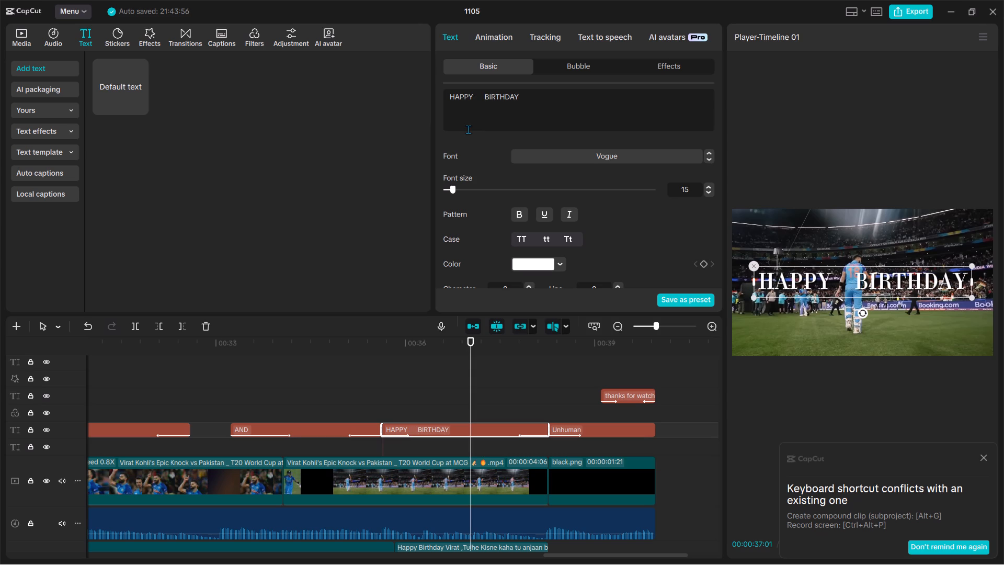
Reposition the HAPPY BIRTHDAY title so the gap between its words falls over the batsman.
left_click_drag(810, 270, 820, 275)
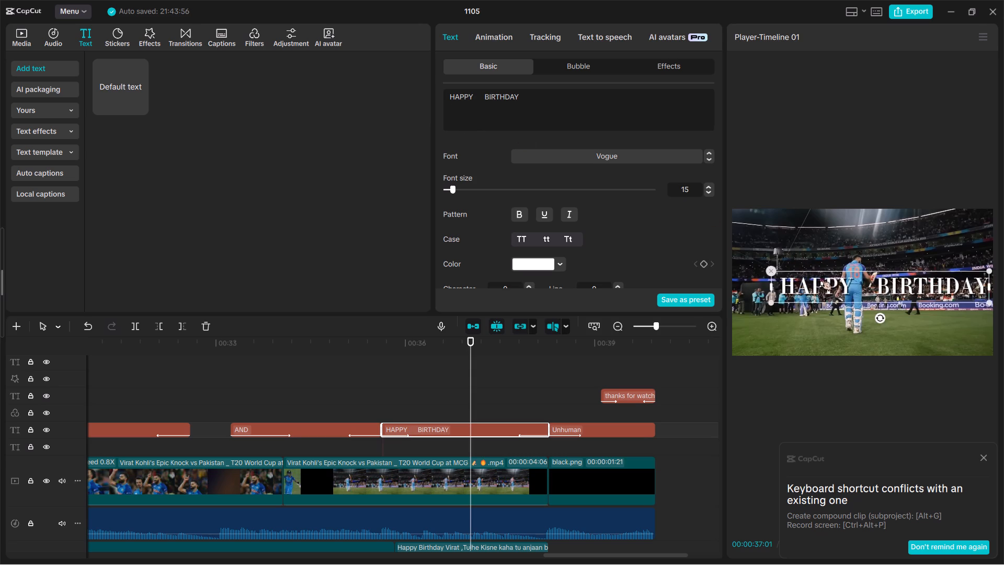
left_click_drag(820, 275, 817, 275)
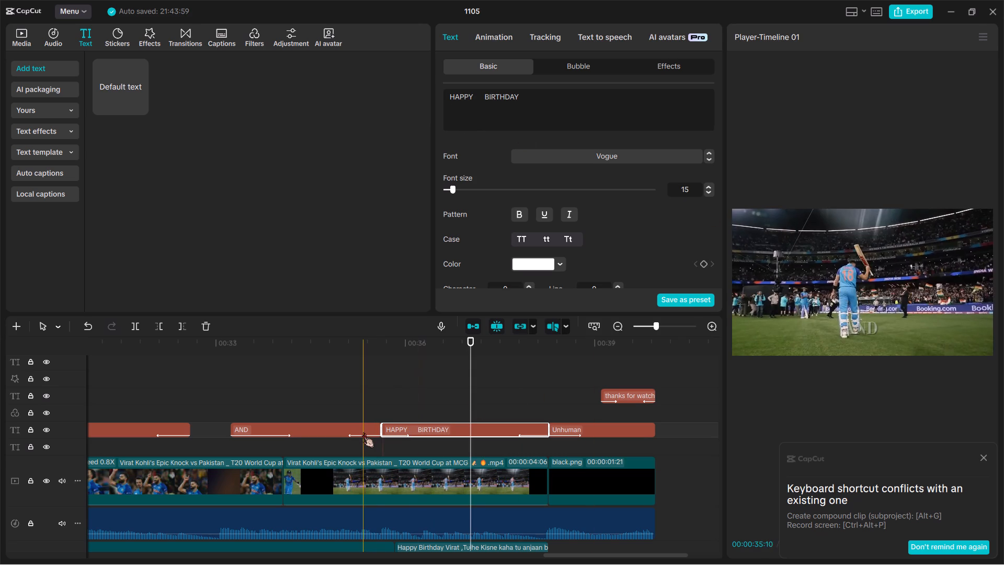
Play back the section from the end of the AND title into the closing titles to check the HAPPY BIRTHDAY spacing and timing.
key("space")
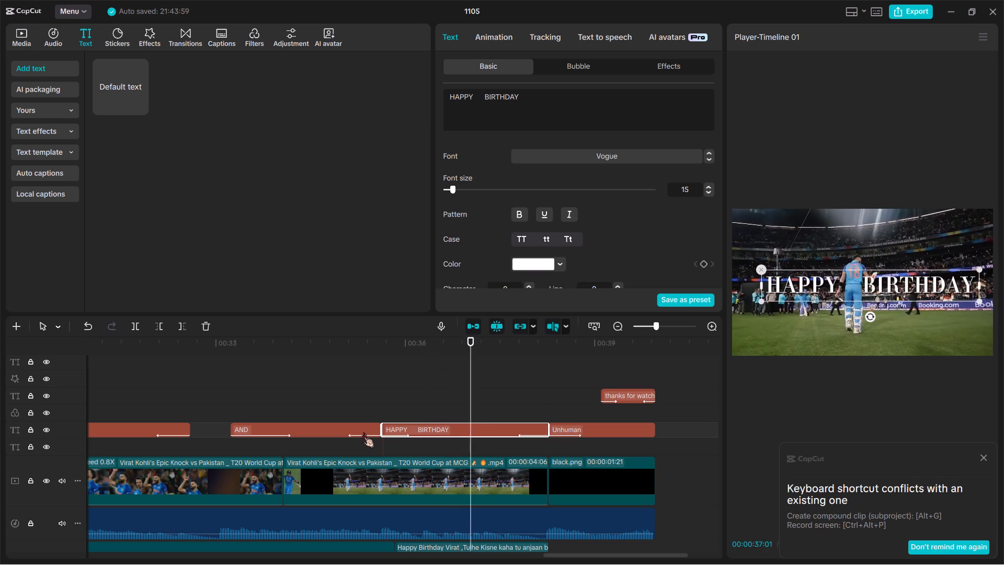
key("space")
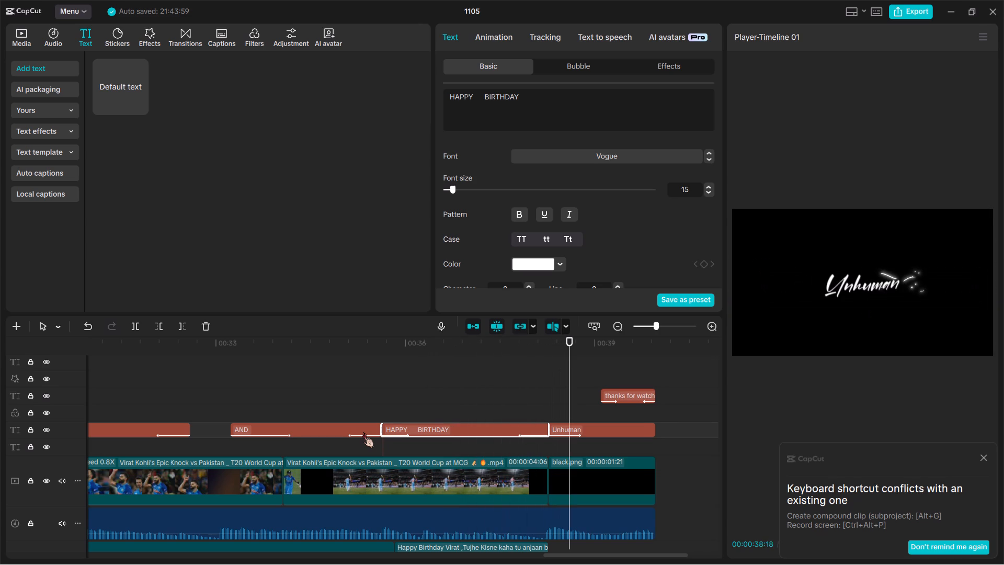
scroll(363, 432, "up", 5, "ctrl")
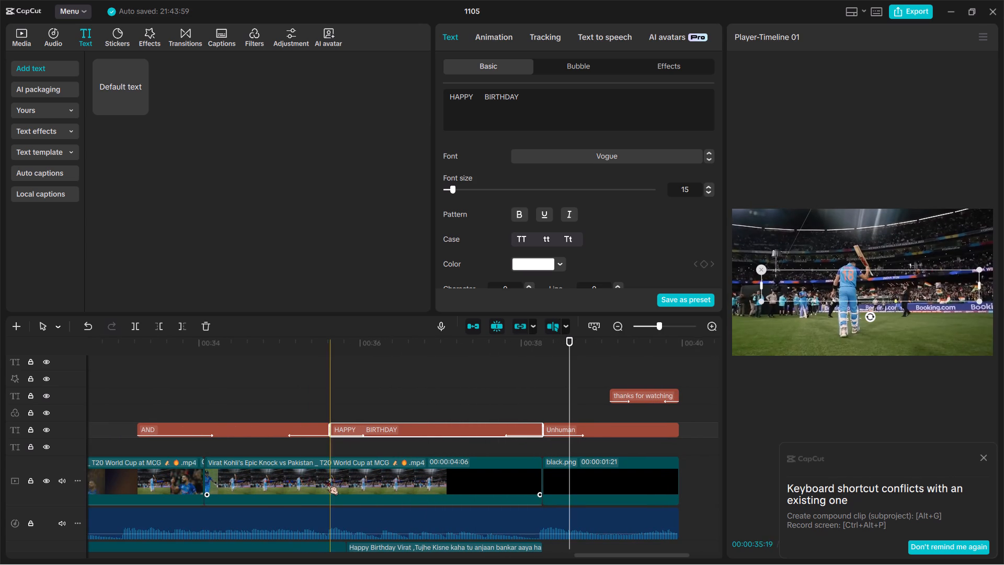
key("space")
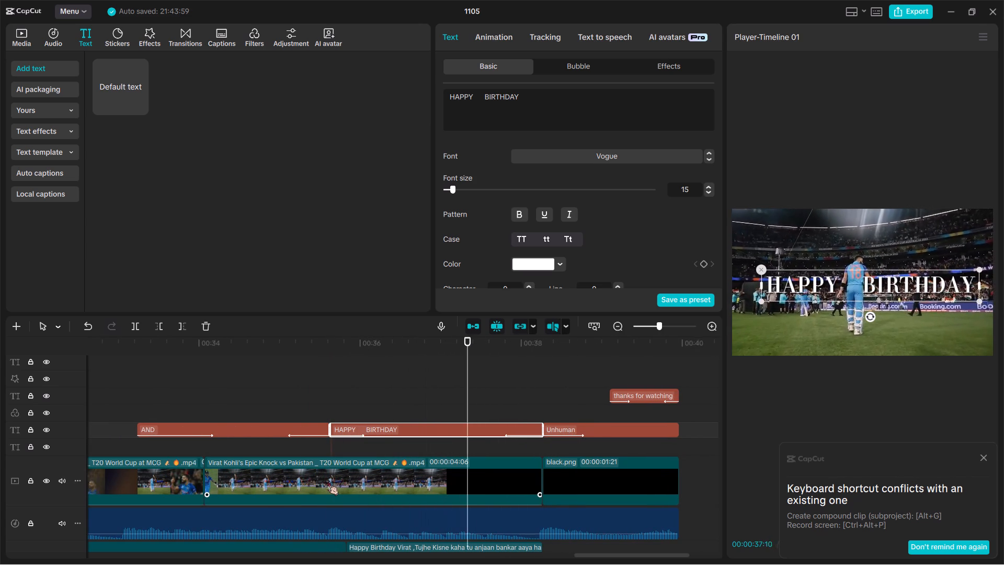
key("space")
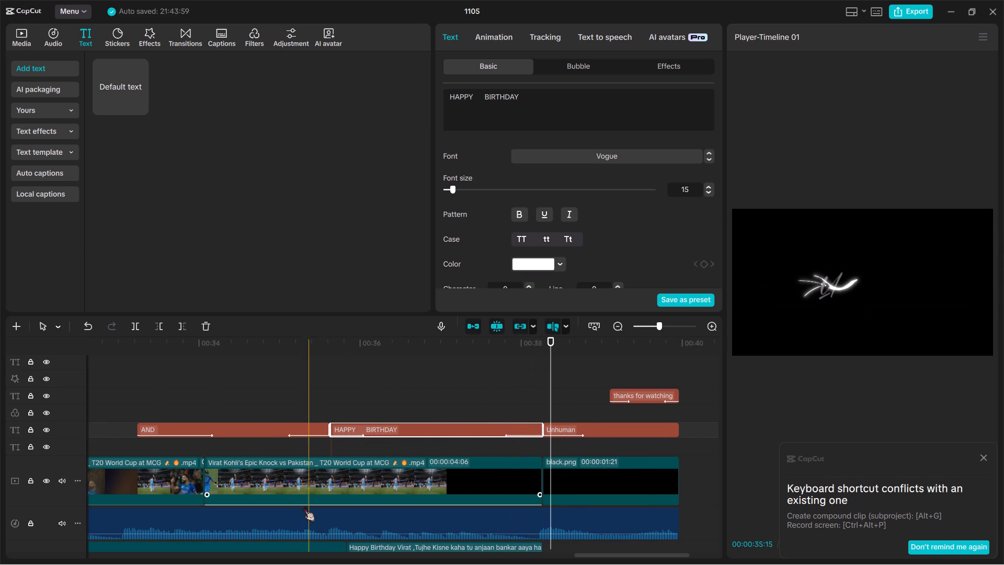
key("space")
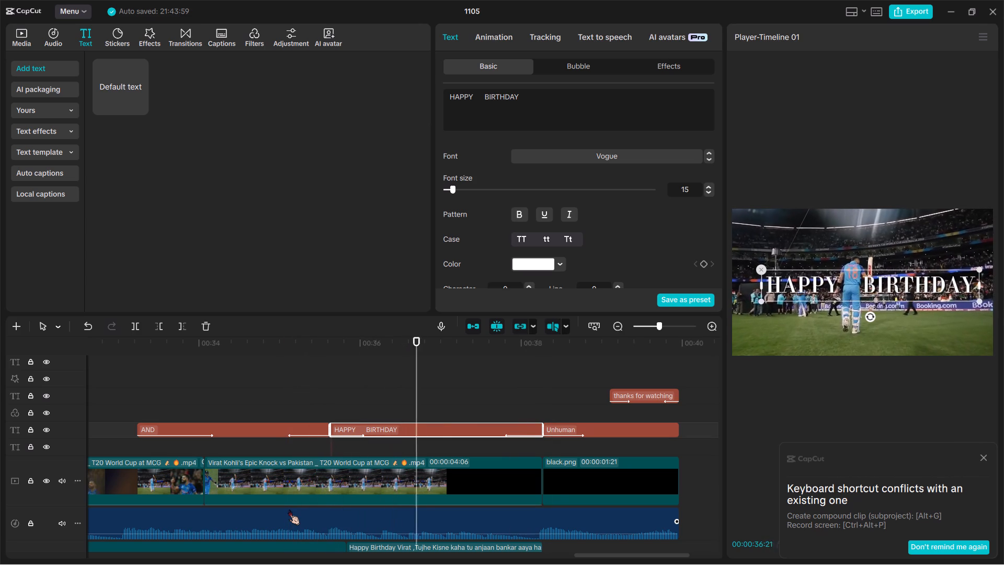
key("space")
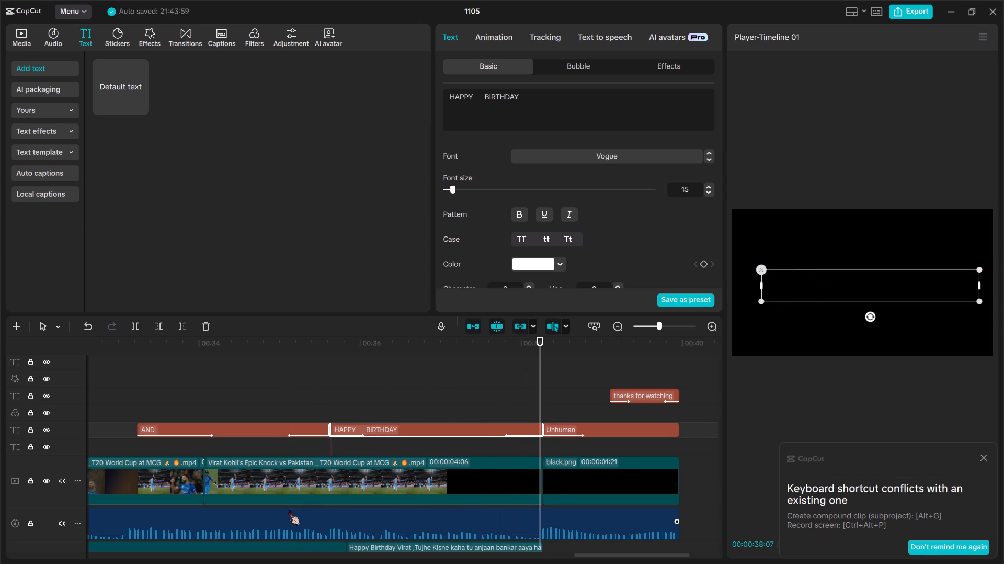
key("space")
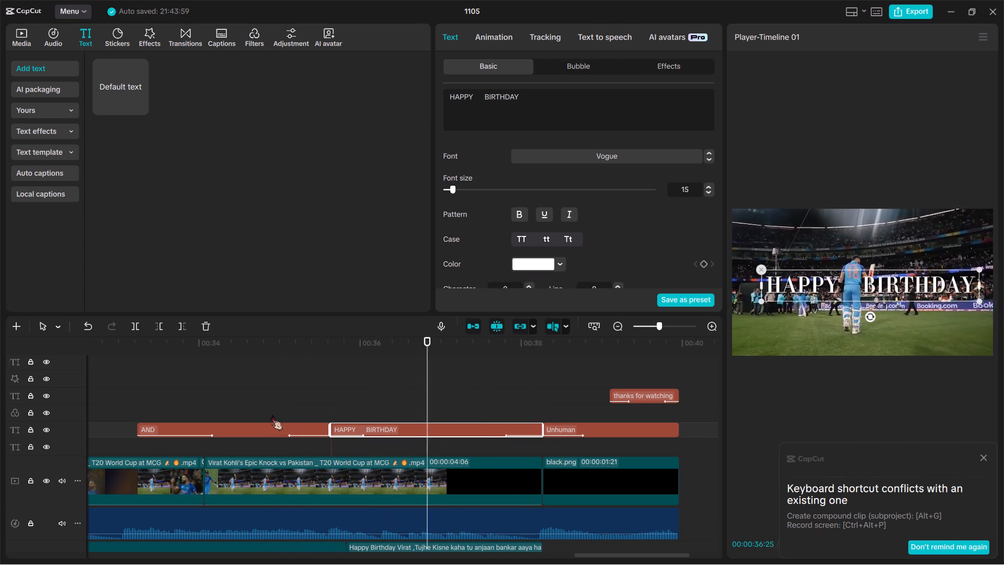
key("space")
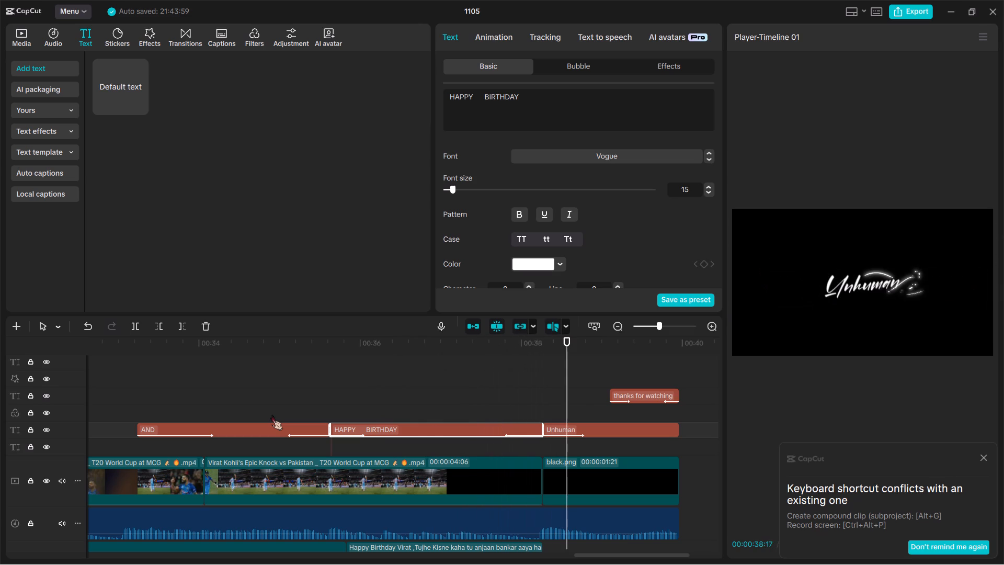
key("space")
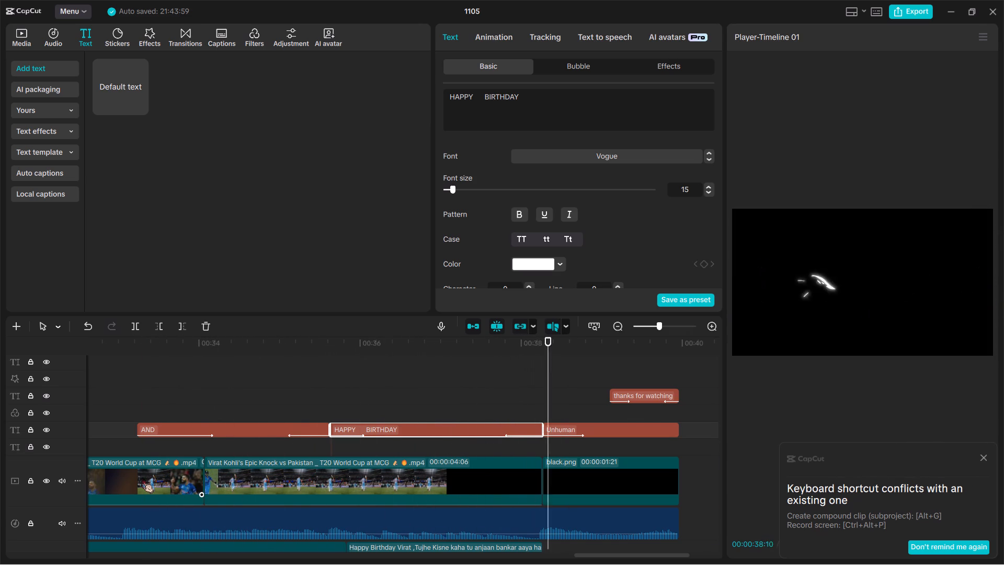
scroll(142, 478, "right", 1)
scroll(142, 478, "down", 4, "ctrl")
key("space")
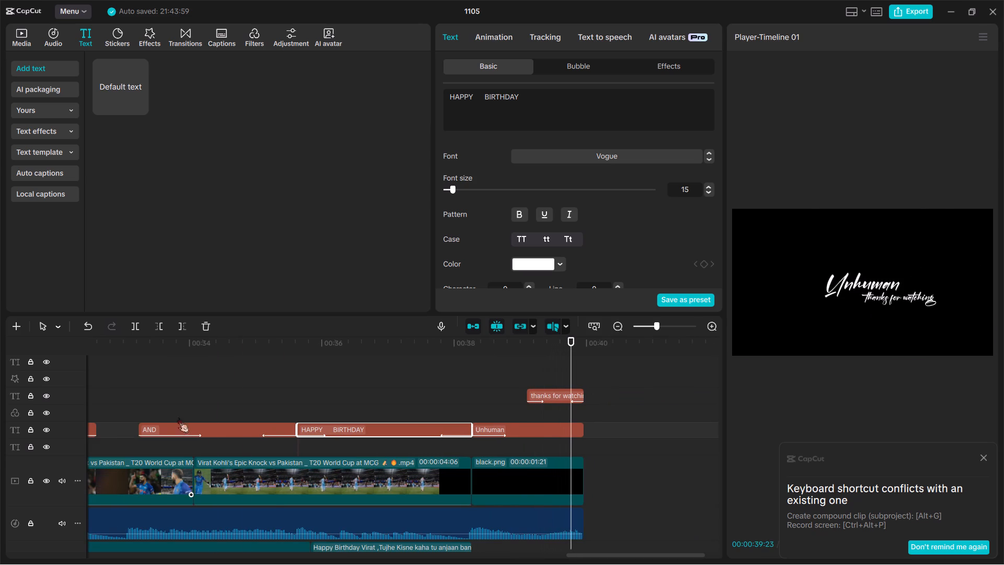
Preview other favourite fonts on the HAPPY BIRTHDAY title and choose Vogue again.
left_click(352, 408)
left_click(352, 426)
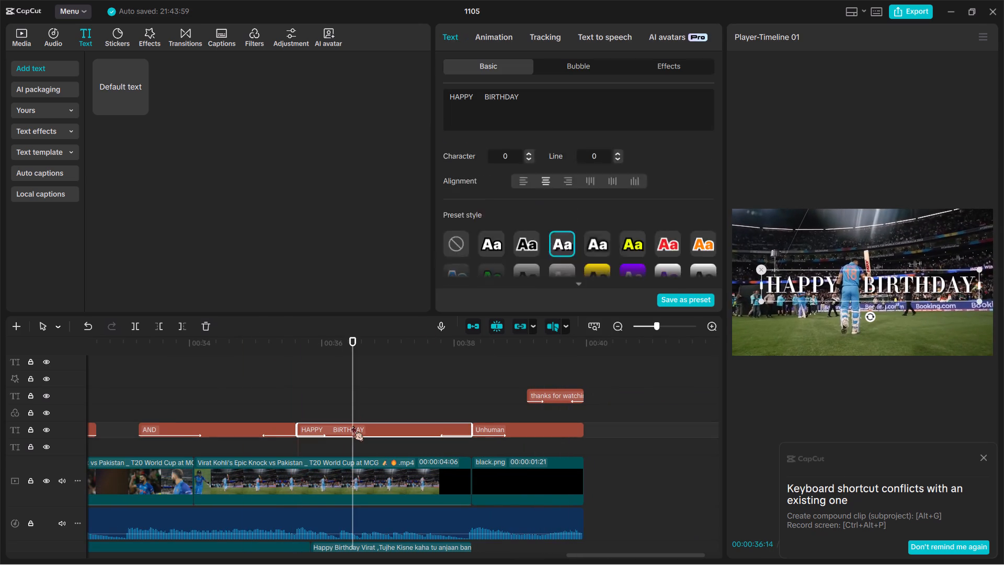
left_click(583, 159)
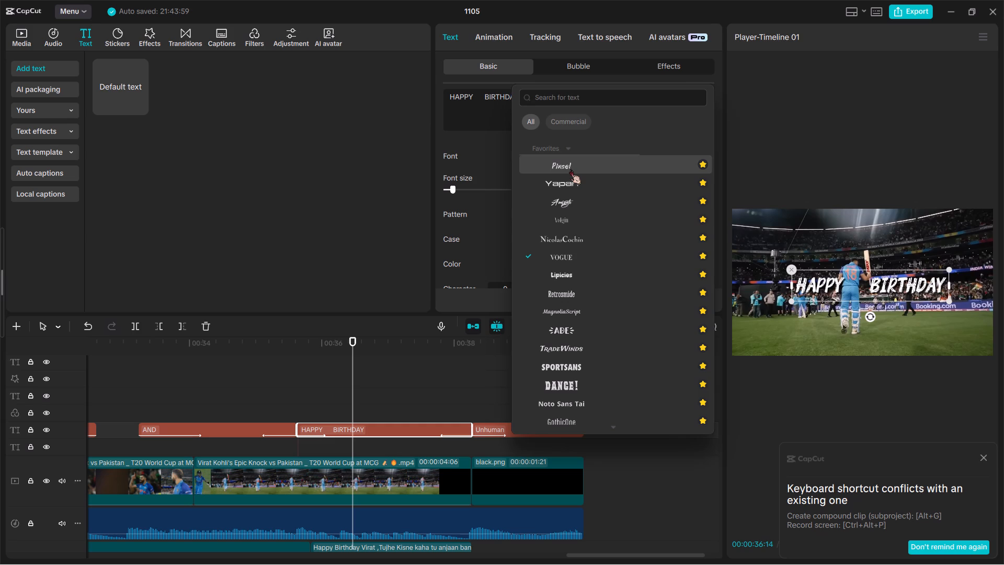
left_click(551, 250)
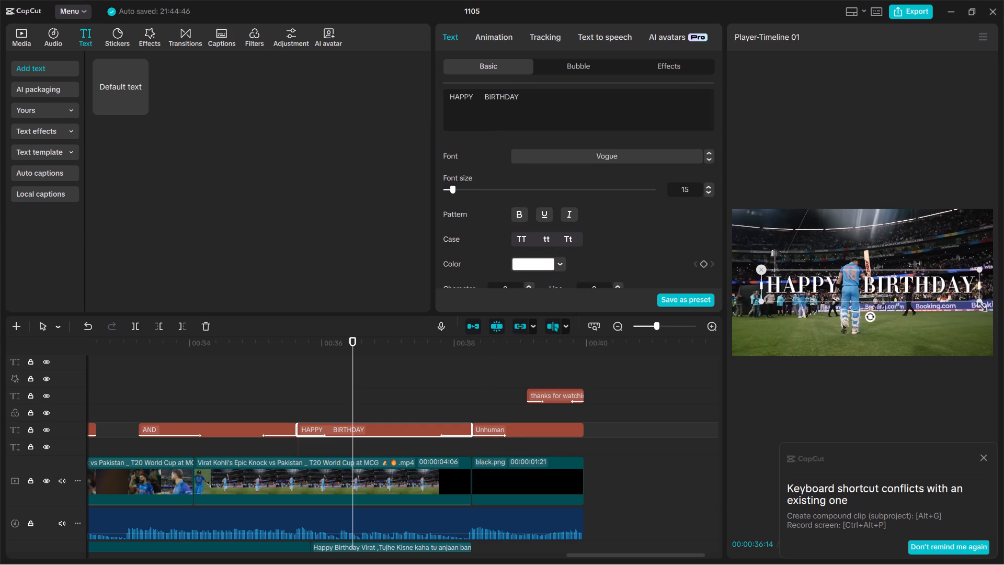
Shrink the HAPPY BIRTHDAY title slightly, nudge it so its word gap frames the batsman, and preview the ending.
left_click_drag(979, 304, 965, 295)
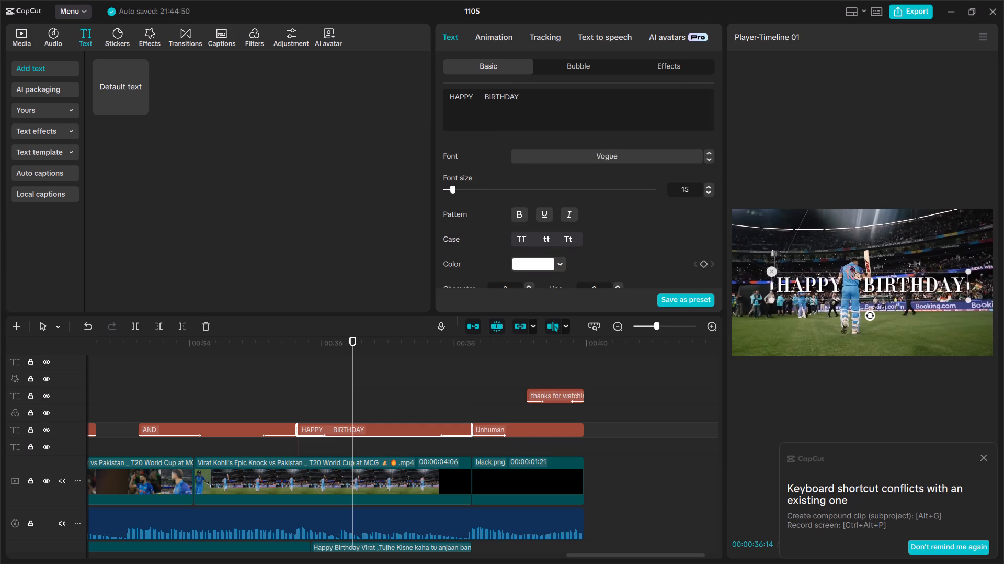
left_click(859, 282)
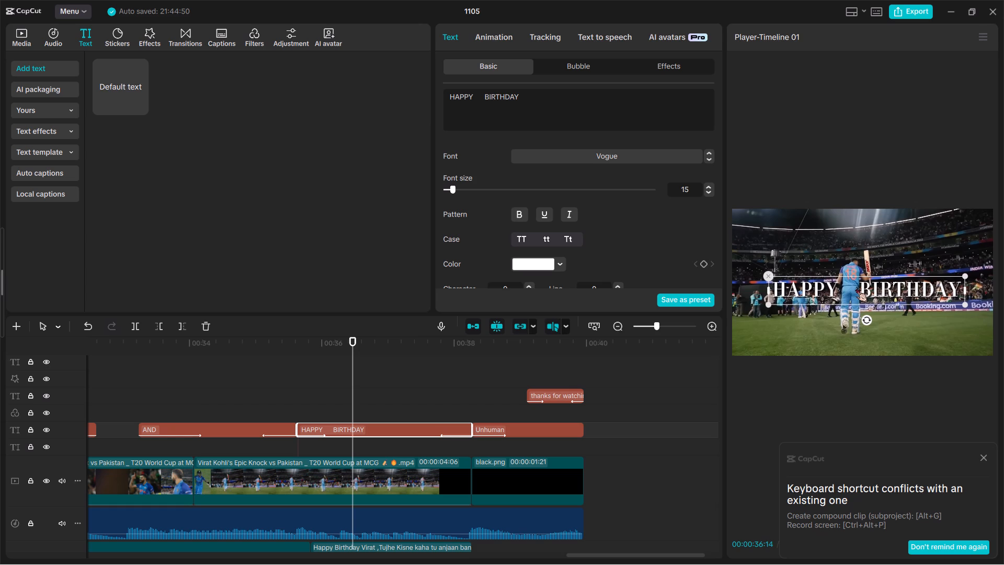
key("space")
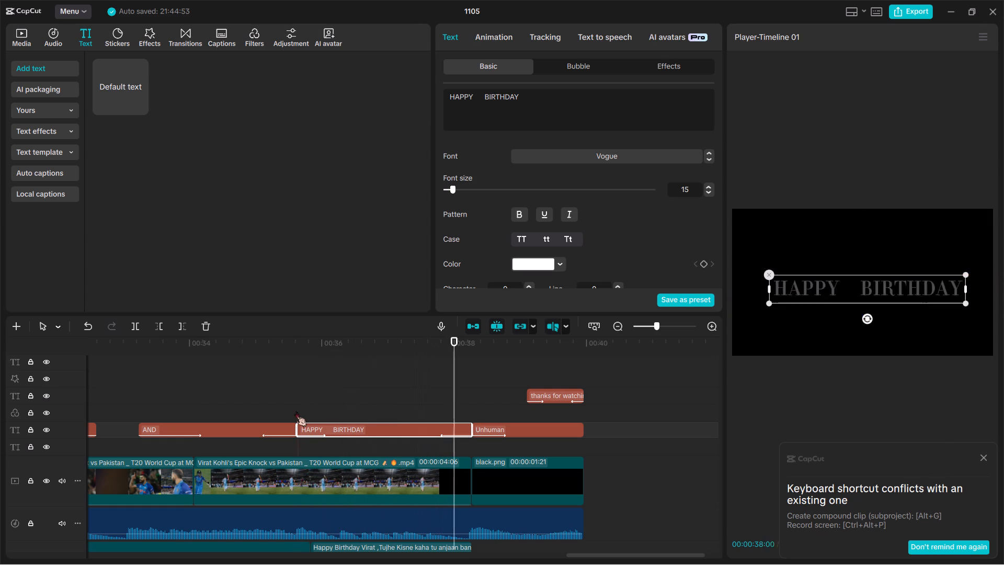
key("space")
key("space")
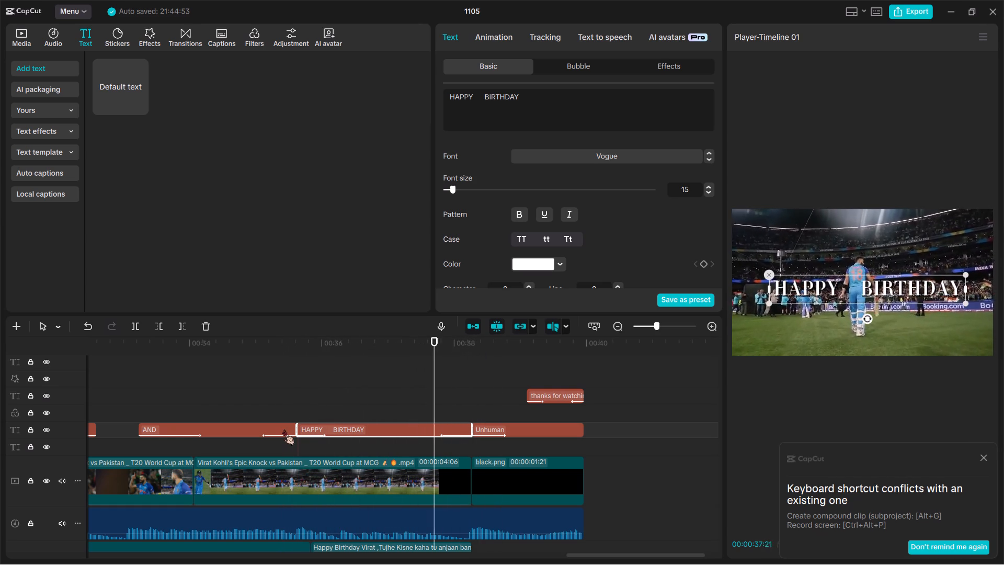
key("space")
left_click(281, 409)
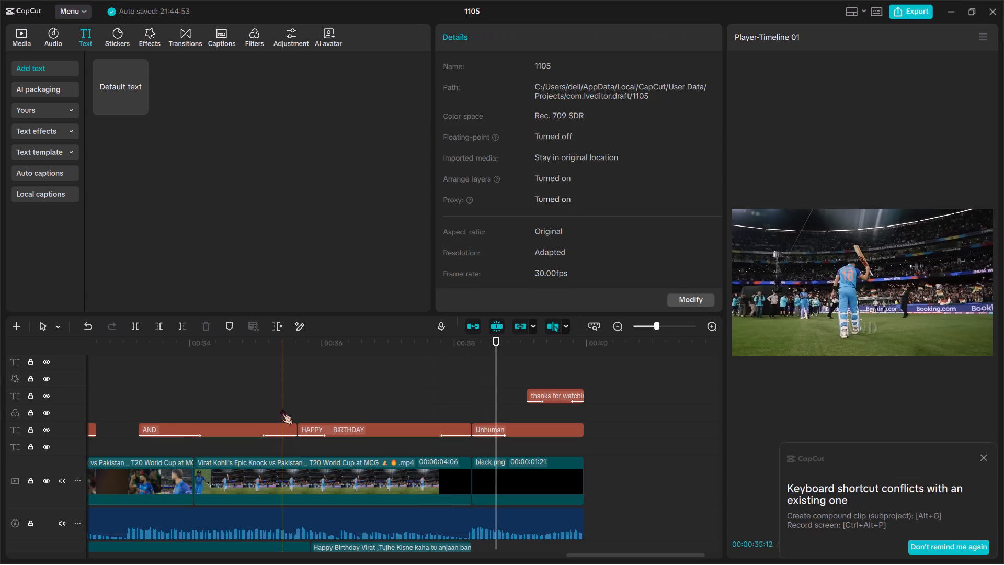
key("space")
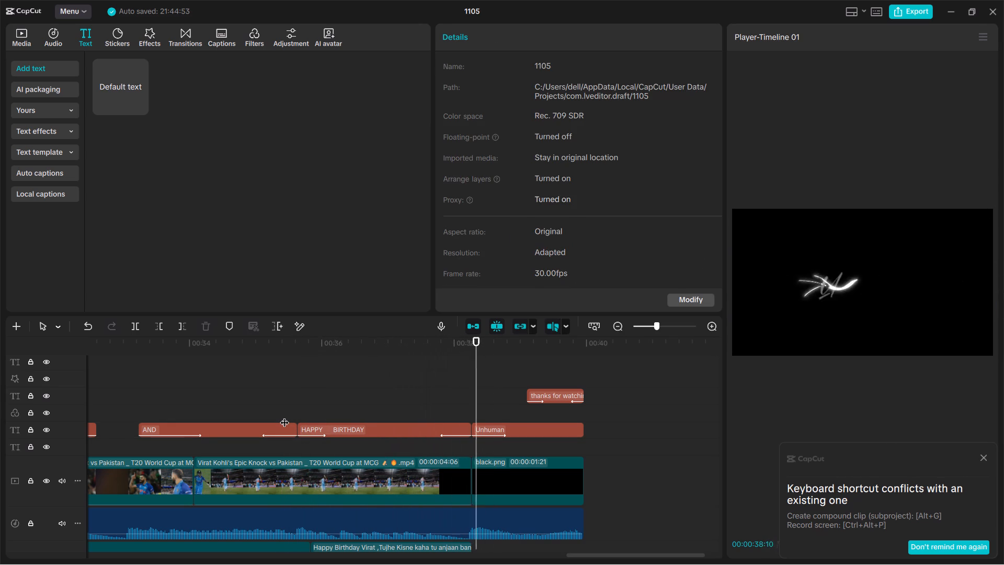
Extend the start of the FINAL-CHAPTER title back to the very beginning of the timeline.
key("space")
scroll(284, 416, "right", 2)
scroll(197, 418, "right", 2)
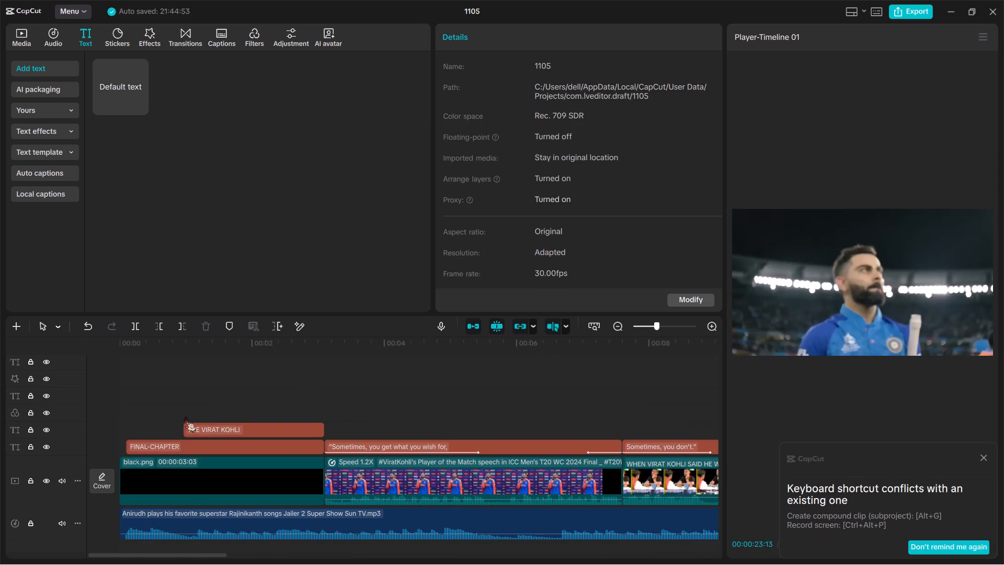
key("space")
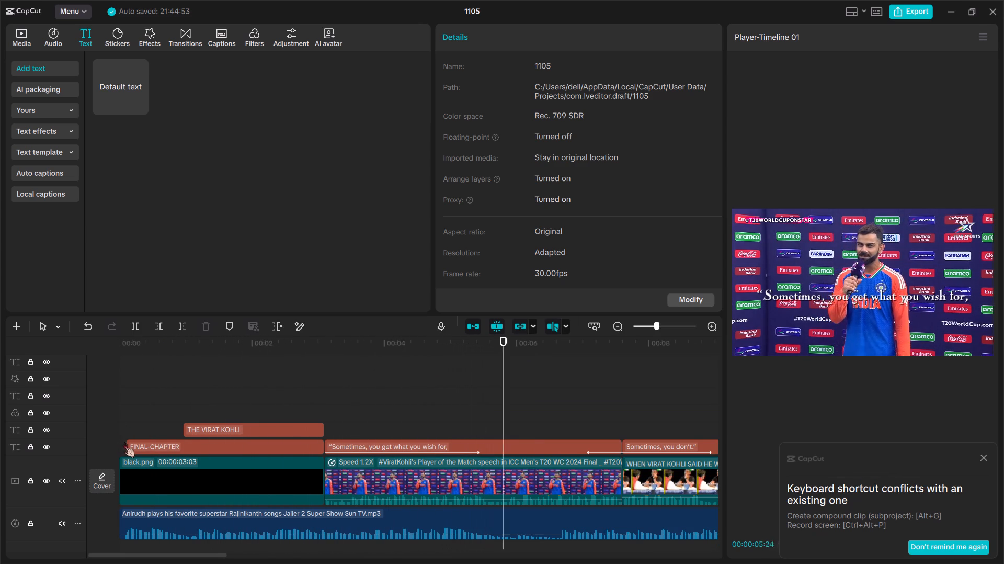
left_click(124, 442)
left_click(134, 444)
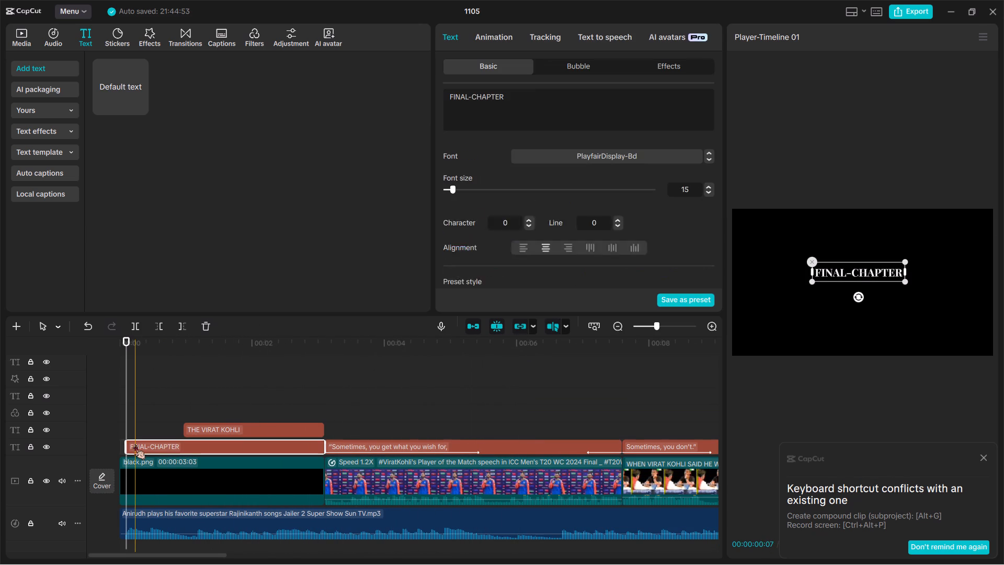
left_click_drag(126, 444, 115, 442)
Play back the video from the opening titles through to the VIRAT KOHLI title to check the whole sequence.
key("space")
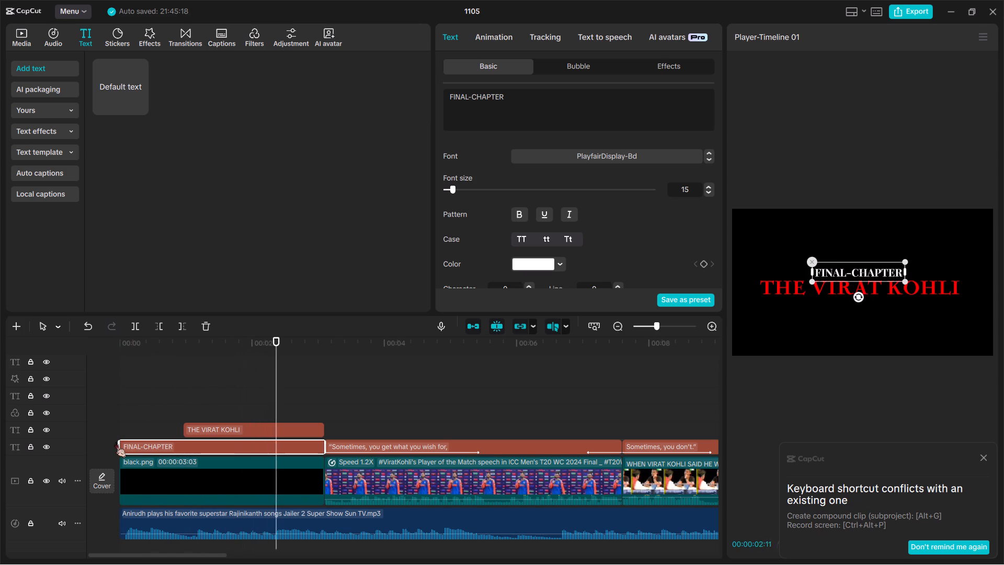
scroll(115, 442, "down", 7, "ctrl")
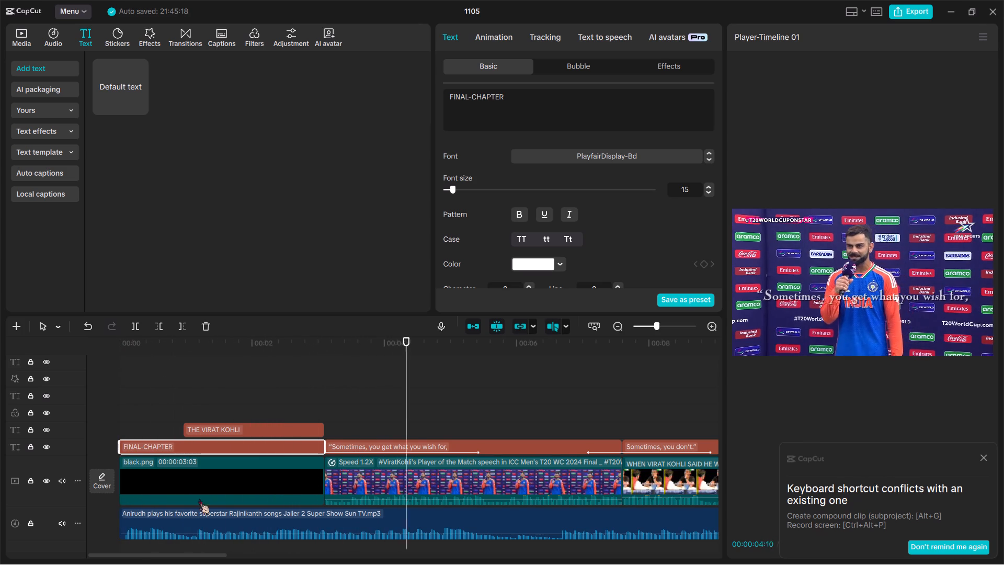
scroll(272, 460, "down", 5, "ctrl")
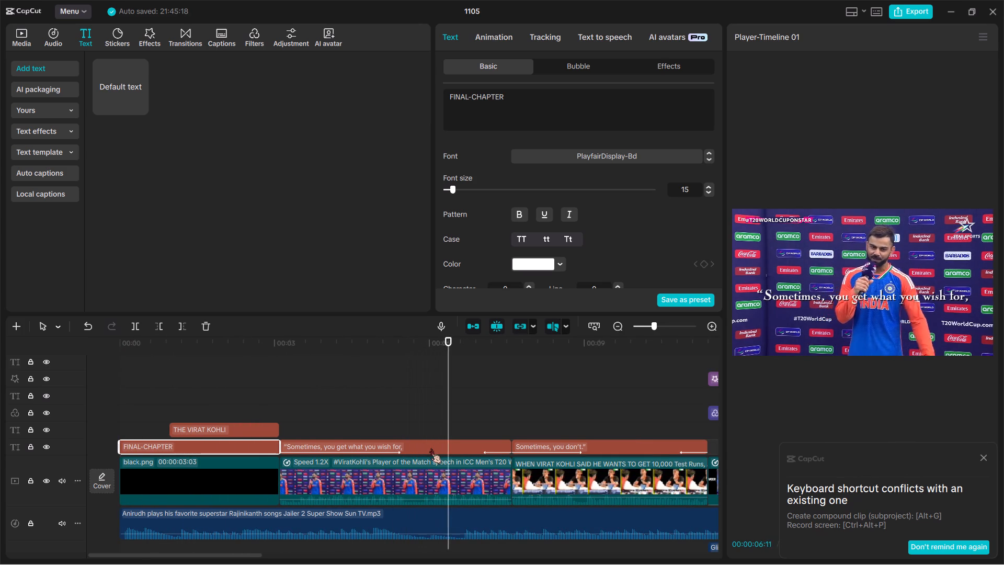
scroll(430, 448, "left", 1)
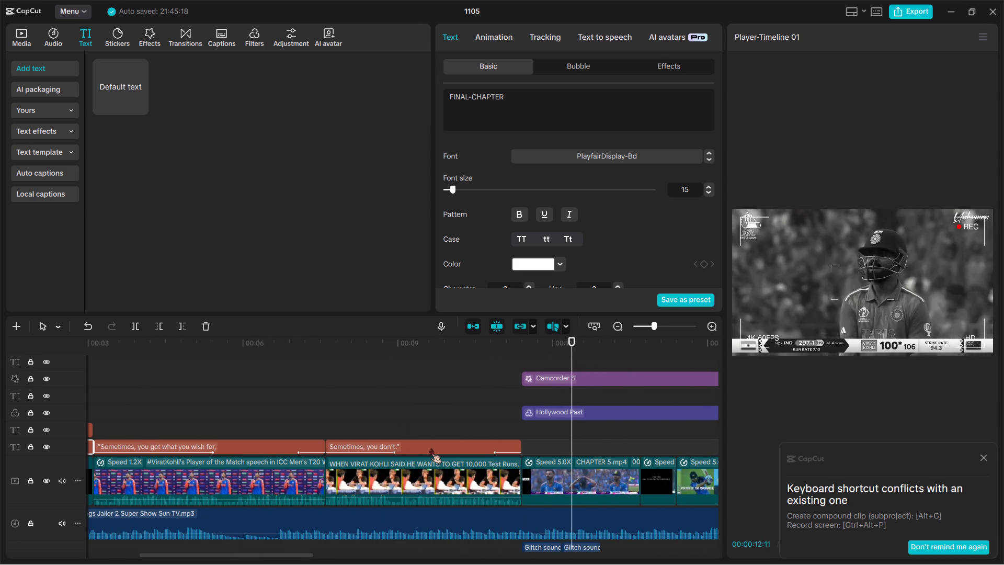
scroll(430, 448, "down", 4, "ctrl")
scroll(430, 448, "left", 1)
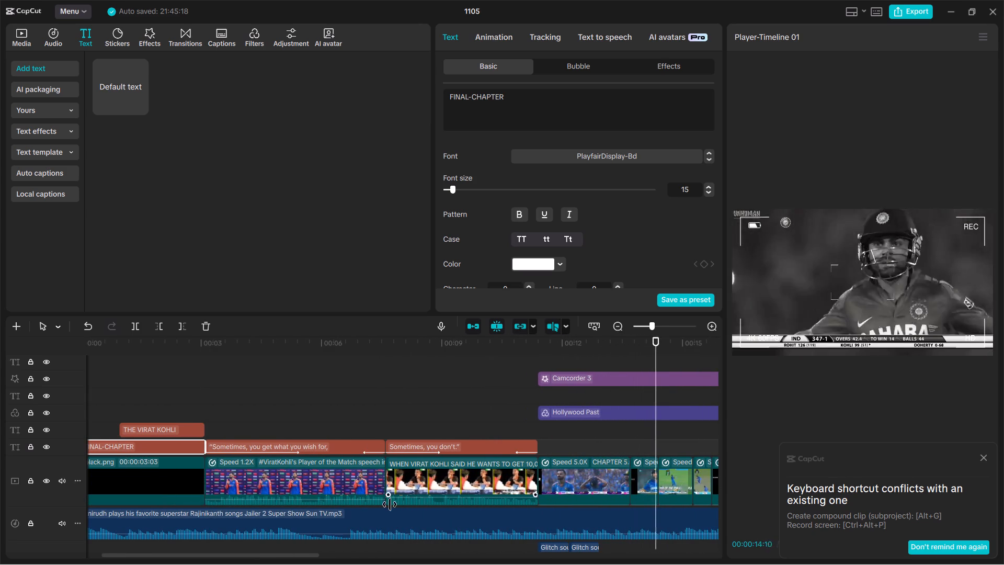
scroll(390, 504, "left", 1)
scroll(390, 504, "down", 1, "ctrl")
scroll(390, 504, "left", 1)
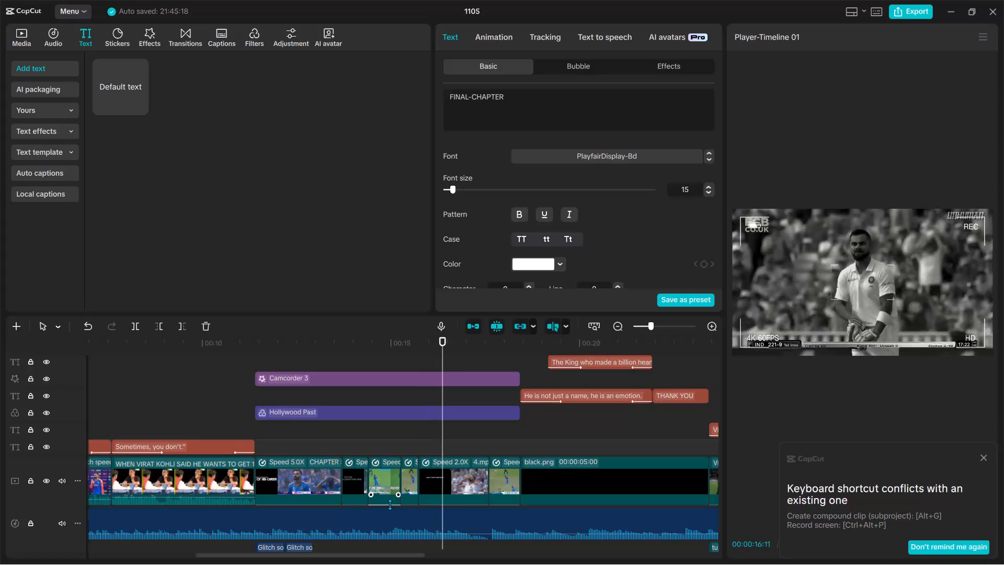
scroll(390, 504, "left", 2)
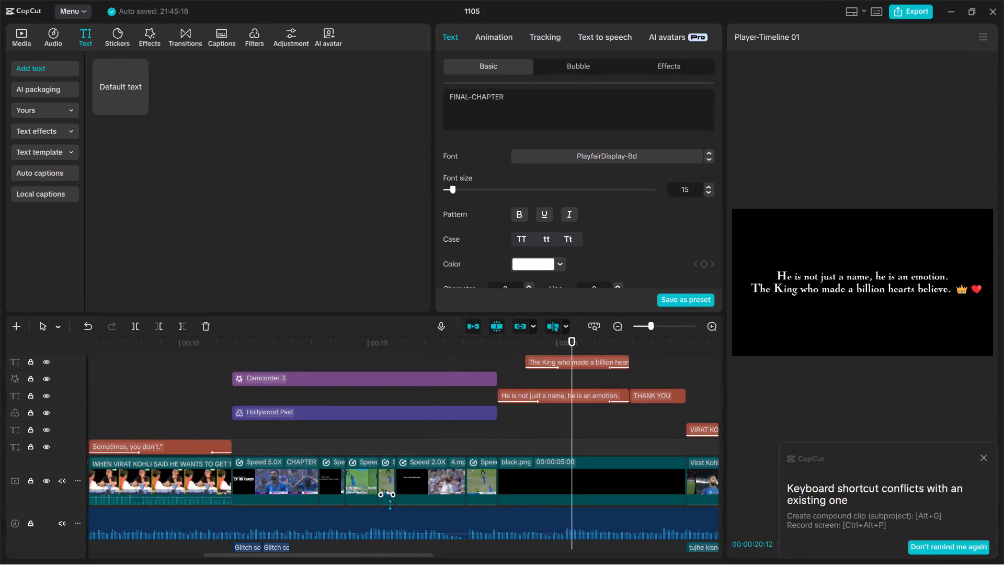
scroll(390, 504, "left", 1)
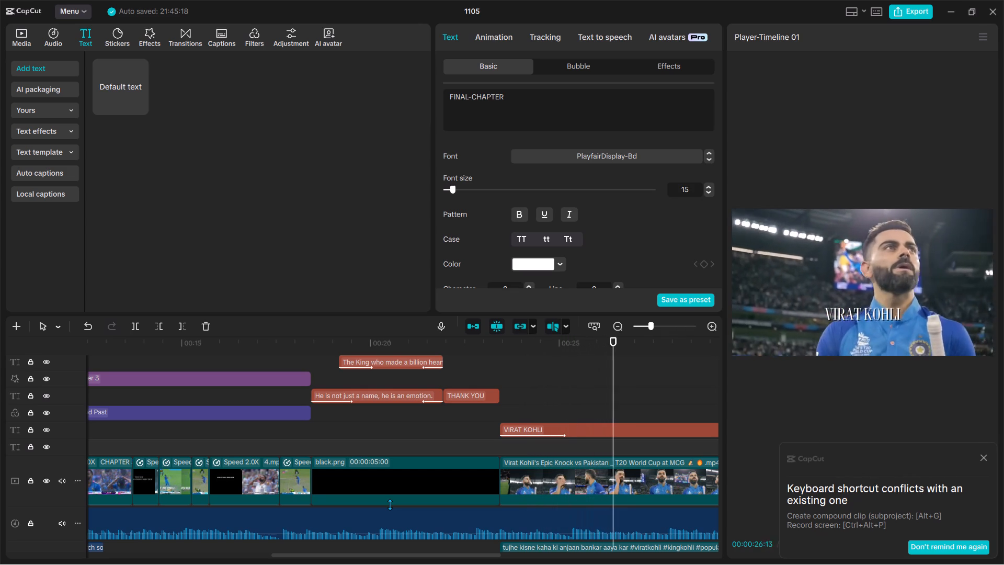
key("space")
Change the THANK YOU title's text to "THANK YOU FOR EVERYTHING".
left_click(478, 399)
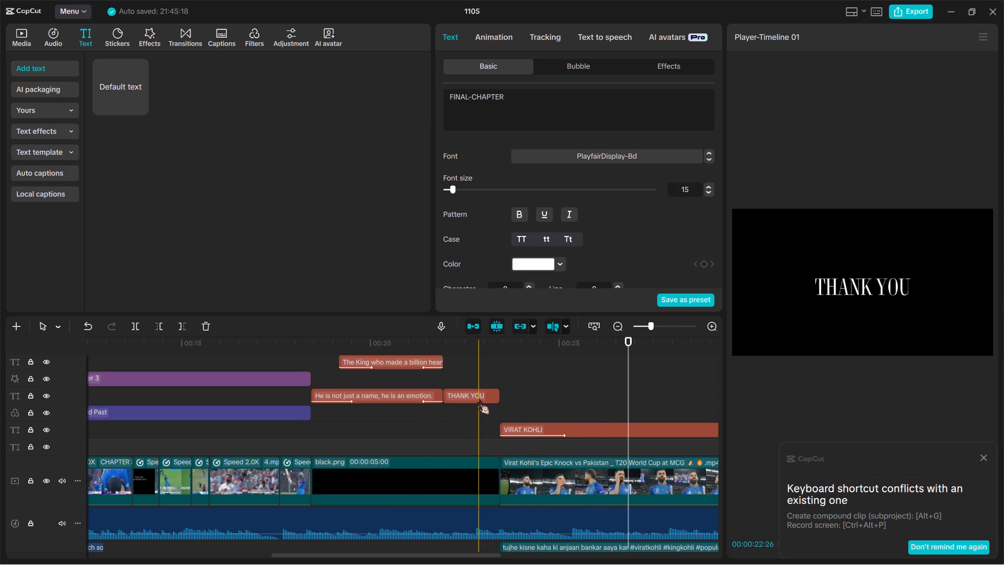
left_click(500, 112)
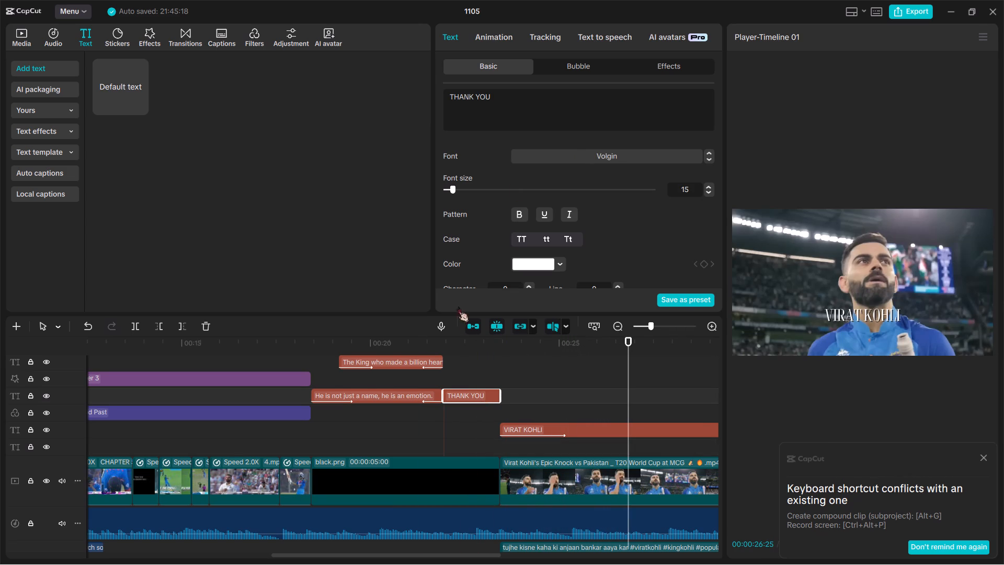
left_click(471, 359)
left_click(456, 394)
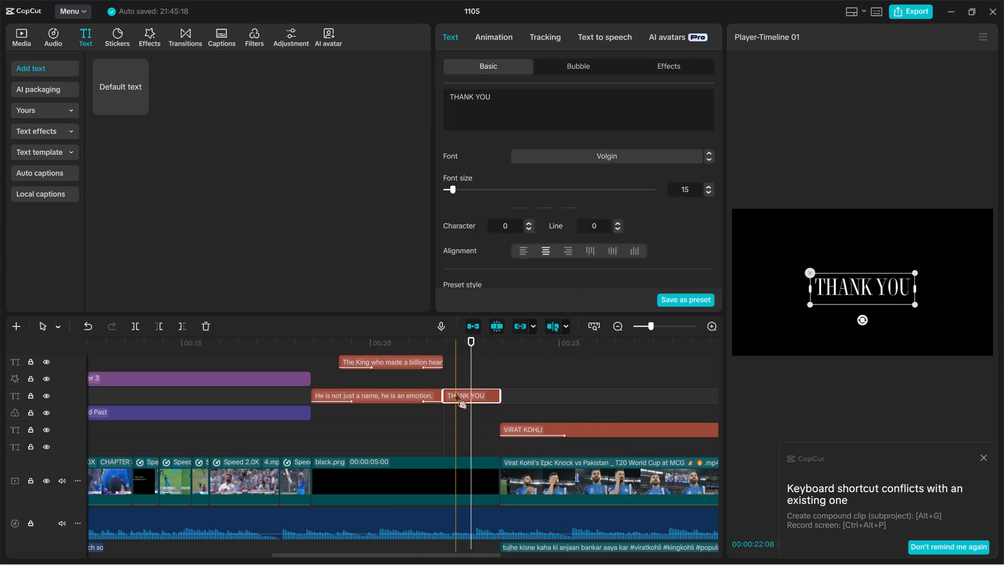
left_click(511, 100)
key("space")
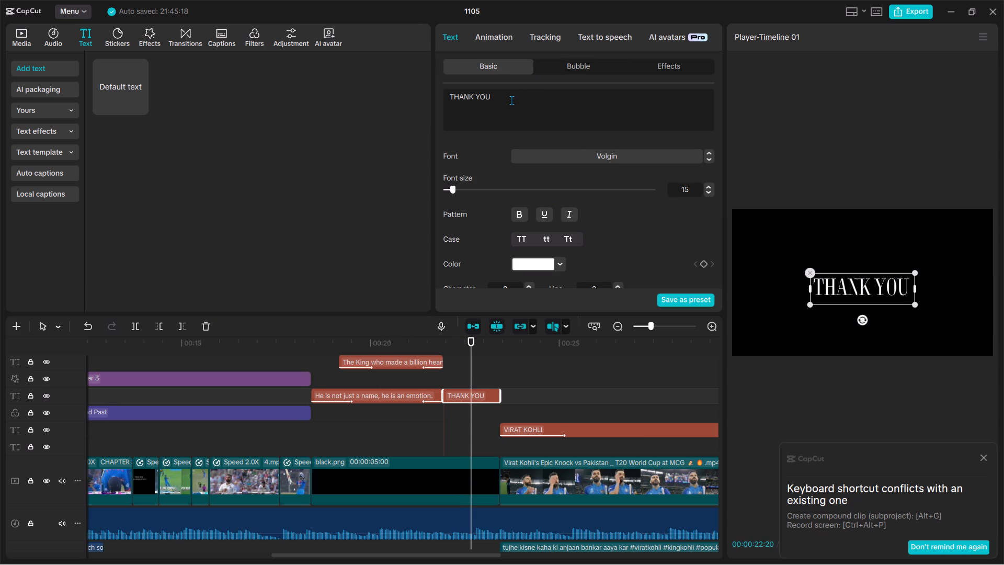
type("for")
key("space")
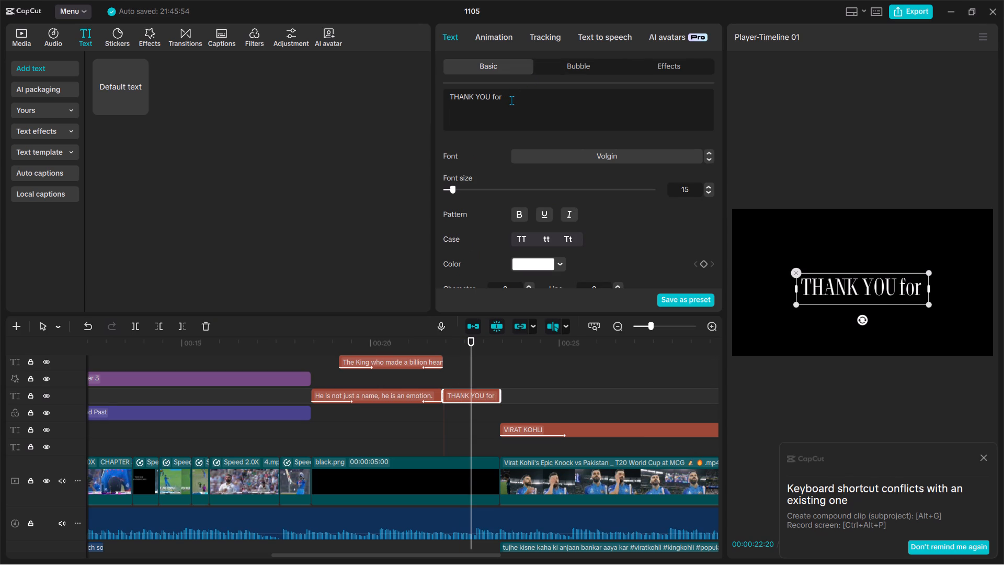
key("BackSpace")
key("BackSpace")
key("BackSpace")
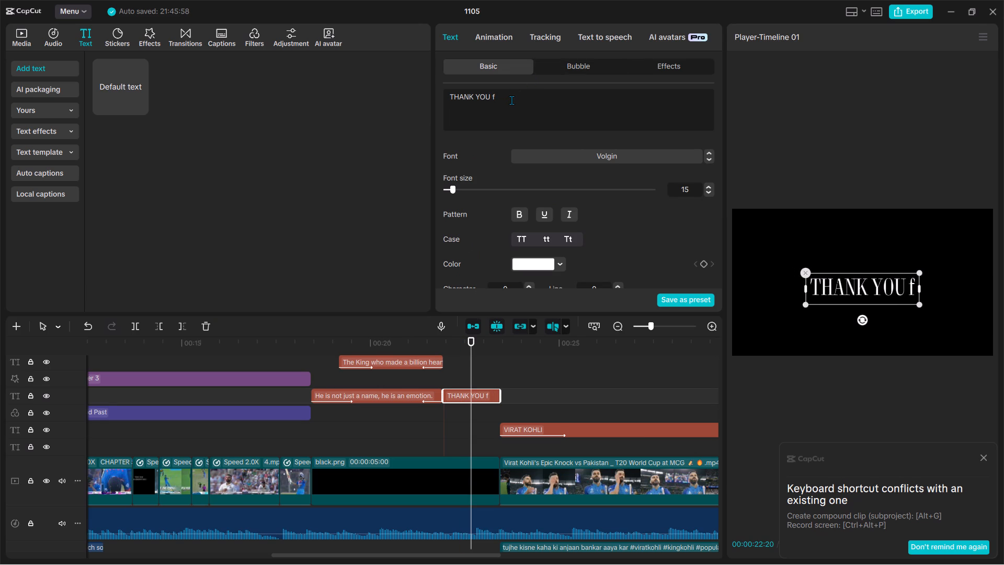
type("FOR E")
type("VERY")
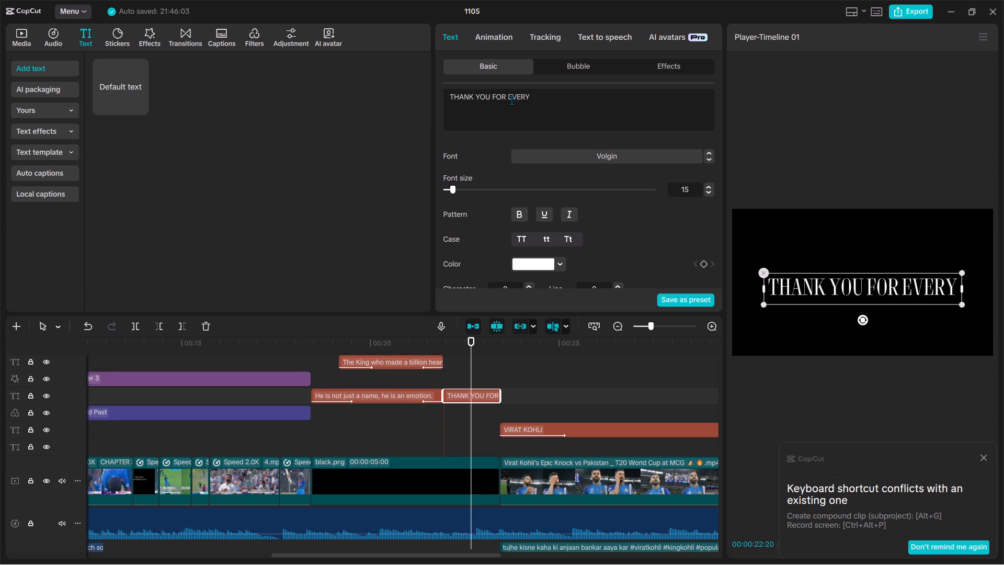
key("space")
key("BackSpace")
type("THING")
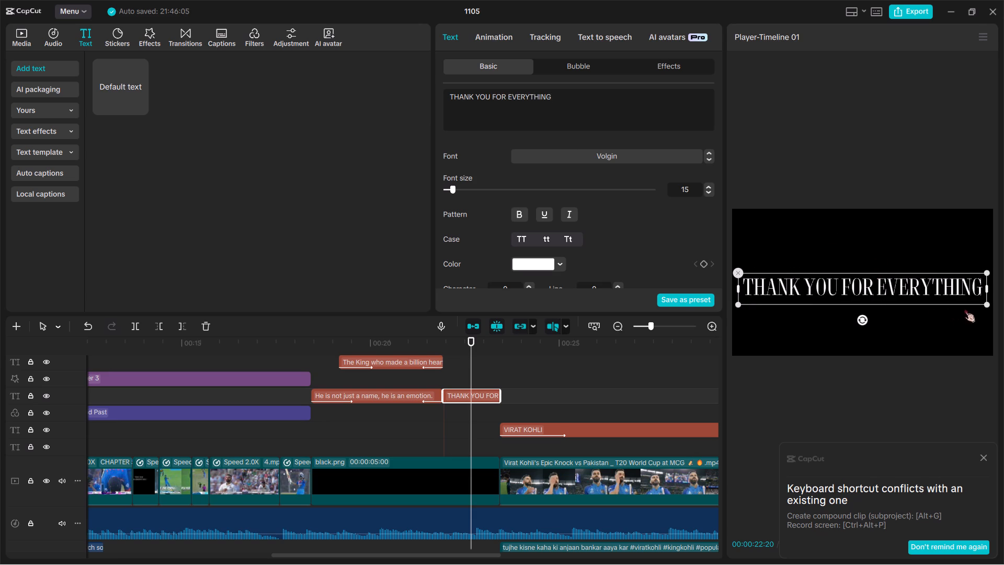
Shrink the THANK YOU FOR EVERYTHING title to leave side margins in the frame, and preview it into the VIRAT KOHLI title.
left_click_drag(983, 306, 951, 278)
key("space")
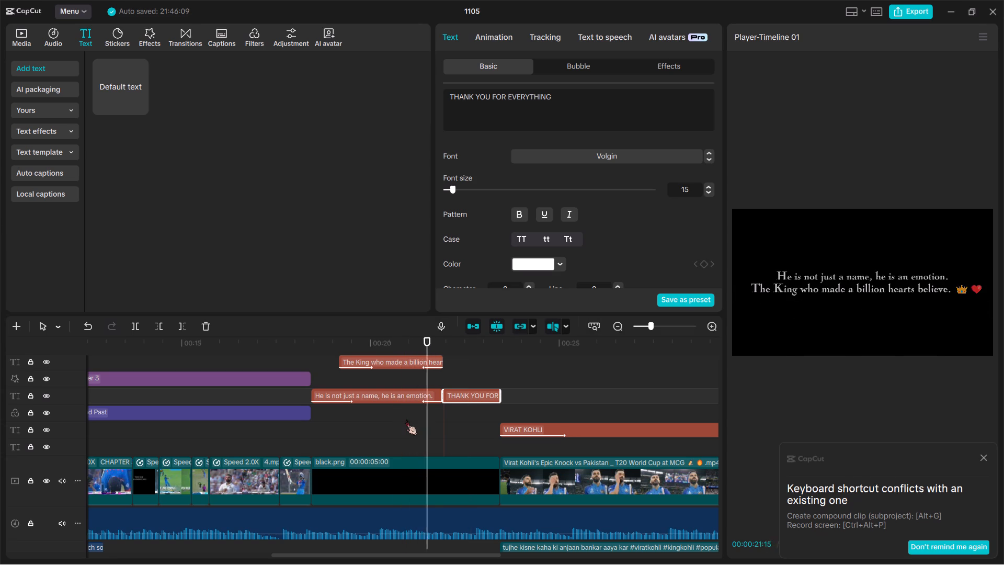
key("space")
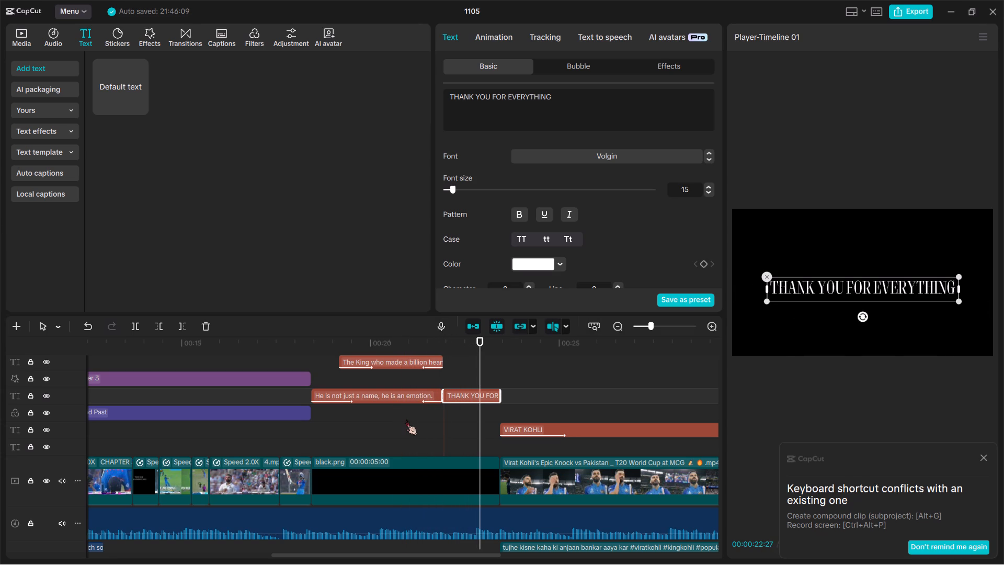
key("space")
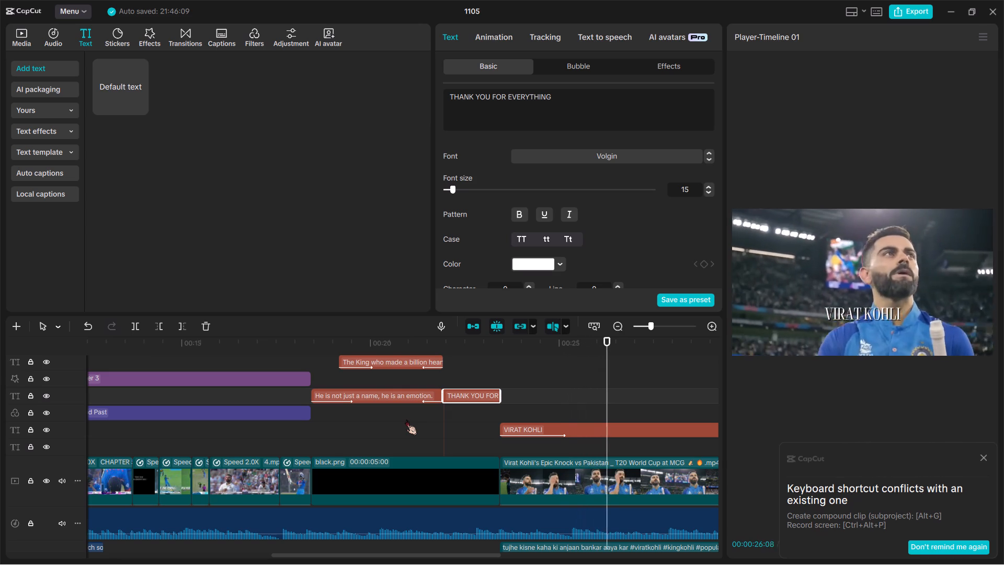
key("space")
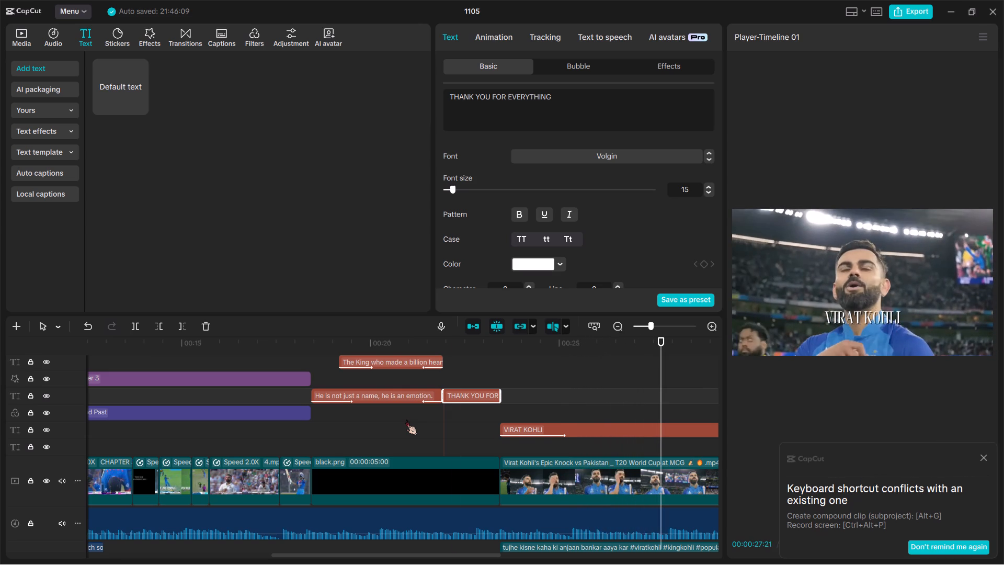
Widen the gap between the words of the VIRAT KOHLI title by adding two extra spaces.
left_click(563, 433)
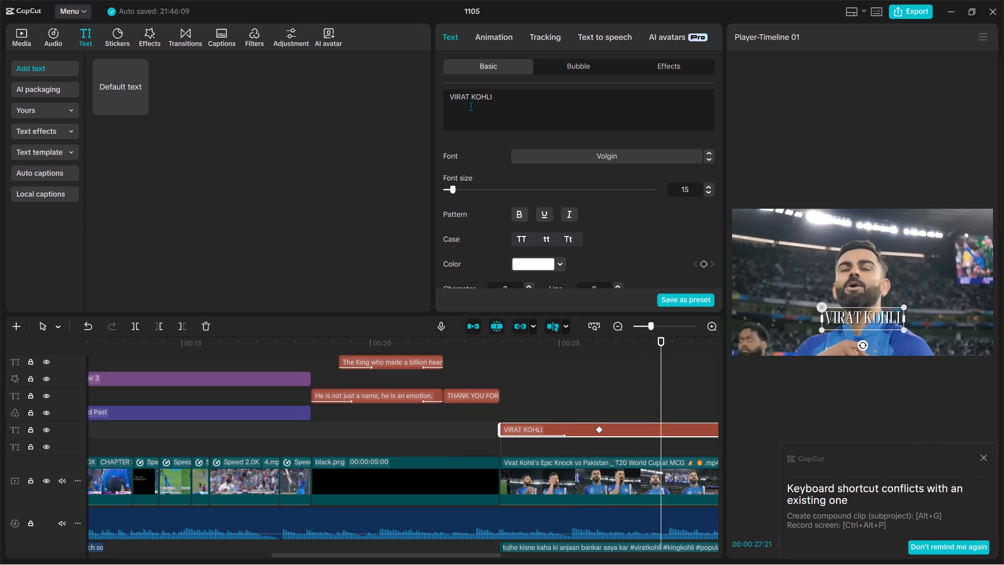
left_click(471, 105)
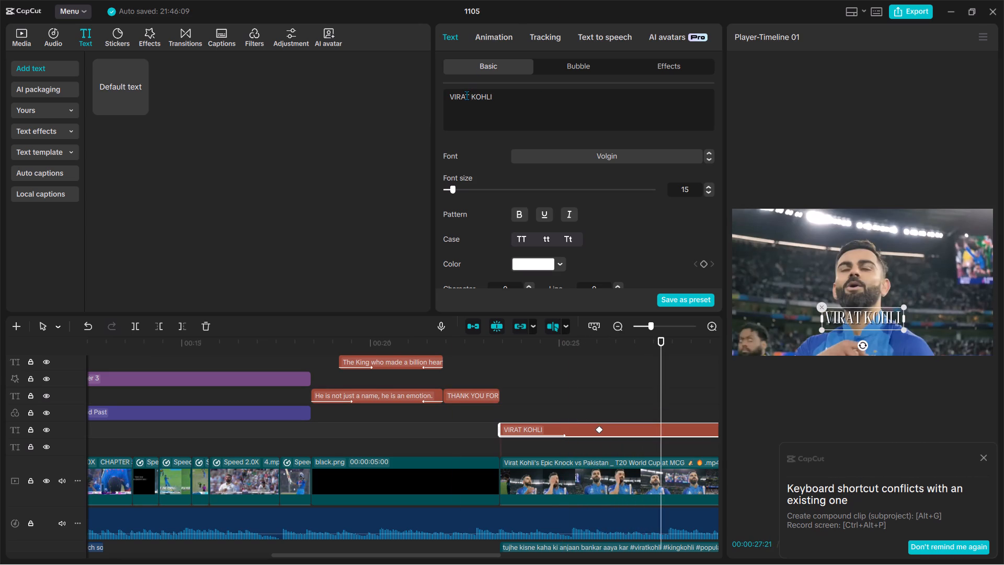
left_click(470, 96)
key("space")
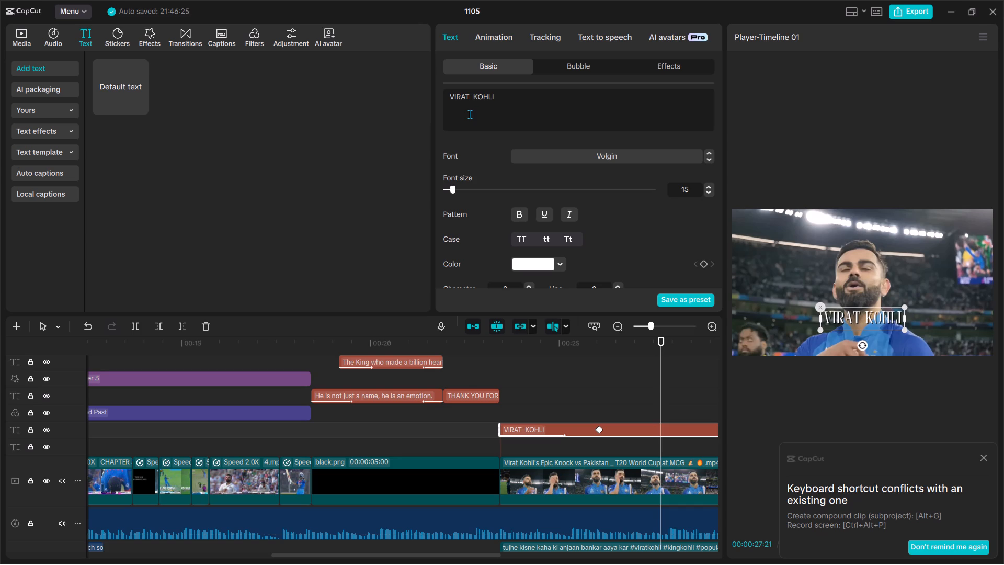
key("space")
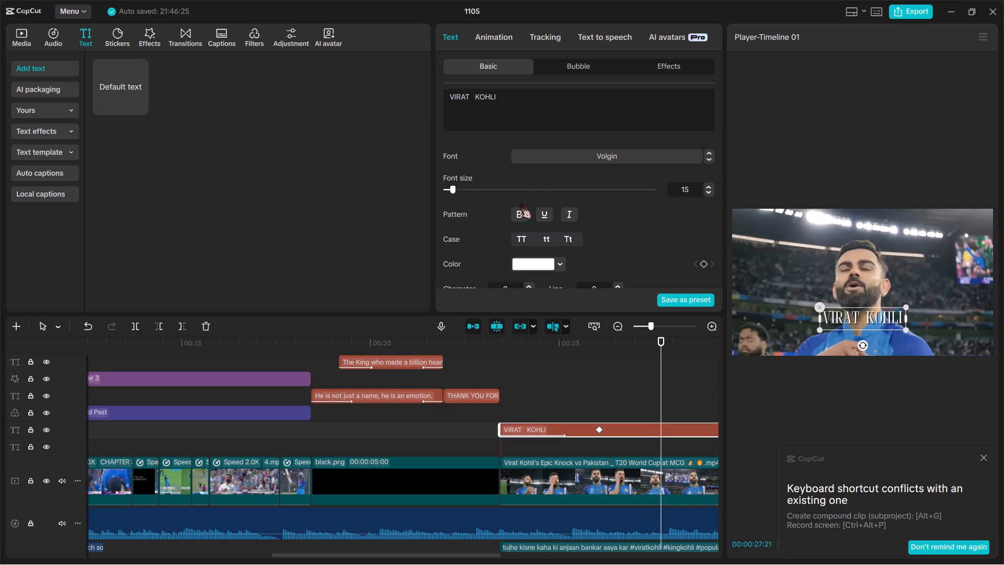
Try bold, underline and italic on the VIRAT KOHLI title, keeping only bold.
left_click(519, 213)
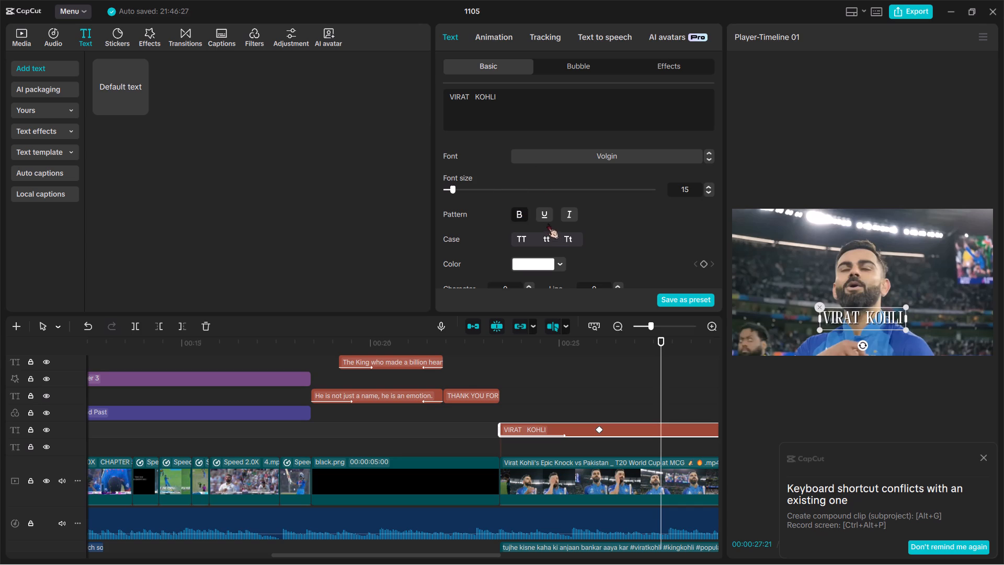
left_click(542, 219)
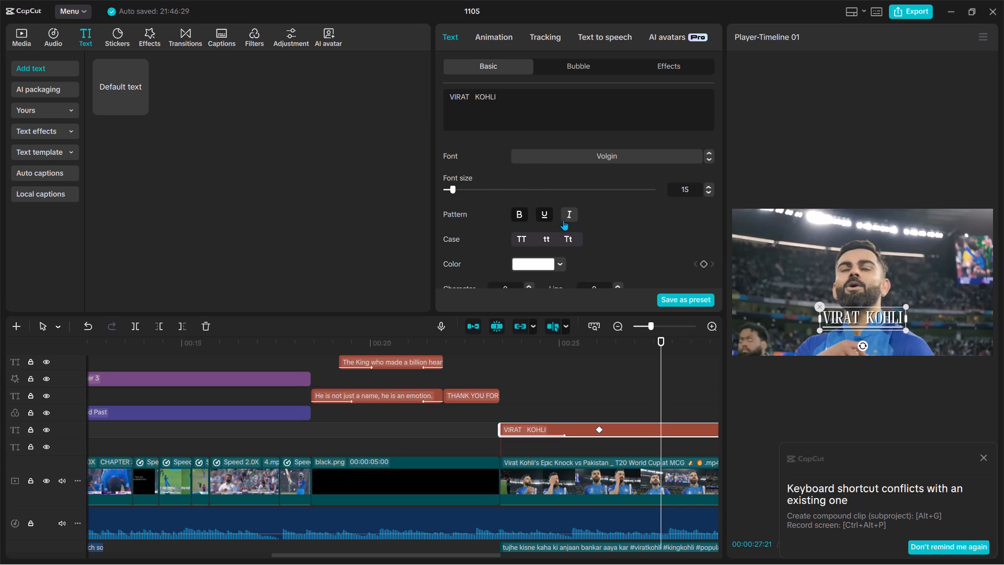
left_click(567, 219)
left_click(546, 216)
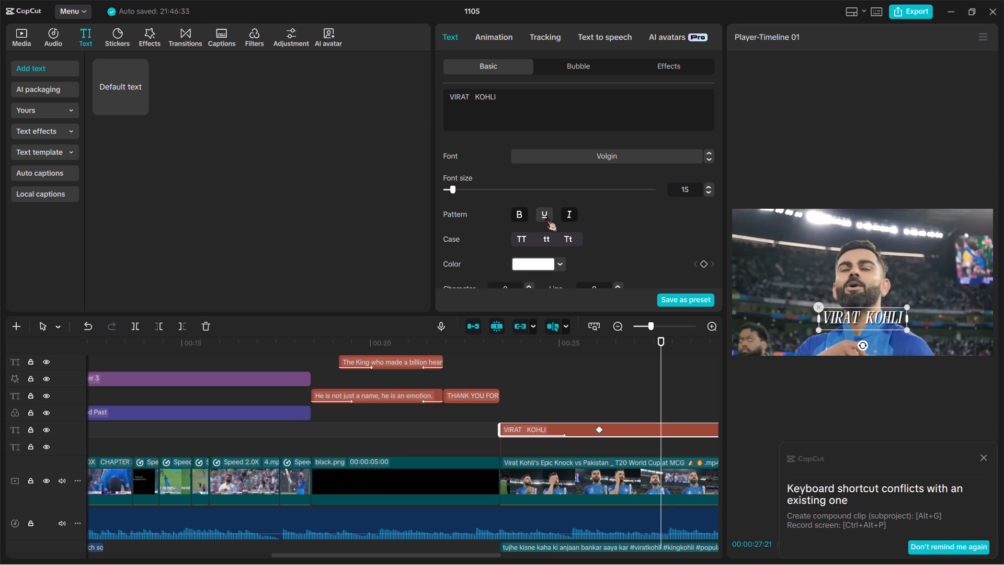
left_click(546, 214)
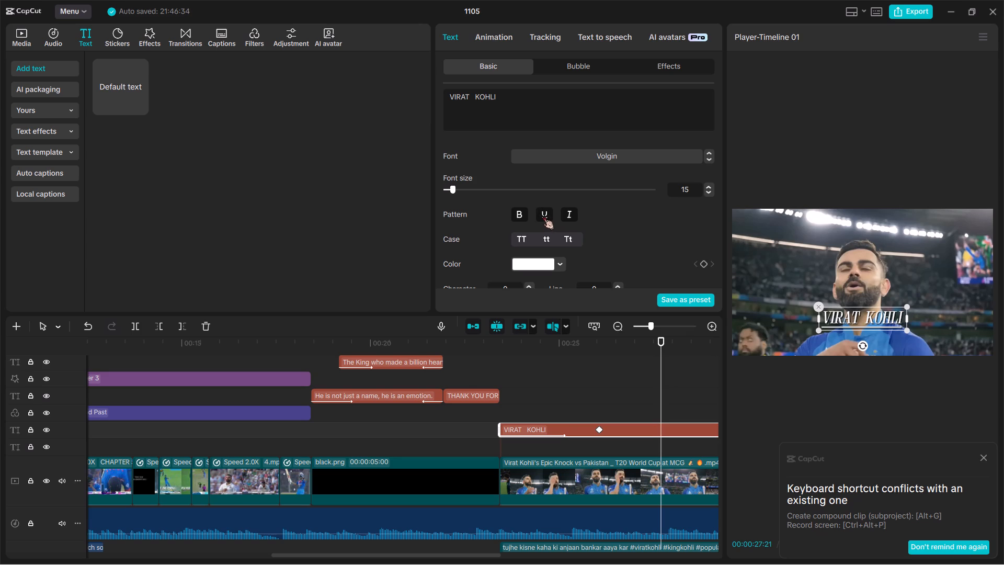
left_click(544, 213)
left_click(570, 213)
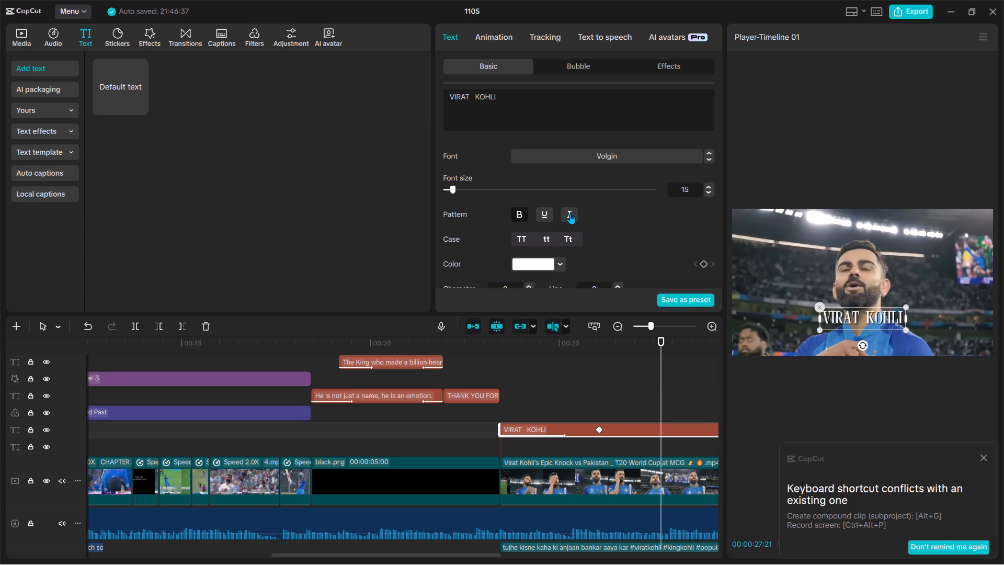
Preview the bold VIRAT KOHLI title over its clip, including its opening reveal.
key("space")
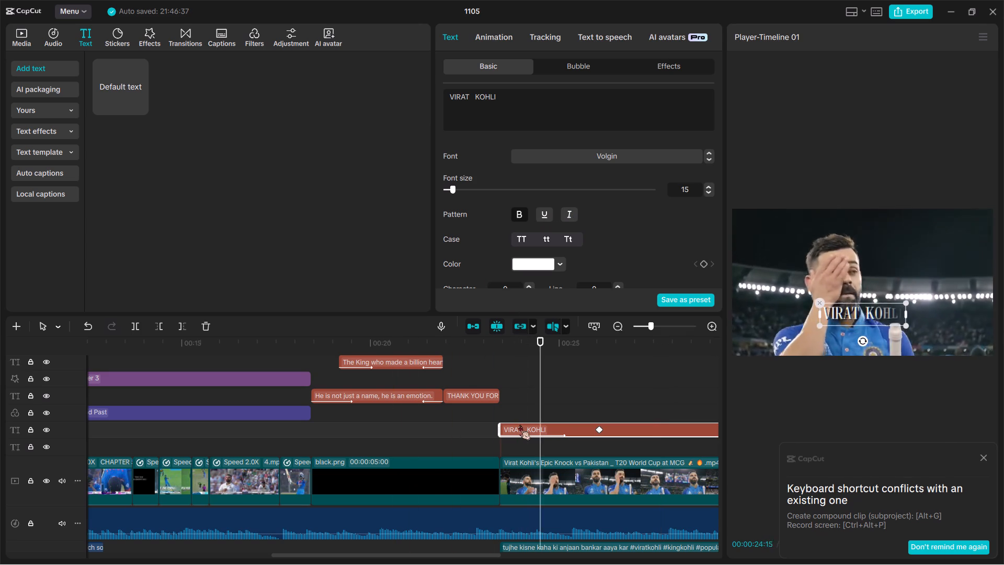
key("space")
left_click(519, 401)
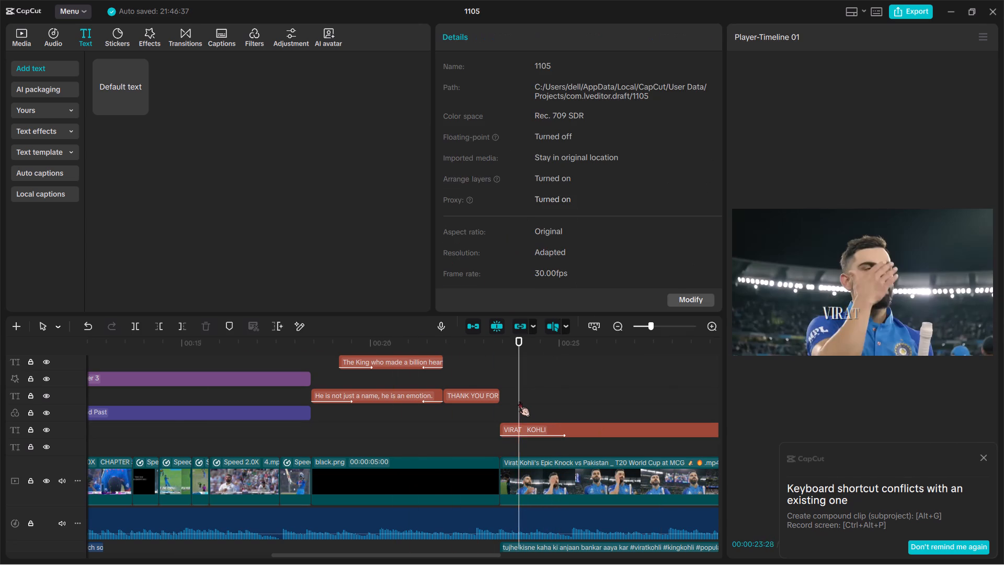
Make the AND title and the HAPPY BIRTHDAY title bold.
scroll(519, 401, "left", 1)
left_click(518, 421)
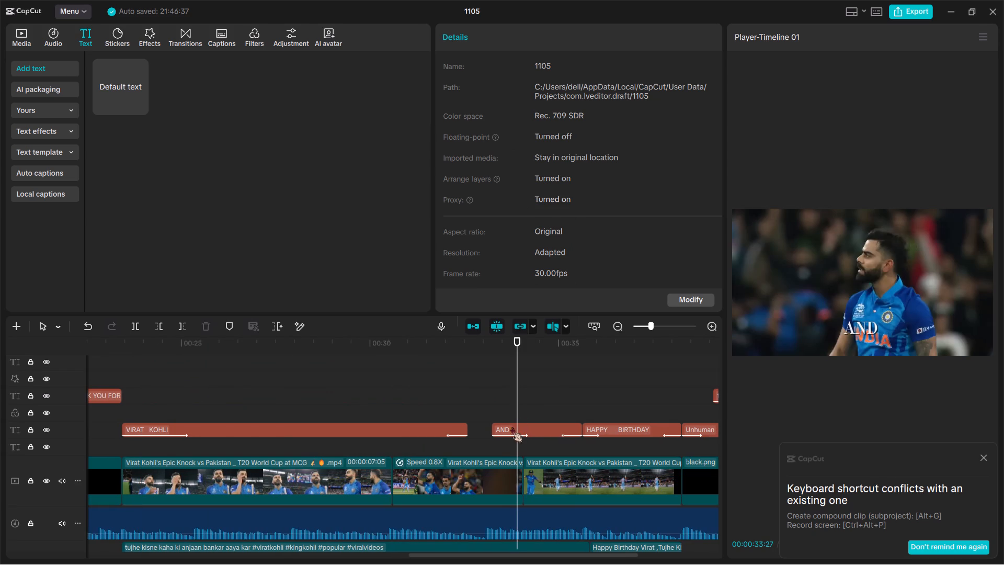
left_click(517, 429)
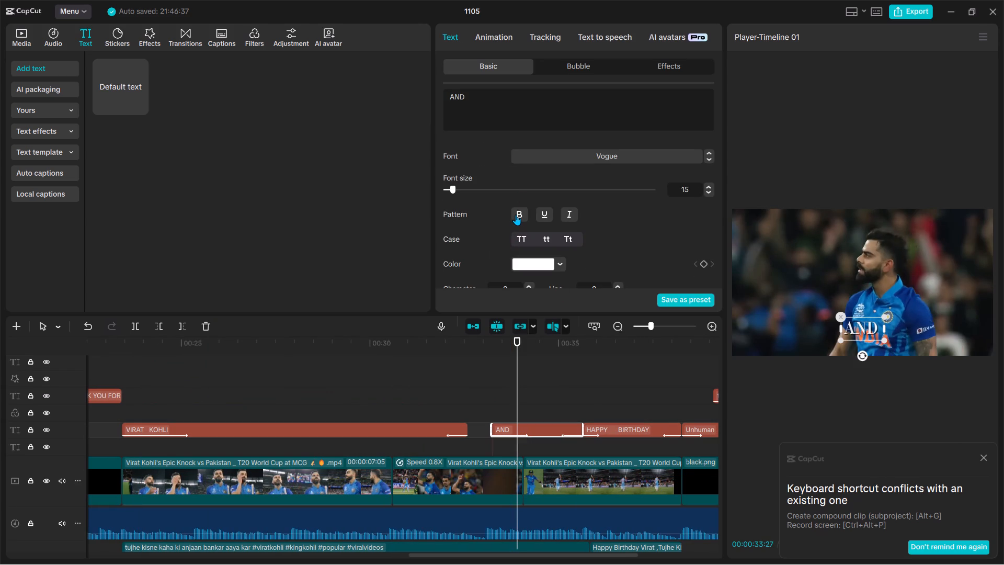
left_click(516, 214)
scroll(549, 346, "left", 1)
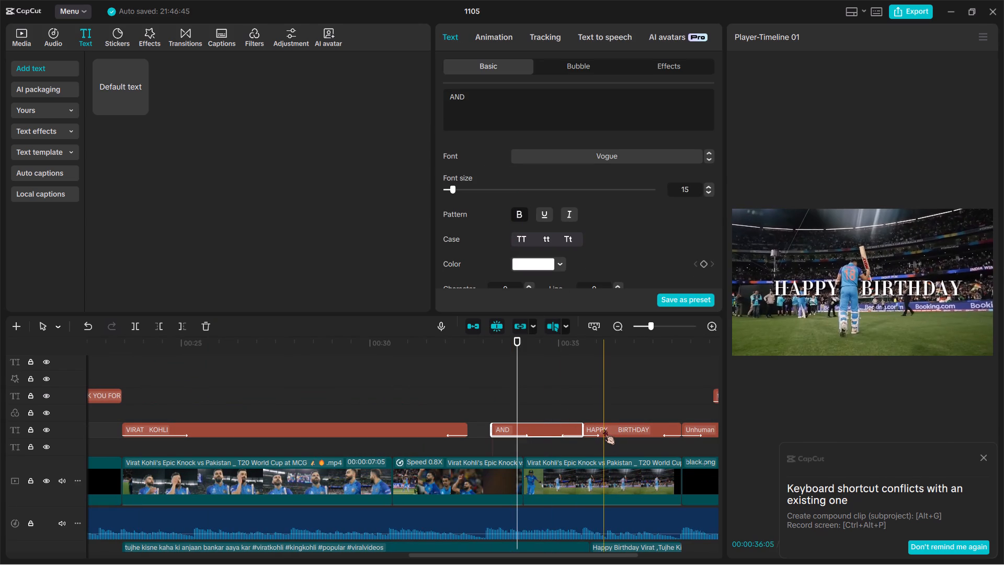
left_click(604, 430)
left_click(520, 219)
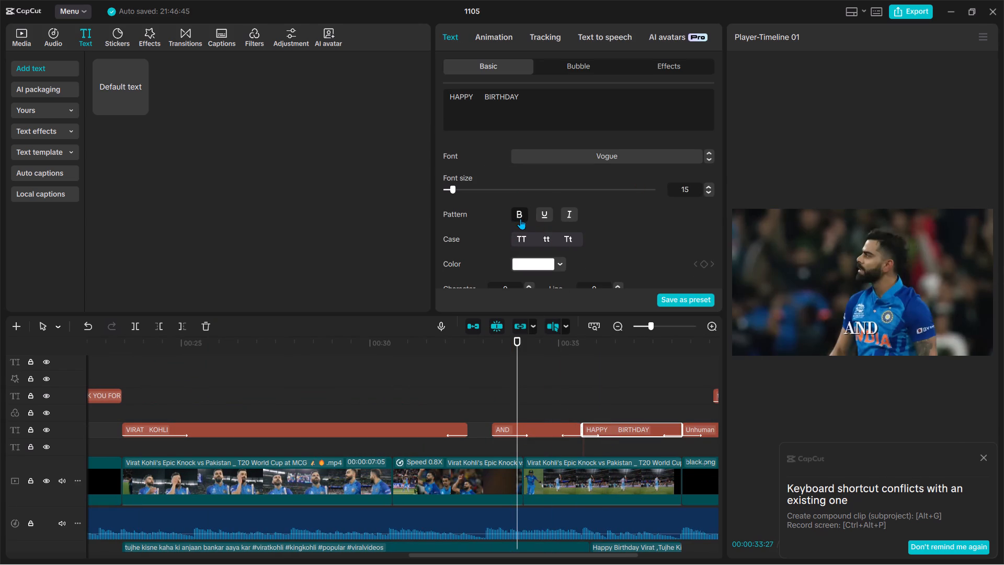
Play back the AND and HAPPY BIRTHDAY titles through to the closing black clip to check the bold style.
key("space")
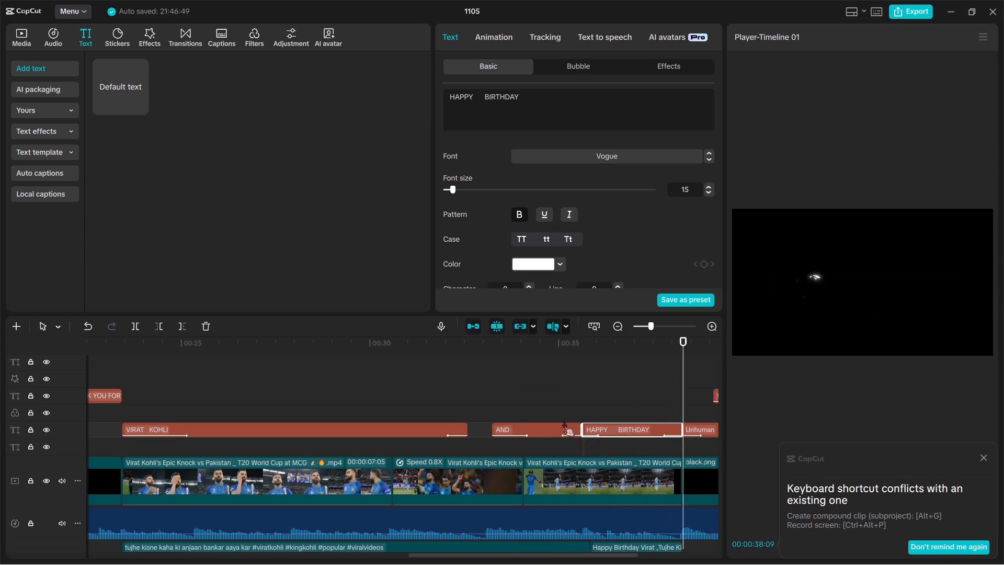
key("space")
scroll(563, 422, "down", 9, "ctrl")
scroll(563, 422, "up", 2)
scroll(563, 422, "left", 1)
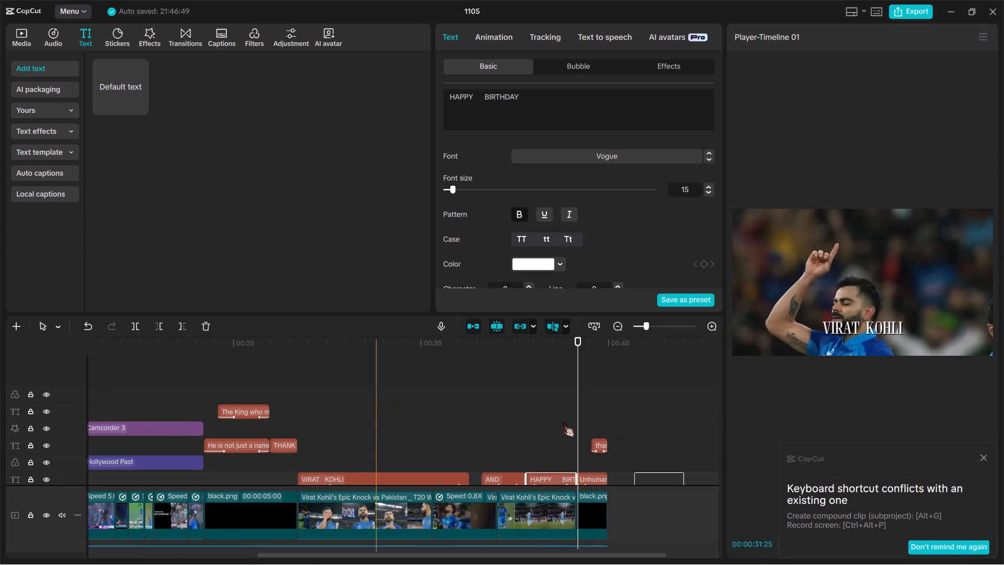
scroll(563, 422, "left", 1)
scroll(439, 469, "down", 1)
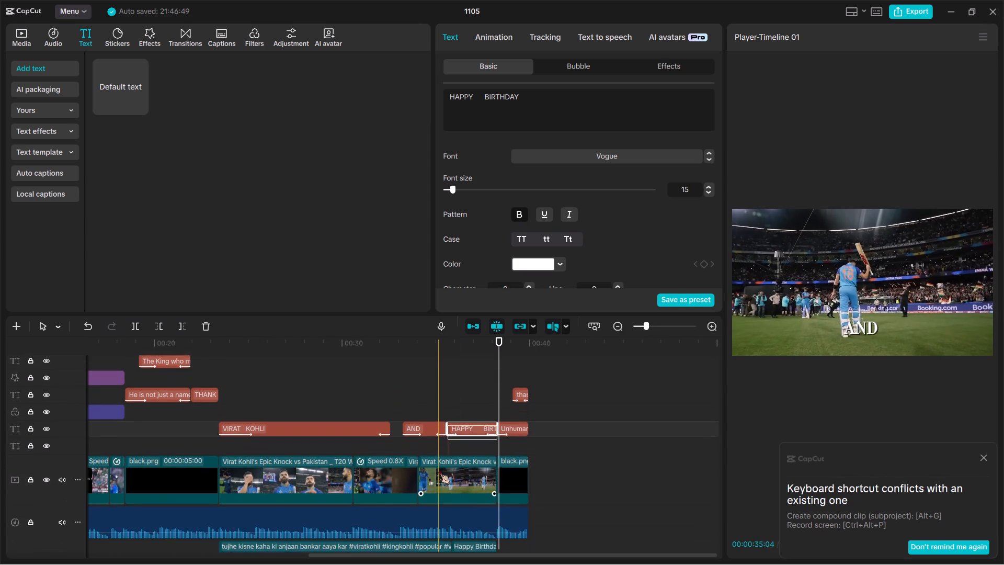
scroll(439, 469, "down", 1)
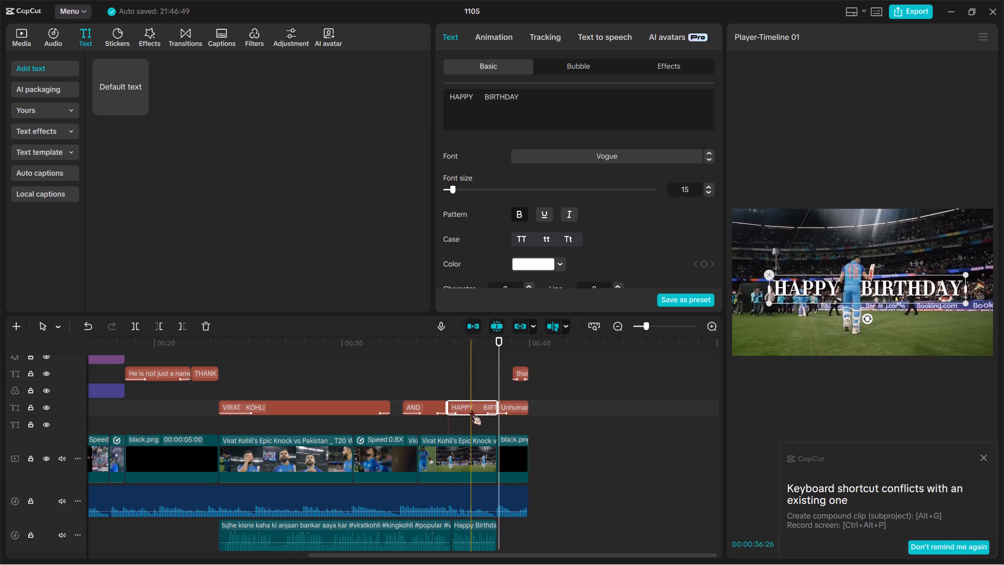
key("space")
key("space")
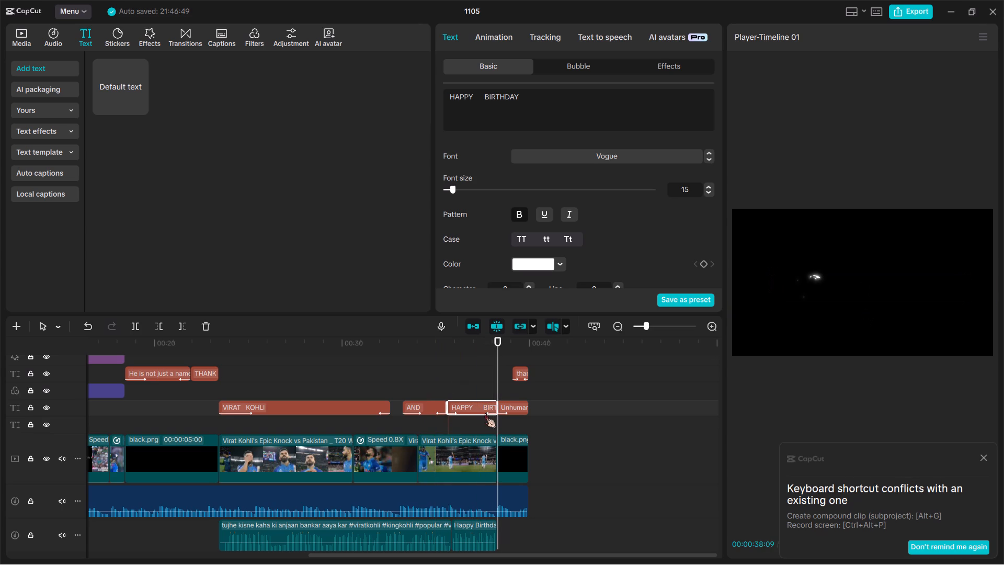
Duplicate the closing Unhuman title, placing the copy directly after the original on the same track.
left_click(515, 405)
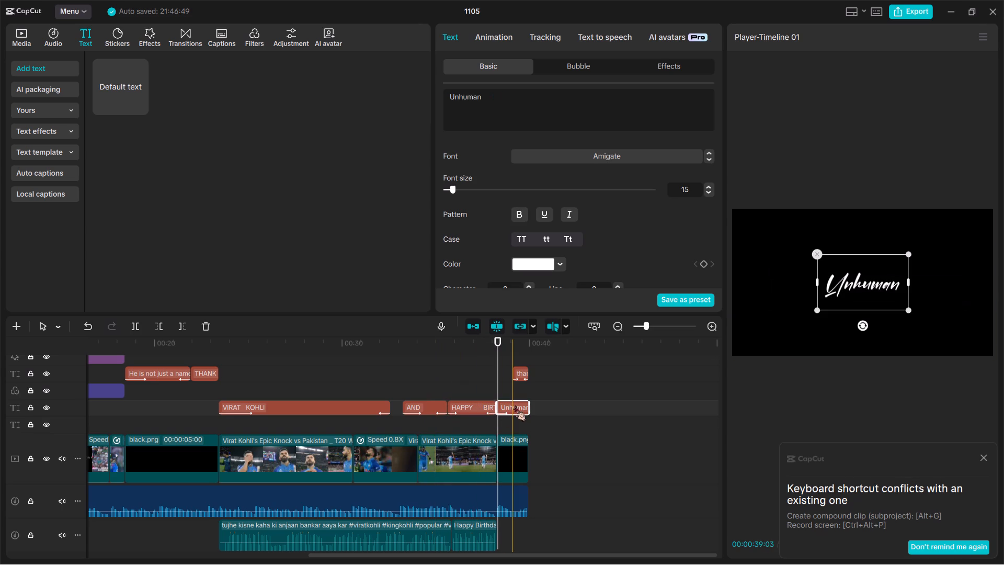
key("ctrl+c")
scroll(515, 405, "down", 5, "ctrl")
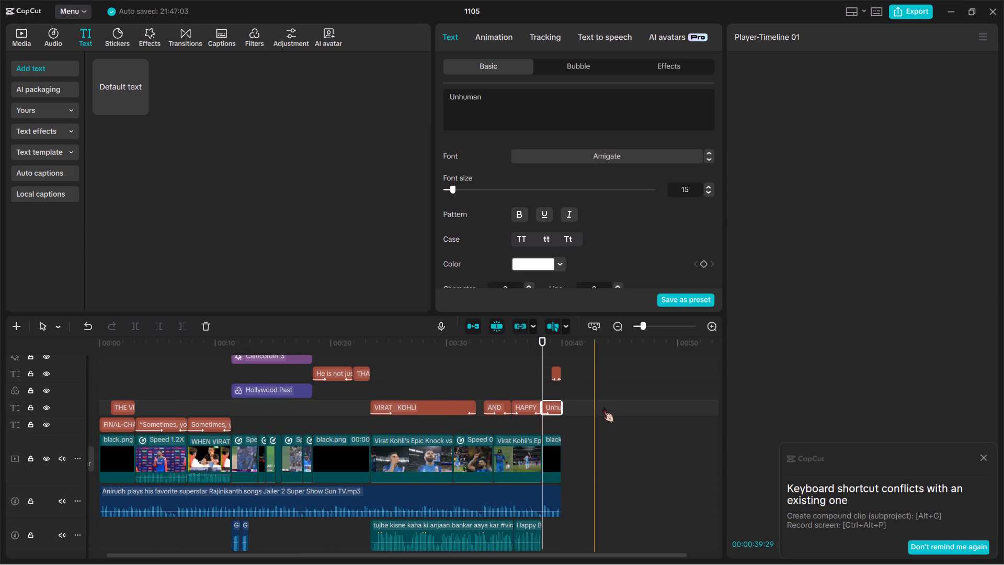
left_click(603, 407)
key("ctrl+v")
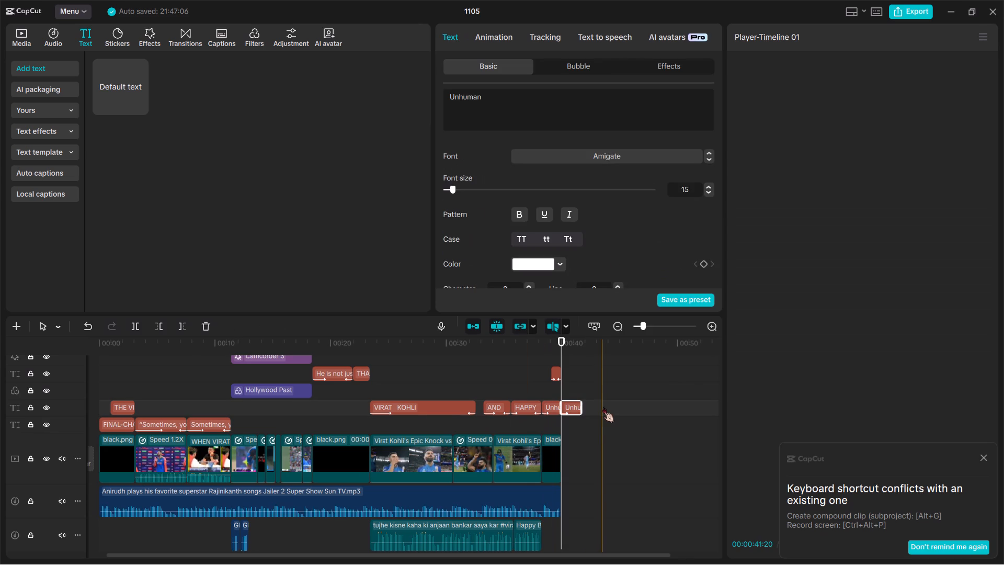
Remove the entrance animation from the copied Unhuman title by setting it to None.
scroll(570, 408, "up", 14, "ctrl")
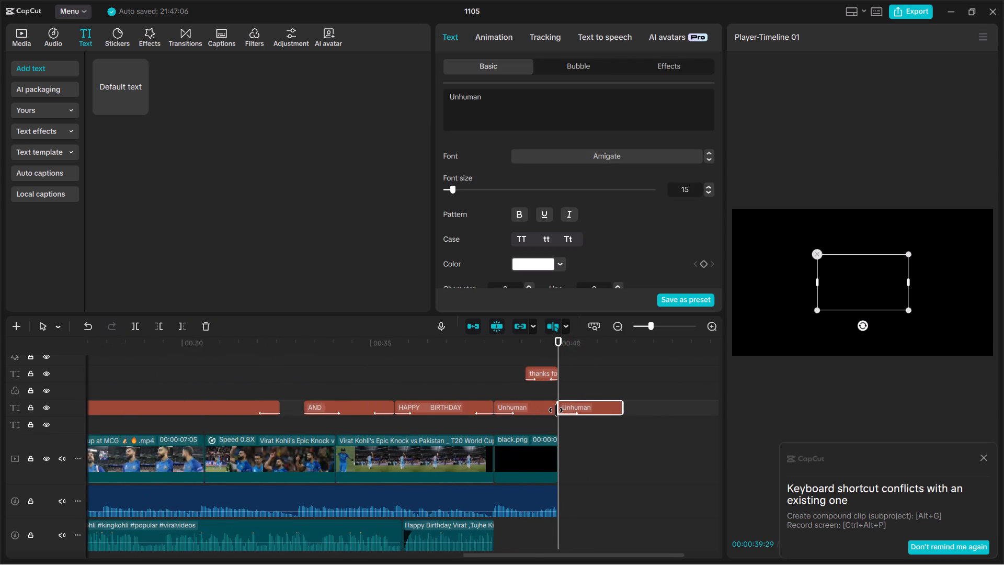
scroll(556, 410, "up", 7, "ctrl")
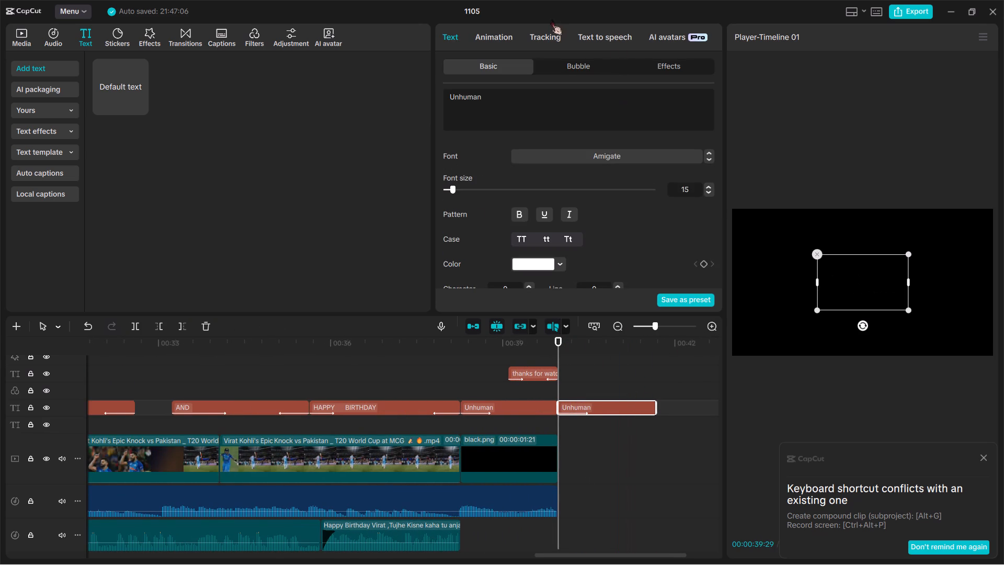
left_click(497, 36)
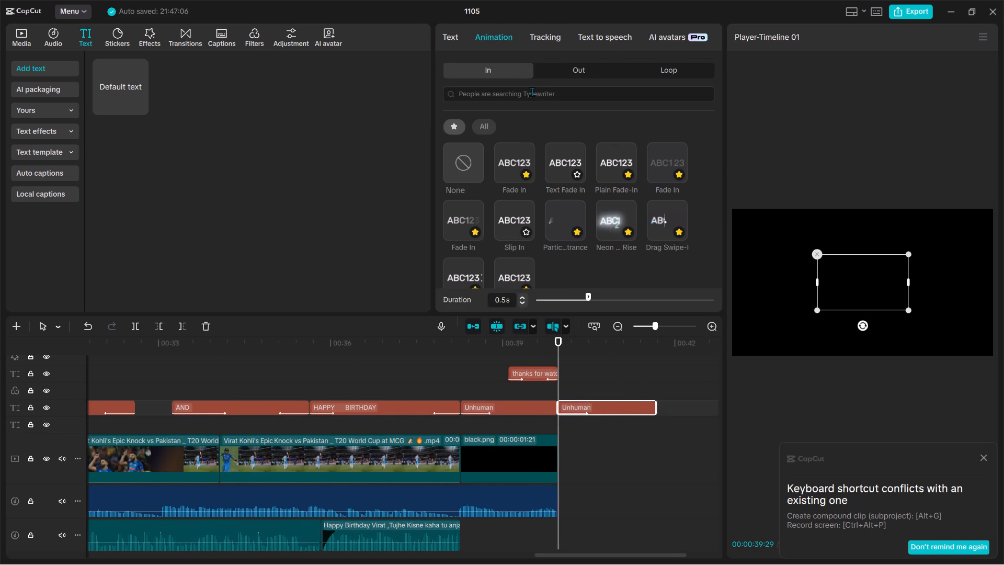
left_click(463, 178)
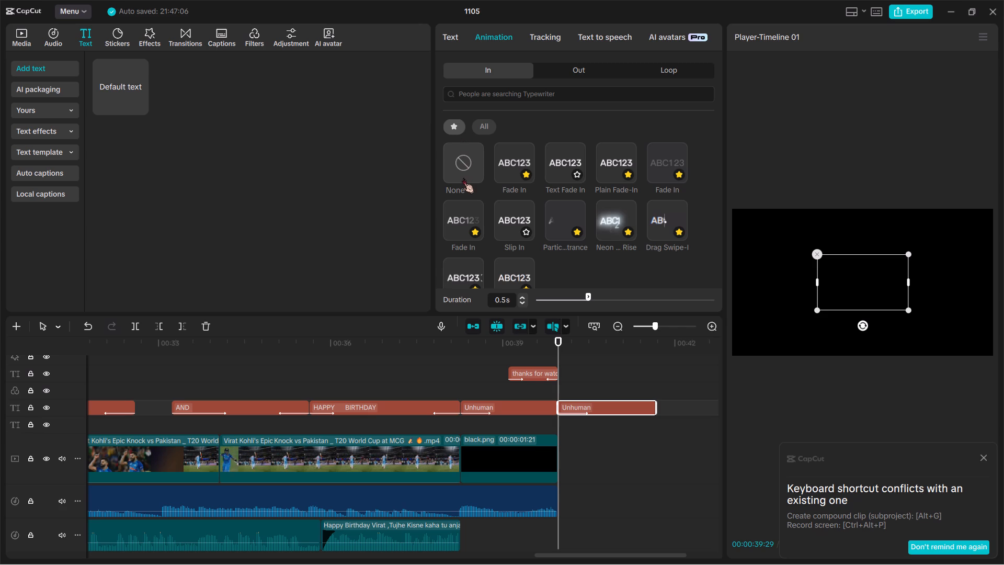
double_click(463, 178)
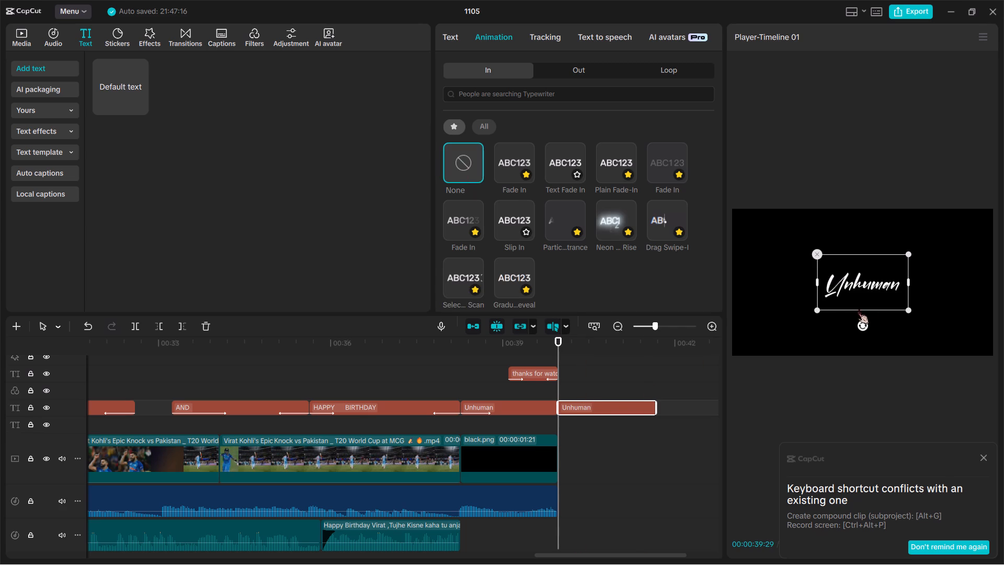
Shrink the copied Unhuman title to watermark size and place it in the top-right corner of the video frame.
left_click_drag(904, 310, 876, 290)
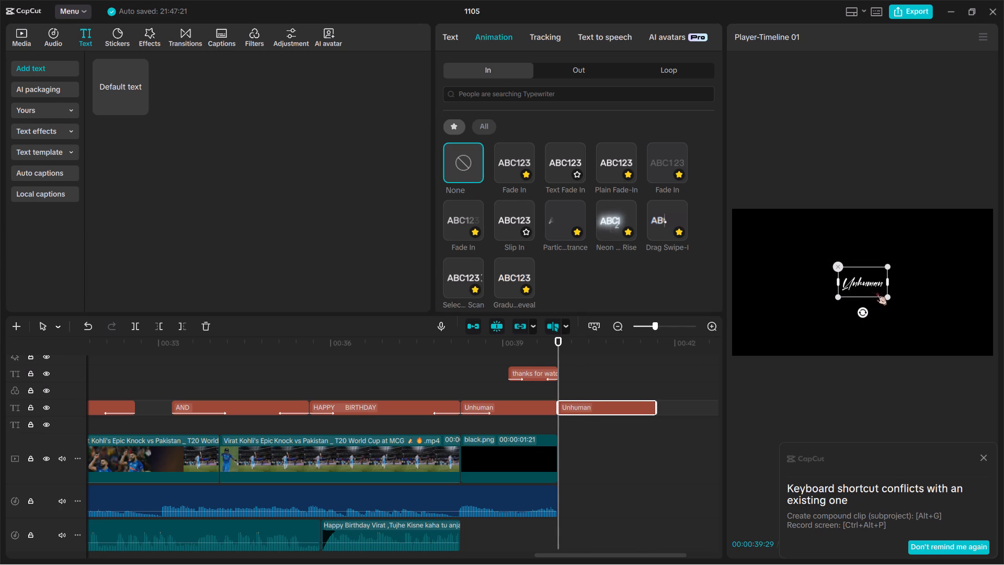
left_click_drag(857, 277, 958, 215)
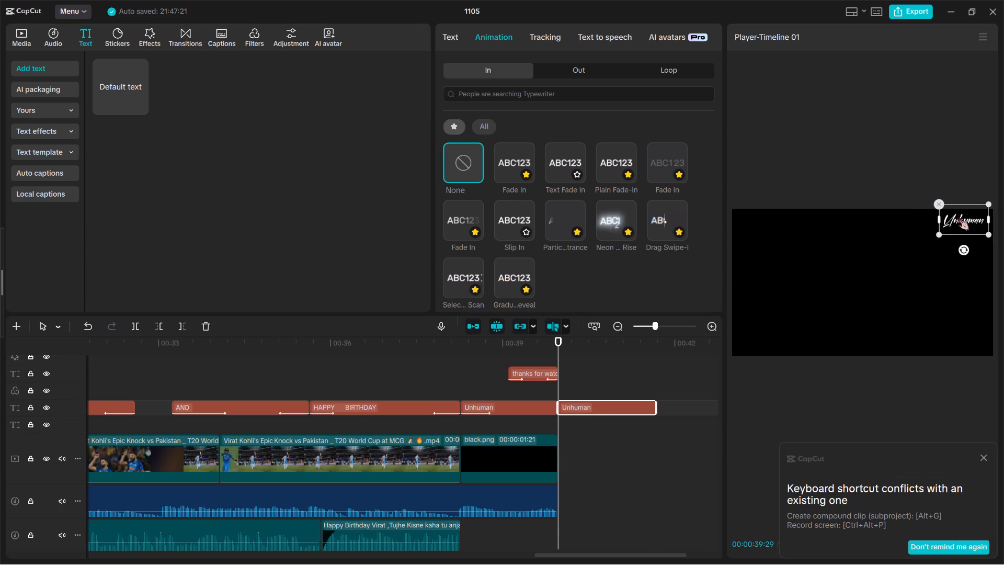
left_click_drag(958, 215, 957, 216)
left_click_drag(983, 239, 983, 236)
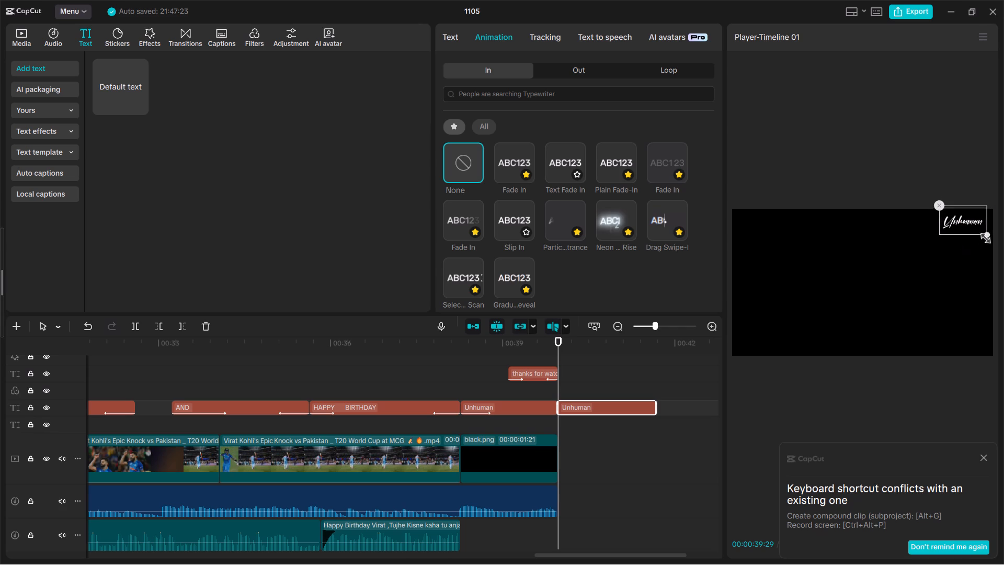
left_click_drag(983, 236, 980, 234)
left_click_drag(963, 213, 971, 211)
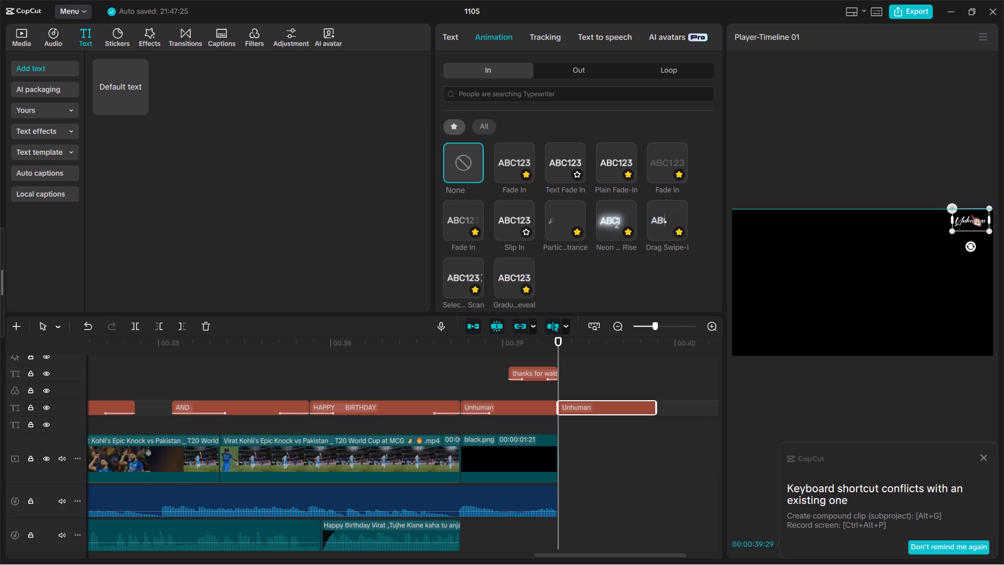
left_click_drag(971, 211, 967, 212)
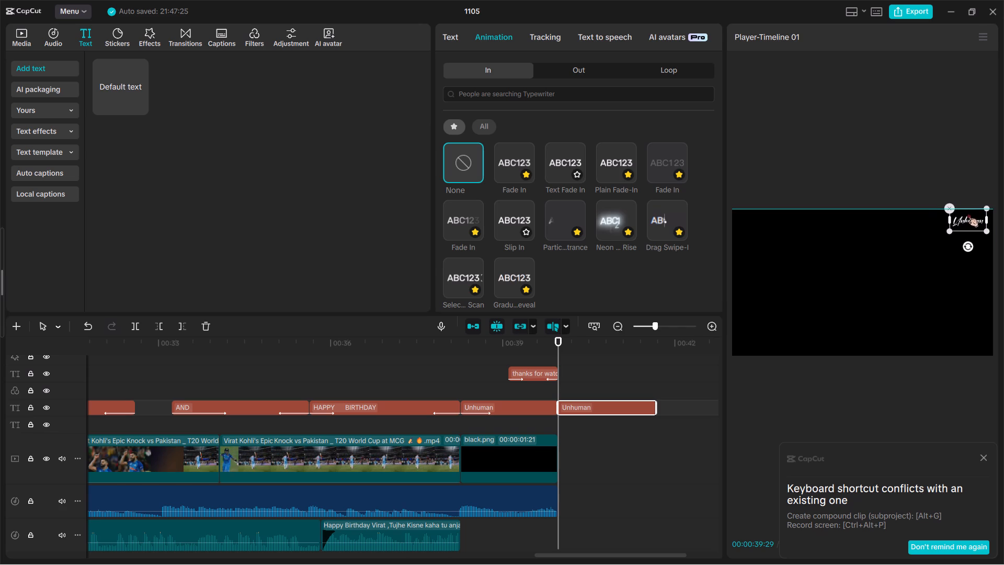
left_click_drag(967, 212, 968, 212)
scroll(927, 243, "up", 6, "ctrl")
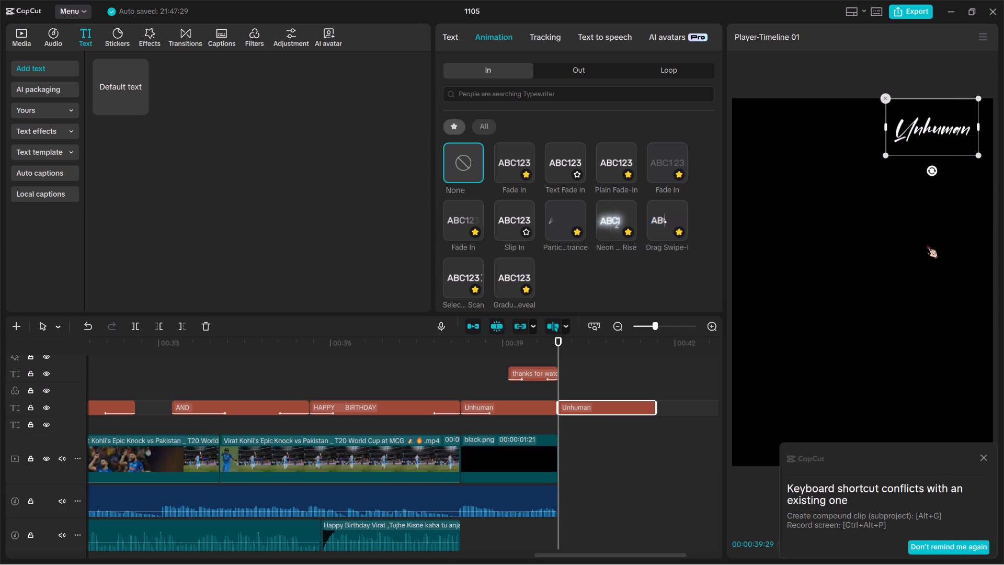
scroll(921, 207, "left", 1)
left_click_drag(947, 130, 951, 130)
left_click_drag(951, 130, 952, 130)
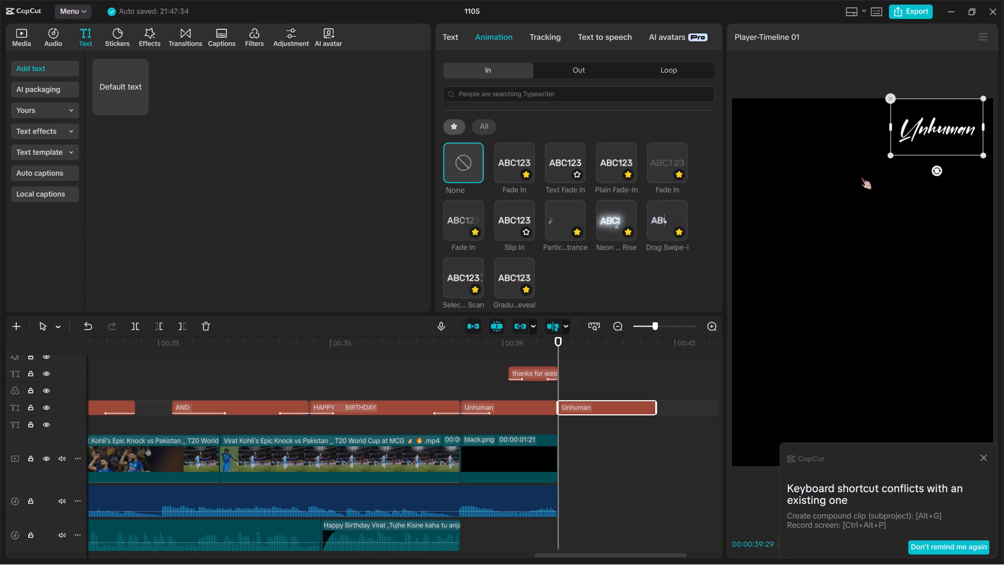
Move the Unhuman watermark clip onto a higher text track, aligned over the closing black clip.
left_click_drag(603, 405, 510, 349)
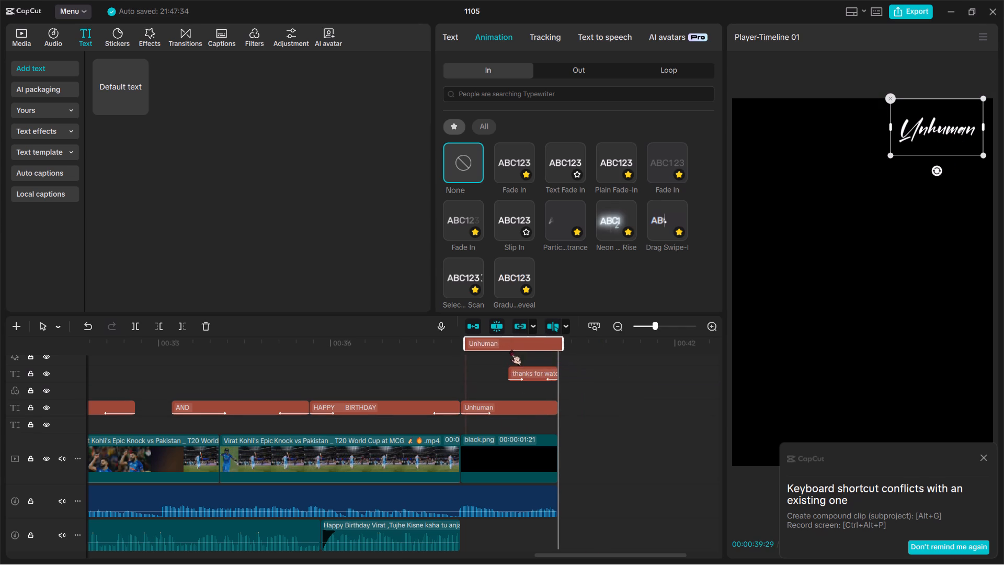
left_click_drag(510, 349, 503, 359)
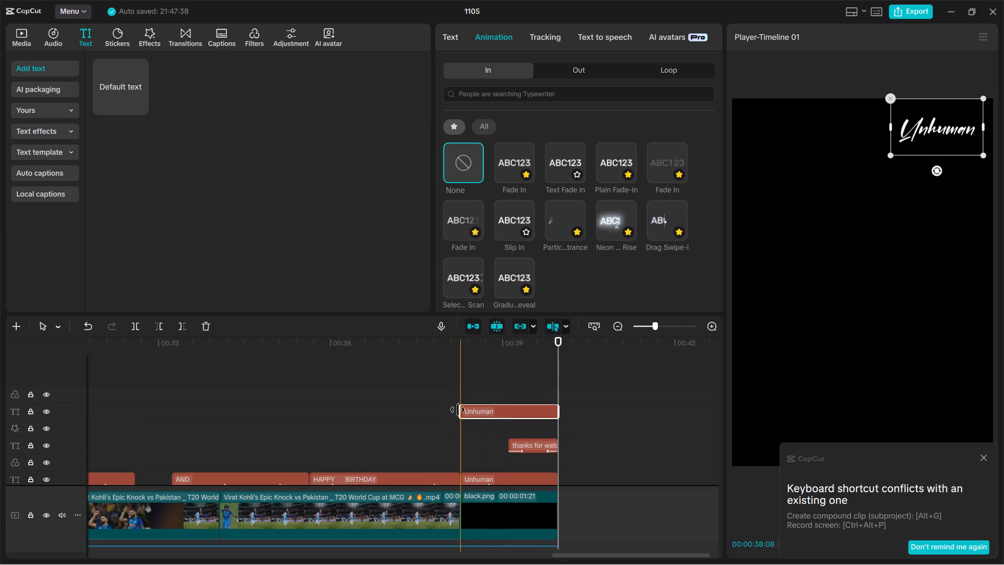
Extend the Unhuman watermark's start back to the end of the "The King who made a billion hearts" title.
left_click_drag(458, 410, 4, 369)
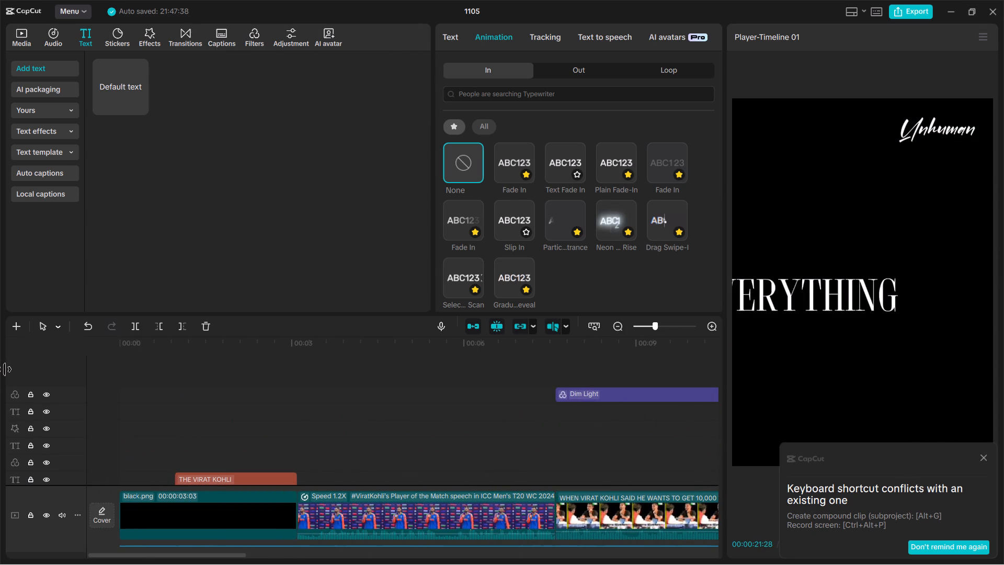
left_click_drag(4, 369, 14, 379)
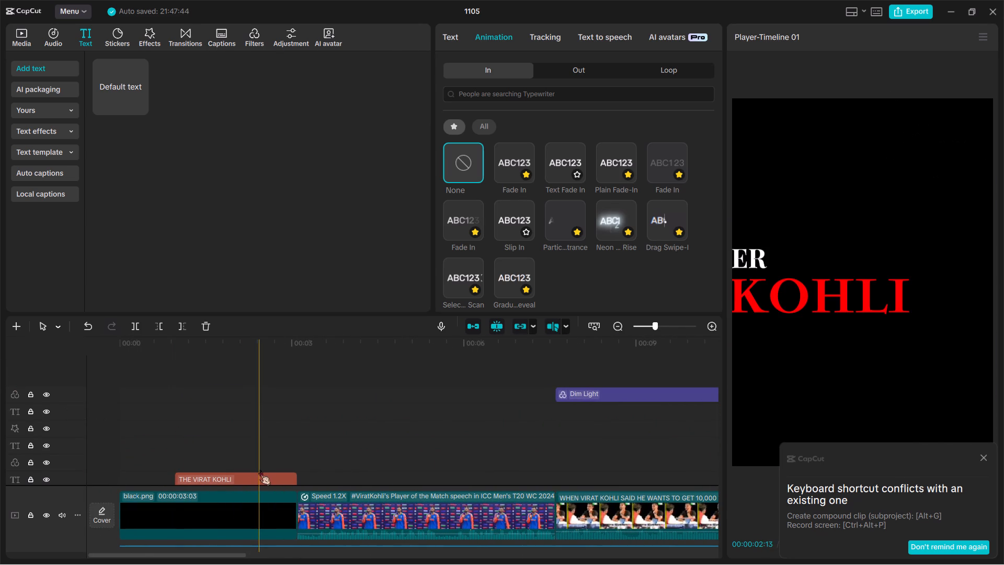
Move the Unhuman watermark clip onto a new text track of its own above all the other tracks.
scroll(259, 470, "down", 4, "ctrl")
scroll(259, 470, "up", 2)
scroll(241, 380, "up", 4)
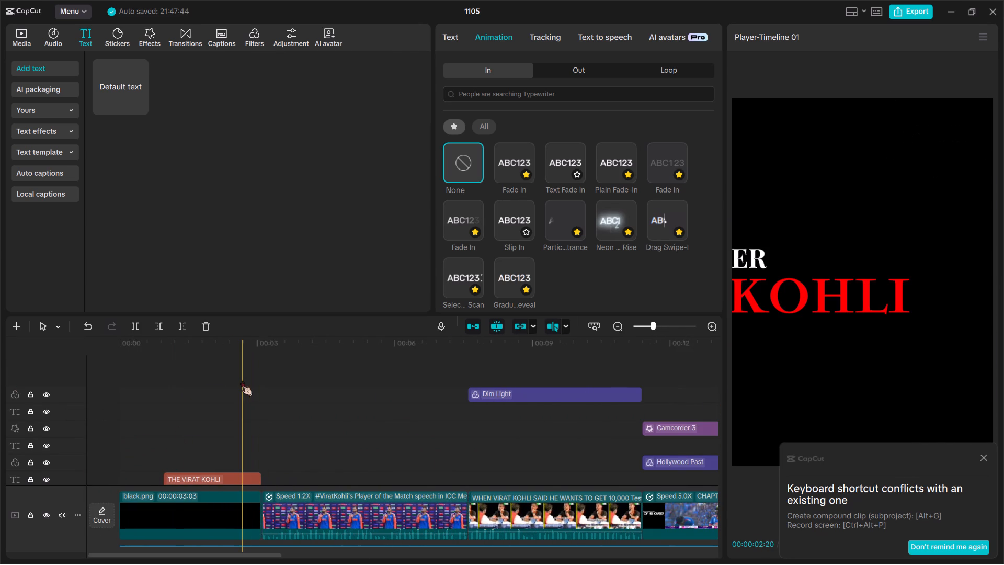
scroll(241, 380, "up", 1)
scroll(468, 385, "down", 14, "ctrl")
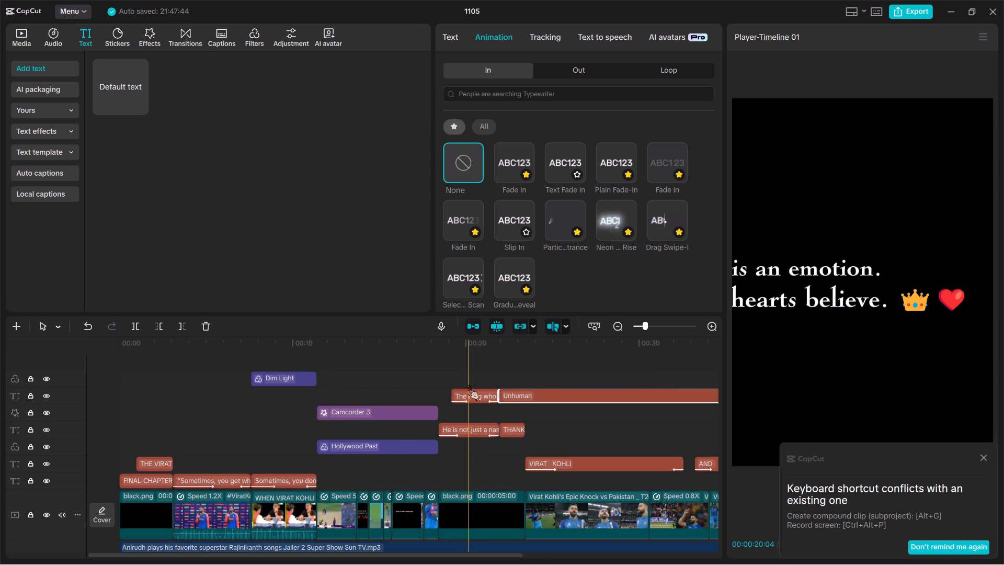
scroll(468, 385, "down", 7, "ctrl")
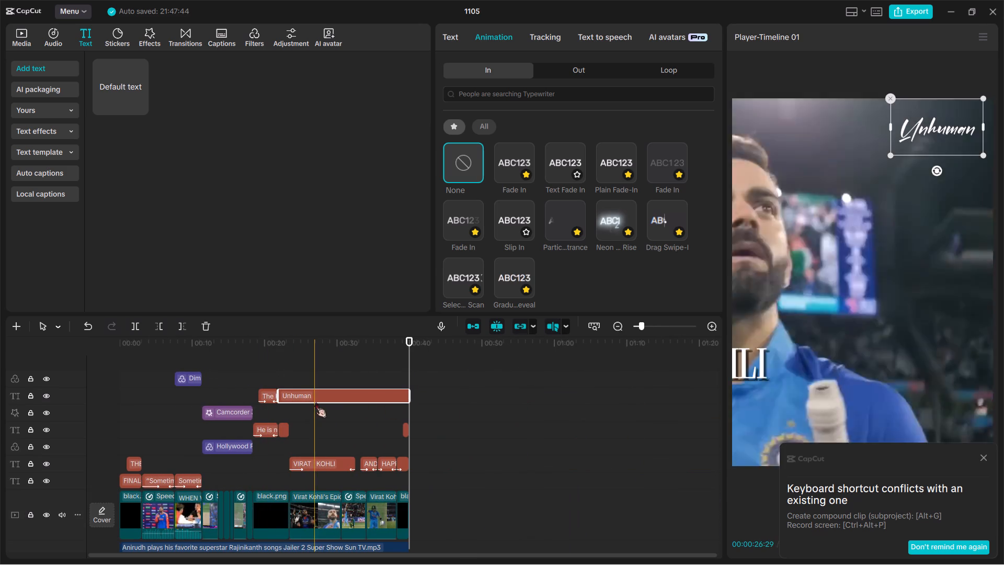
left_click_drag(315, 397, 313, 349)
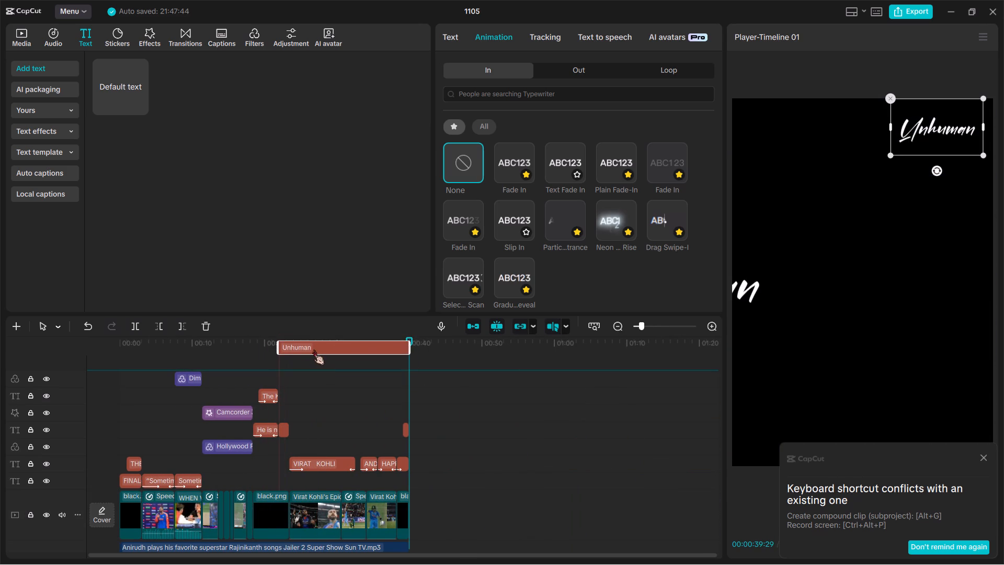
left_click_drag(313, 349, 306, 367)
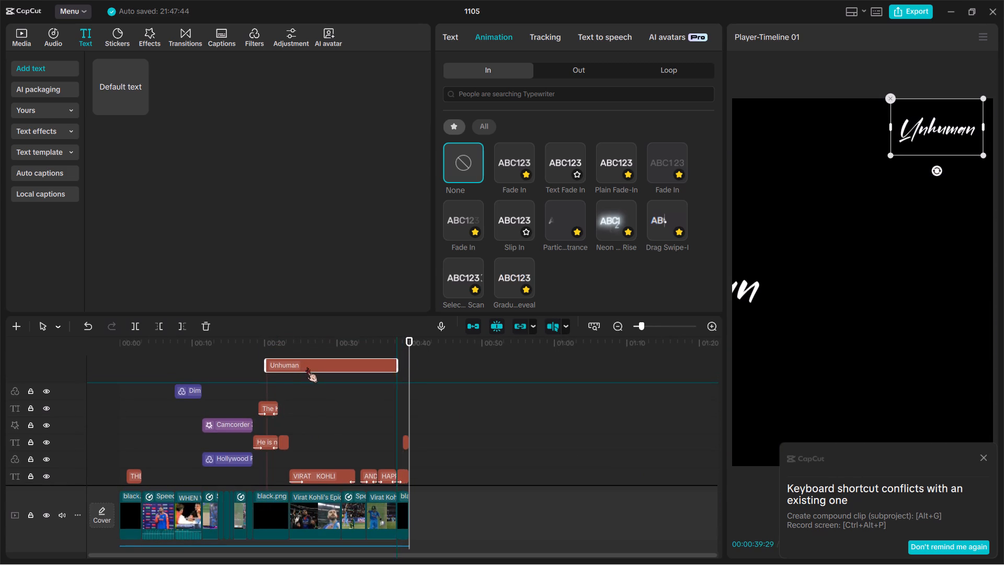
left_click_drag(306, 367, 307, 367)
Stretch the Unhuman watermark clip so it spans from the start of the video to the end of the closing black clip.
left_click_drag(269, 395, 113, 394)
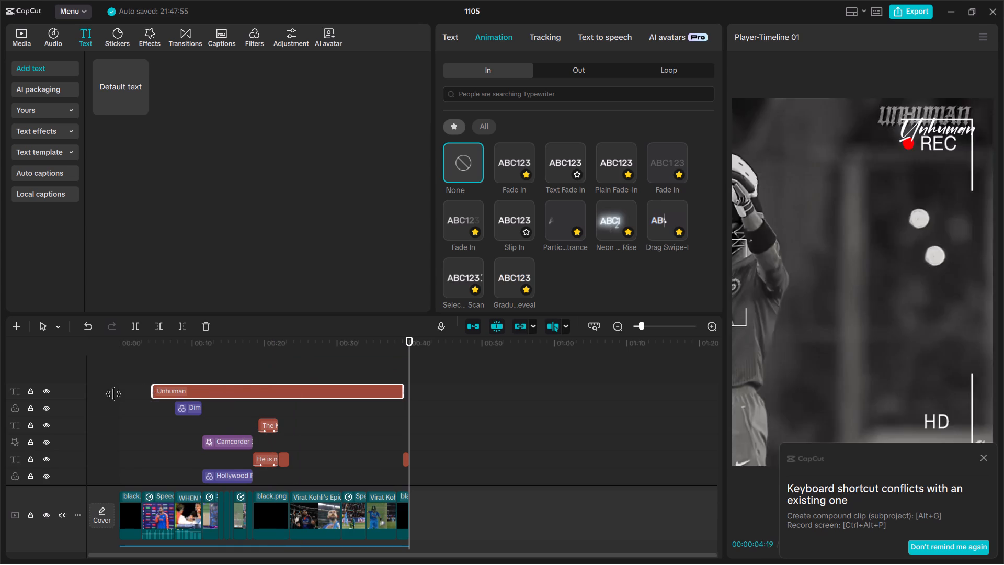
left_click_drag(113, 394, 6, 354)
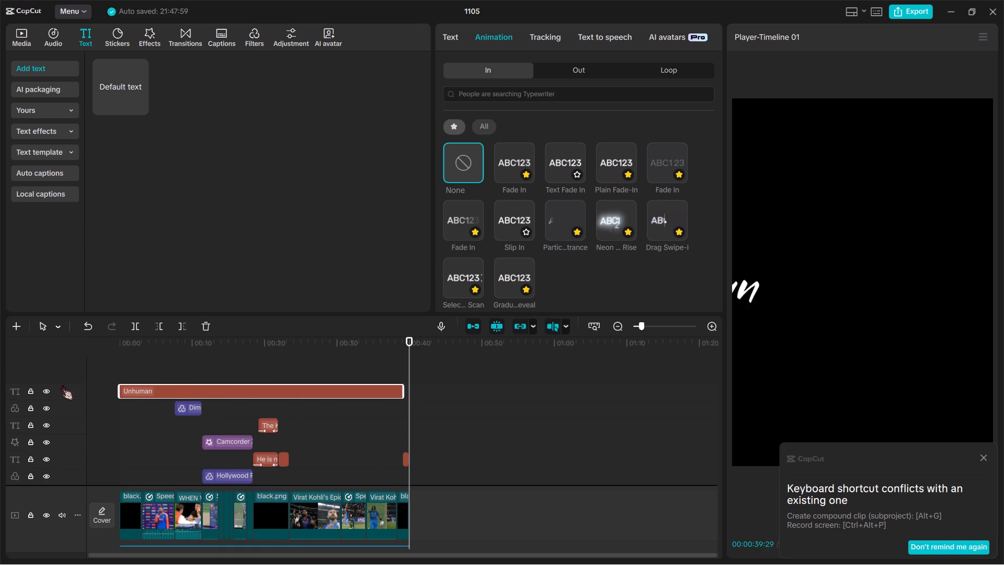
scroll(322, 470, "down", 2, "ctrl")
scroll(322, 470, "right", 4)
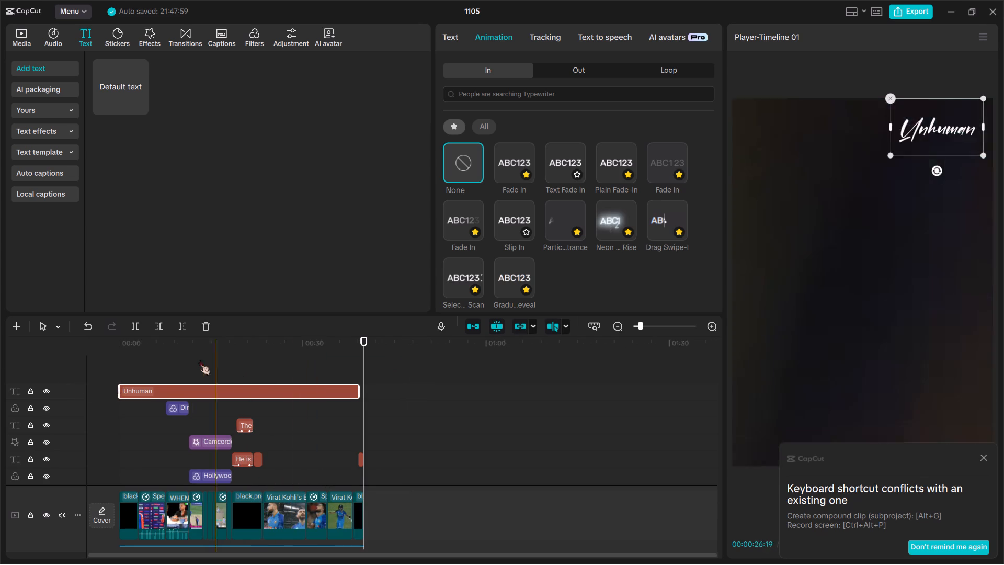
scroll(242, 450, "right", 2)
left_click(360, 392)
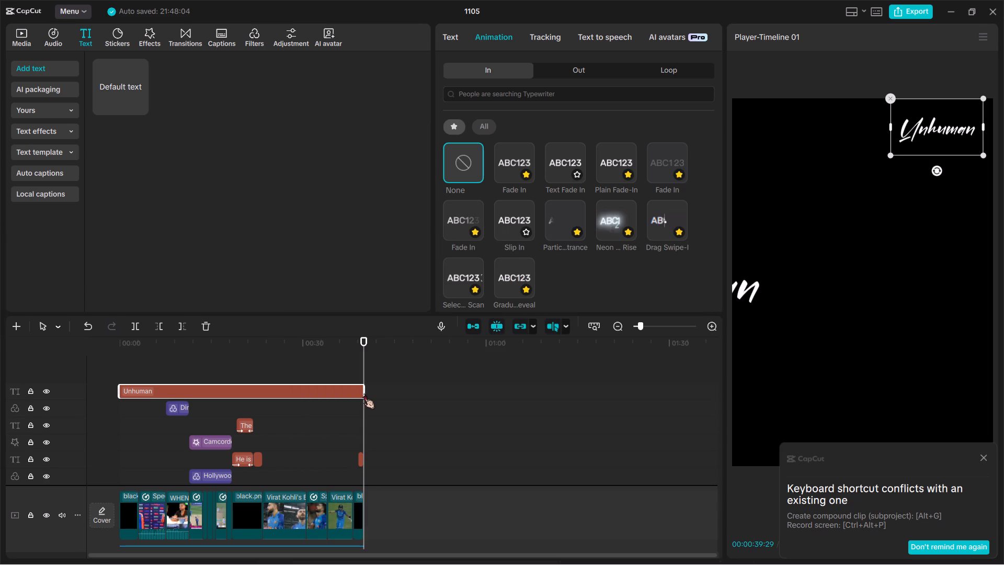
Play the opening section and check how the watermark sits within the whole video frame.
key("space")
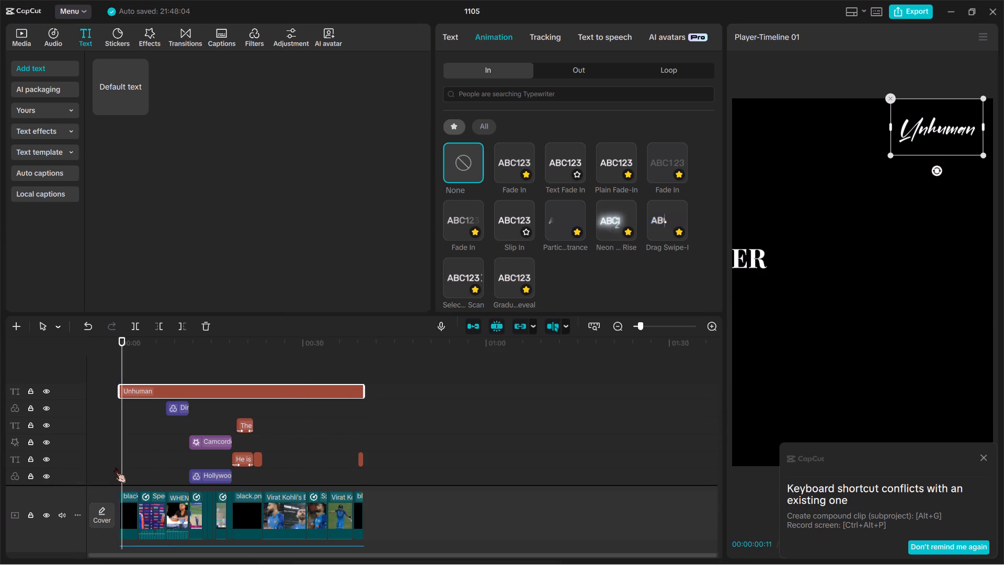
key("space")
left_click(142, 455)
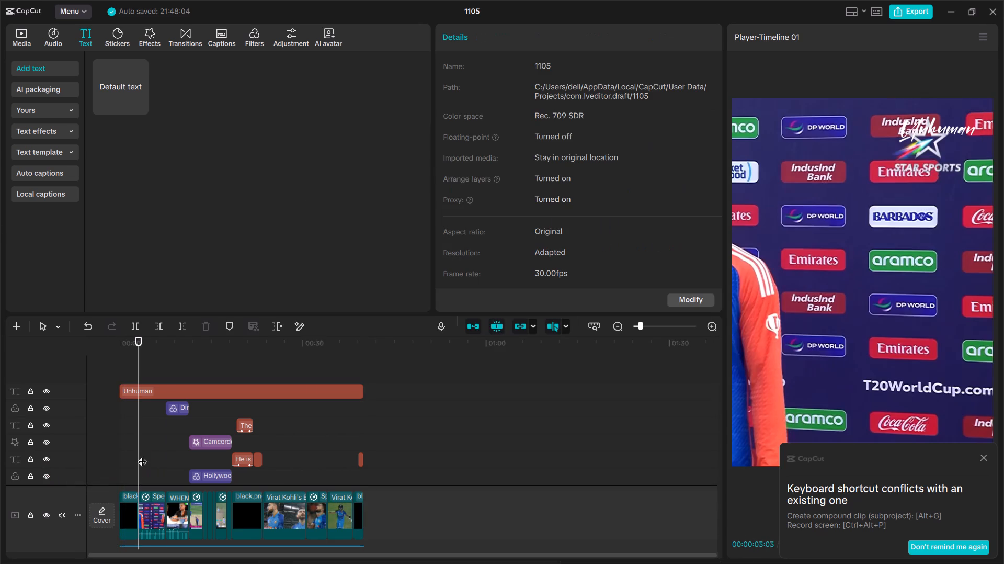
key("space")
key("space")
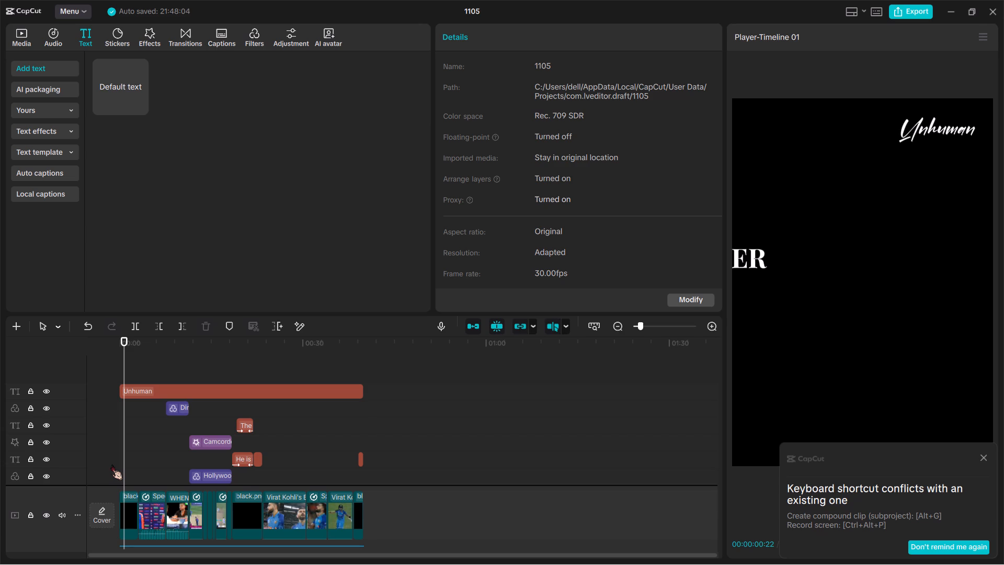
scroll(846, 308, "down", 8, "ctrl")
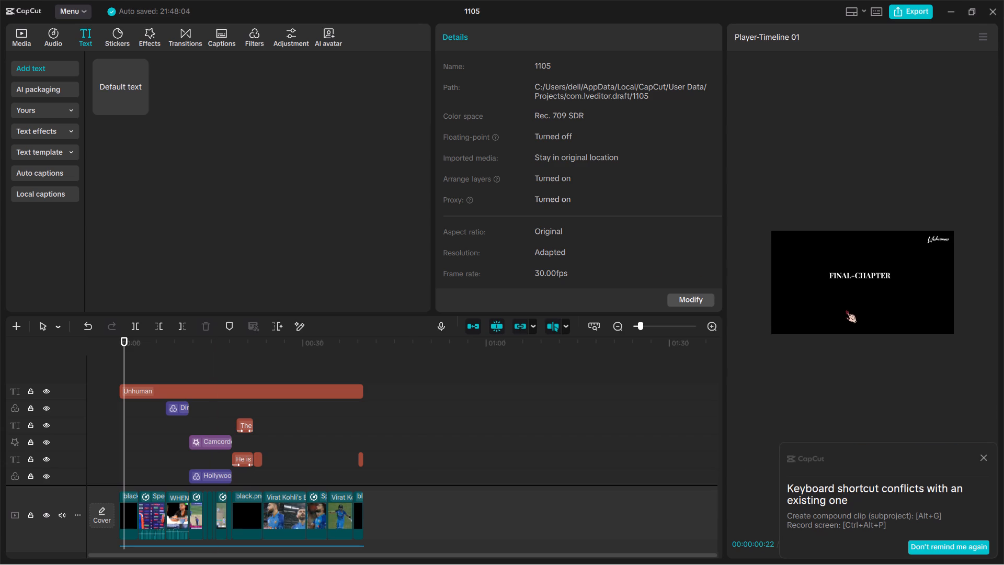
scroll(841, 325, "up", 3, "ctrl")
scroll(841, 325, "down", 3, "ctrl")
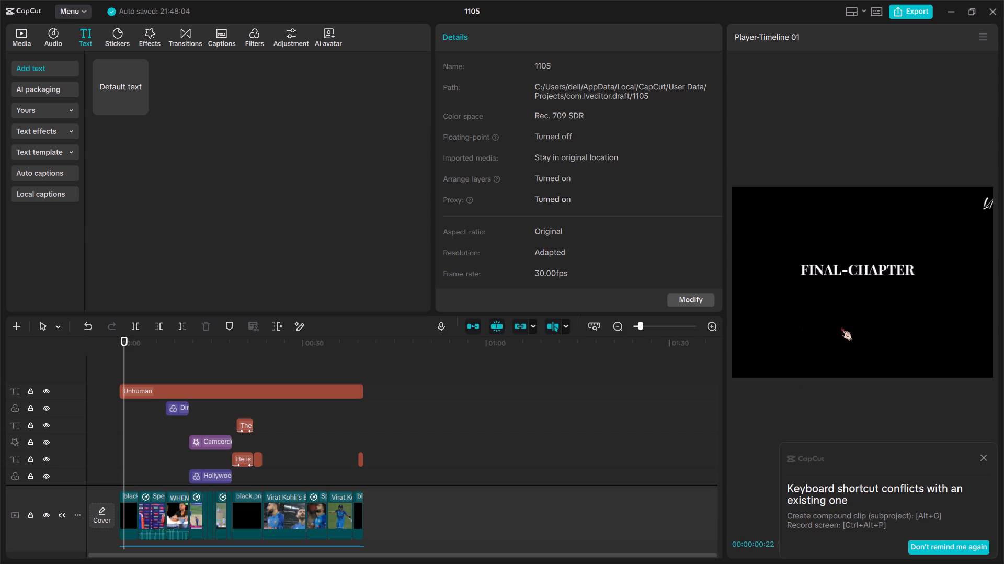
Give the closing Unhuman title the "Slow ...e-Out" exit animation with a duration of 0.3 s.
scroll(401, 357, "left", 1)
scroll(349, 446, "up", 9, "ctrl")
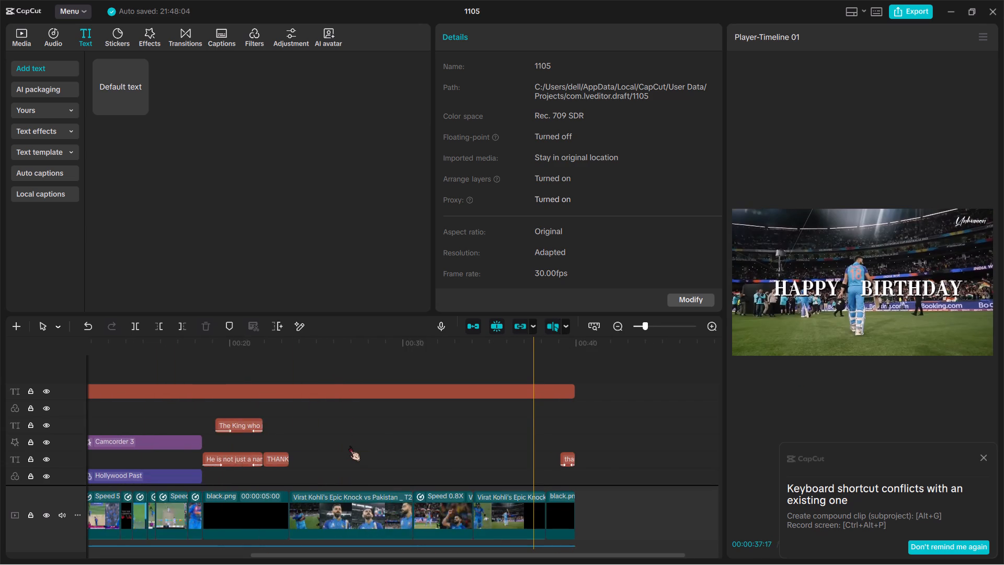
scroll(349, 446, "up", 13, "ctrl")
scroll(349, 446, "down", 2)
scroll(349, 446, "up", 8, "ctrl")
scroll(474, 455, "left", 2)
left_click(468, 453)
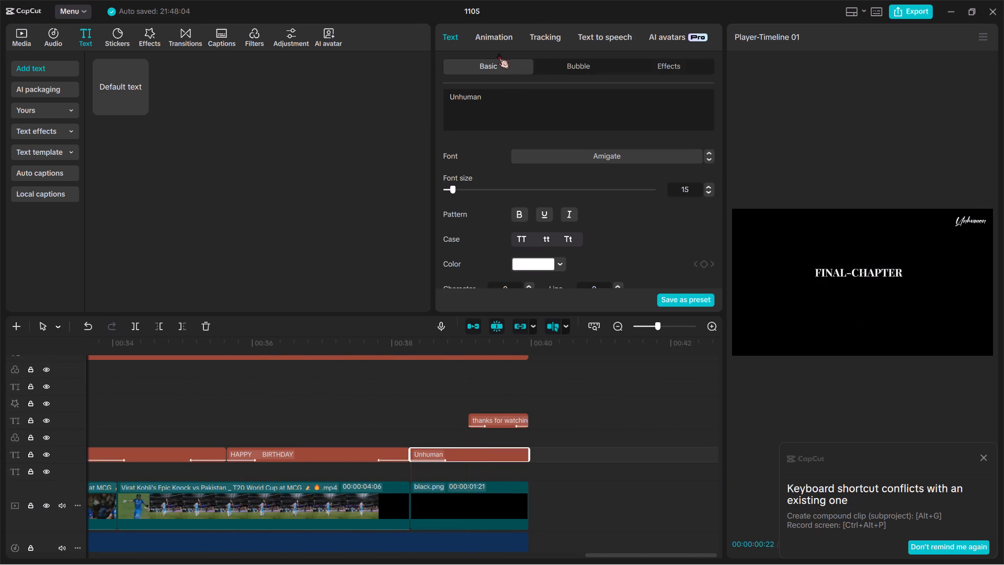
left_click(492, 44)
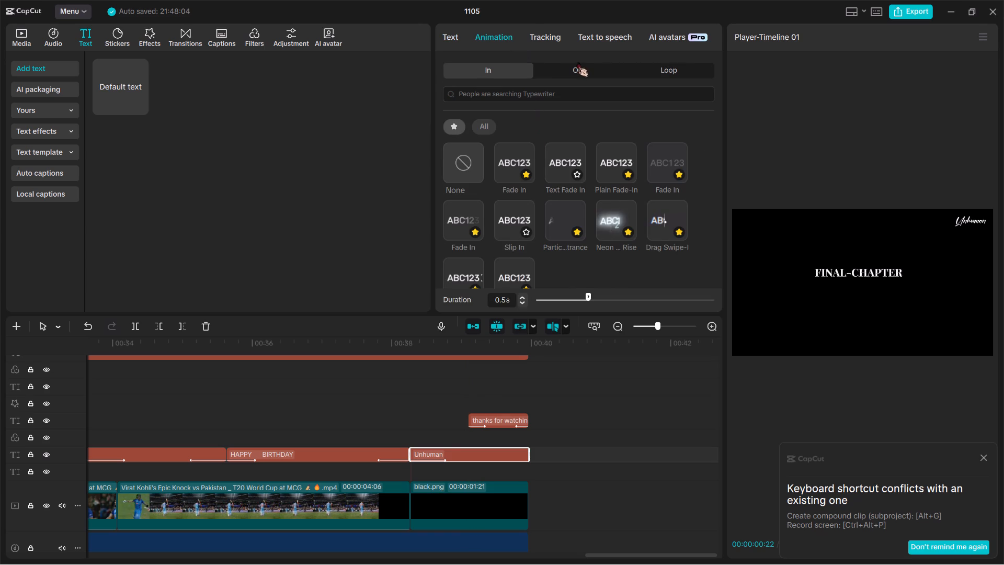
left_click(567, 71)
double_click(510, 180)
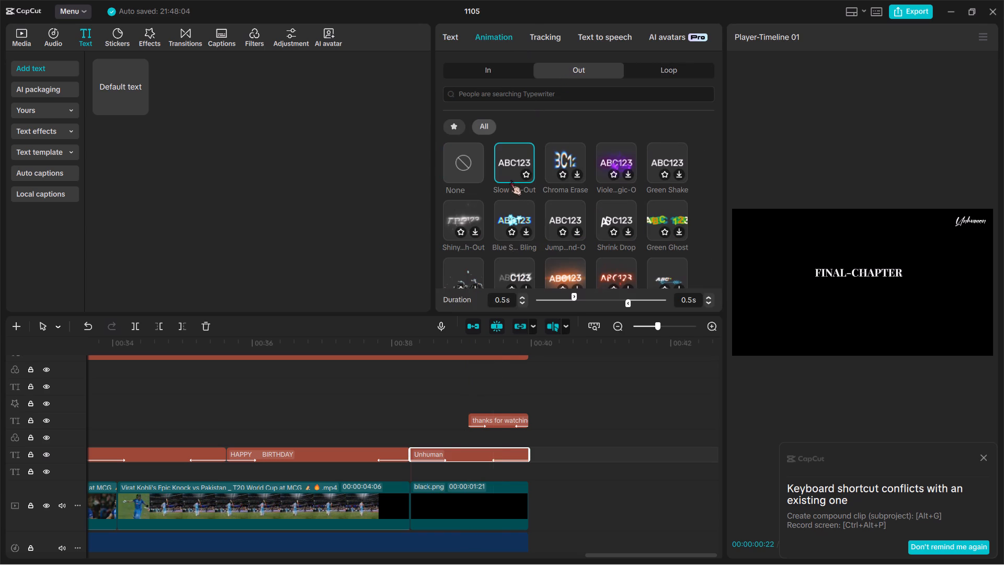
left_click(645, 300)
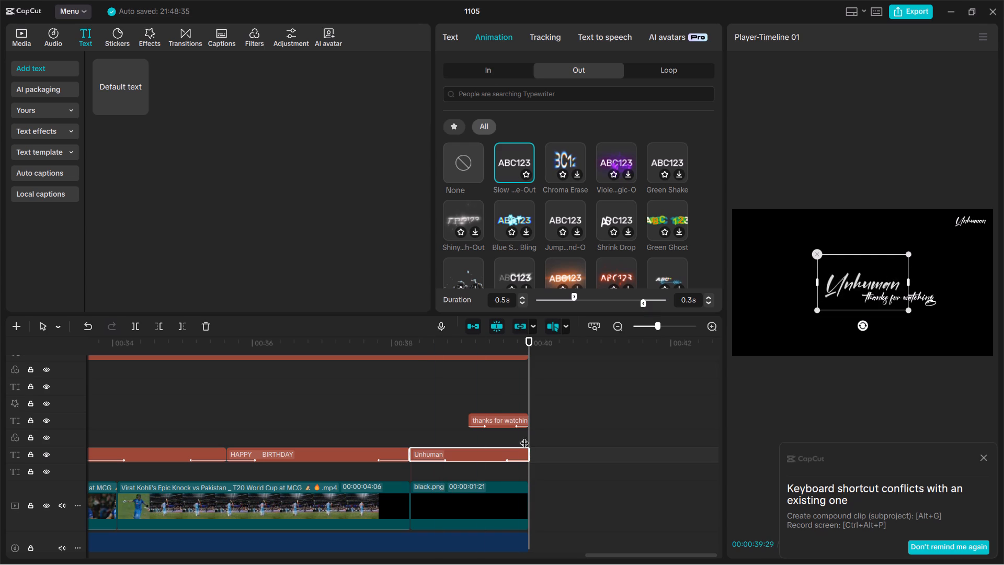
Set the exit animation duration of the "thanks for watching" title to 0.3 s.
left_click(508, 423)
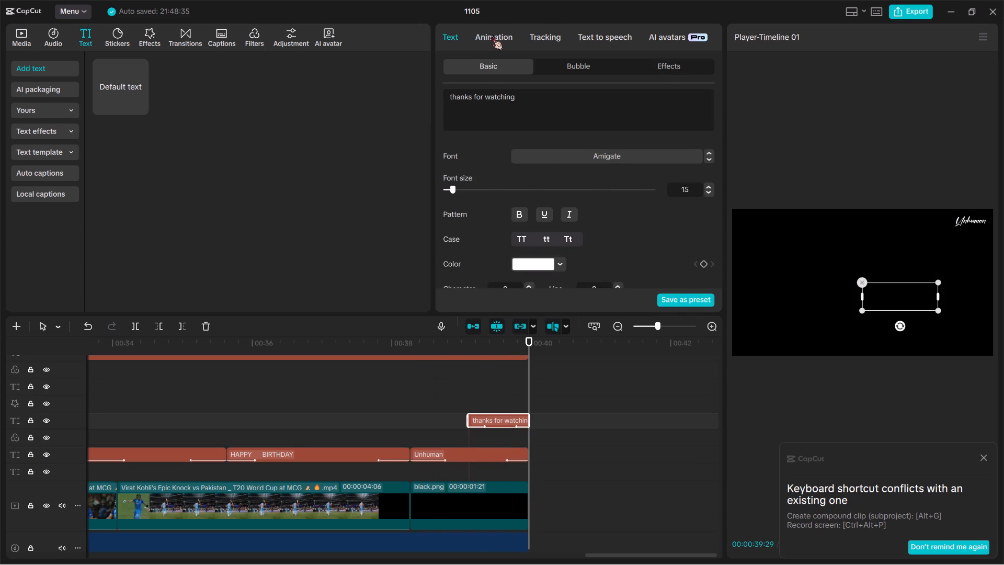
left_click(492, 35)
left_click(635, 301)
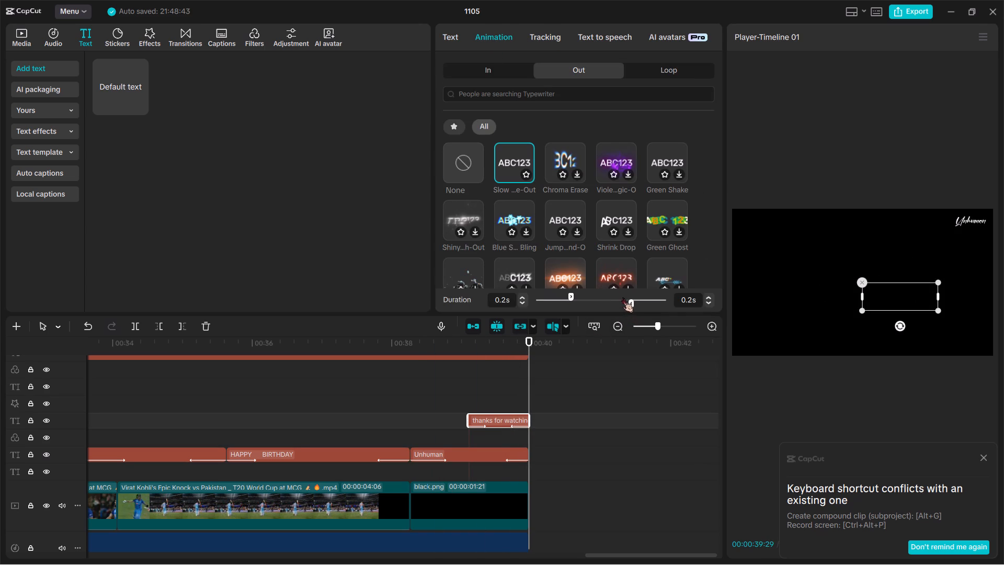
left_click(622, 297)
Play back the closing titles, and the video from its start through "THANK YOU FOR EVERYTHING", to check the title timing.
key("space")
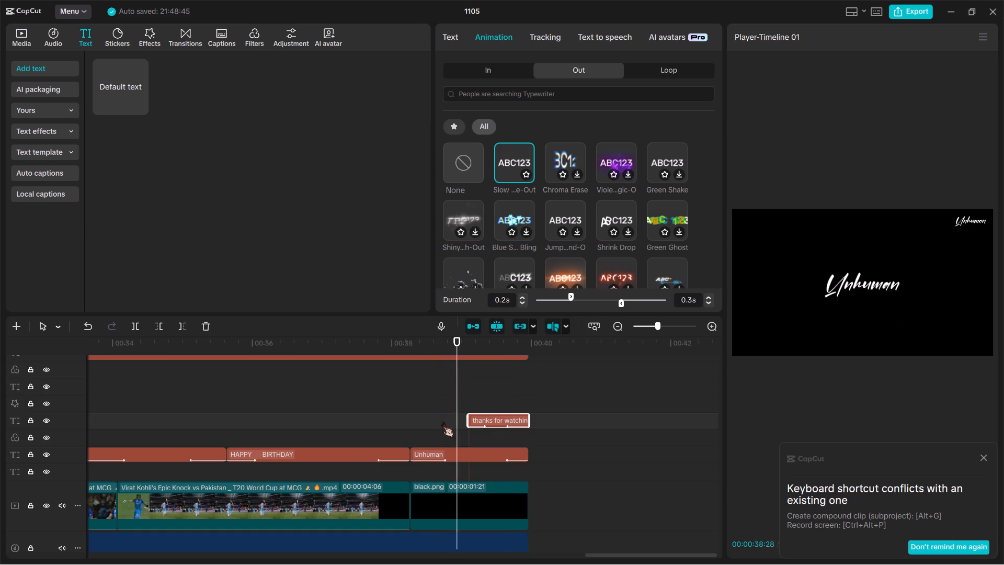
key("space")
key("space")
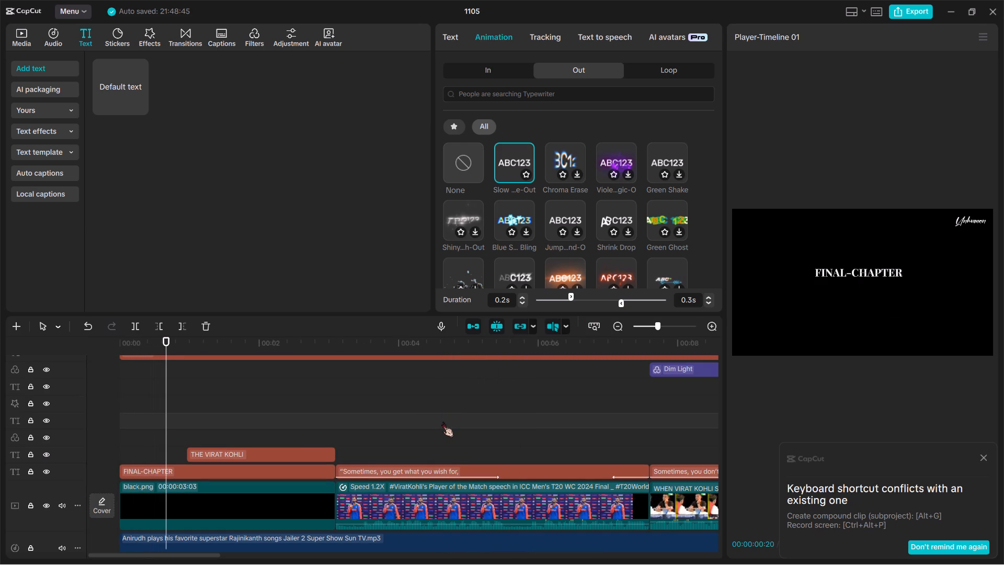
left_click(478, 419)
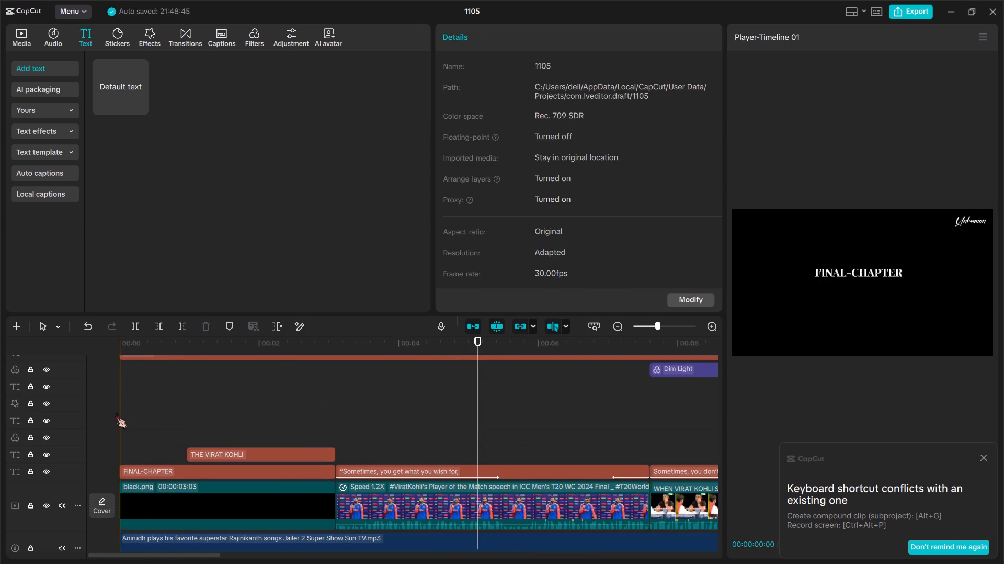
key("space")
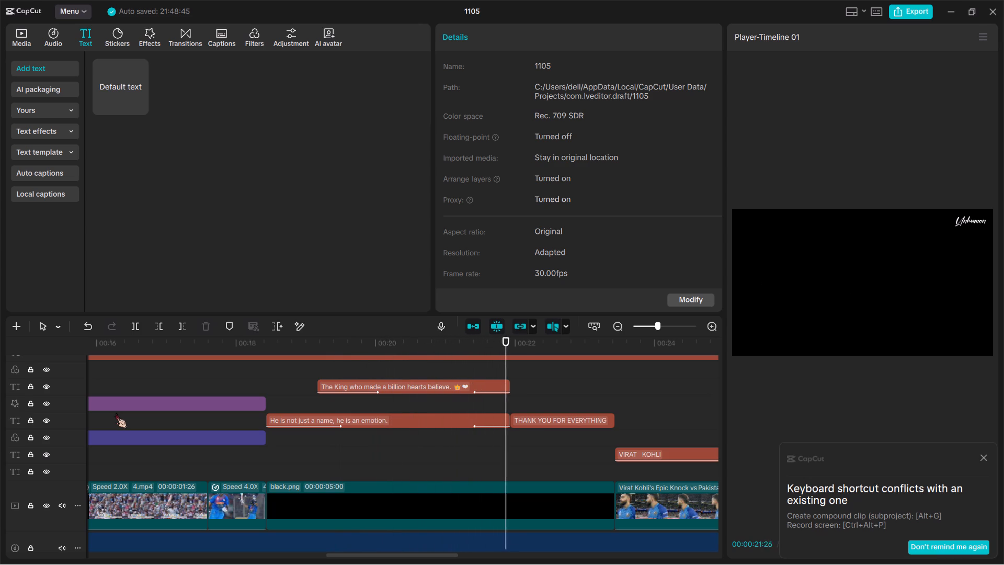
key("space")
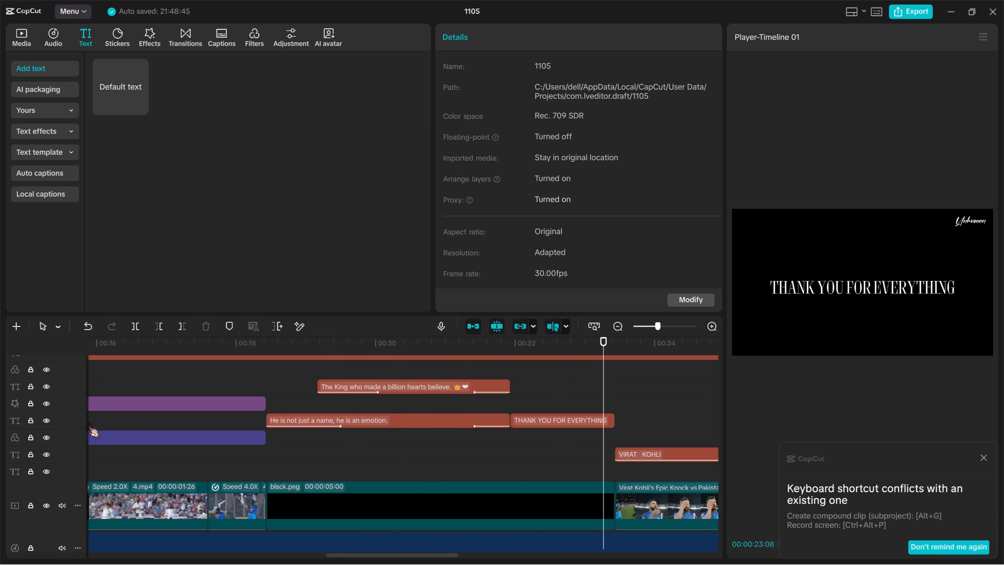
Trim about 0.4 s off the start of the "The King who made a billion hearts believe." title and play the section.
left_click(340, 380)
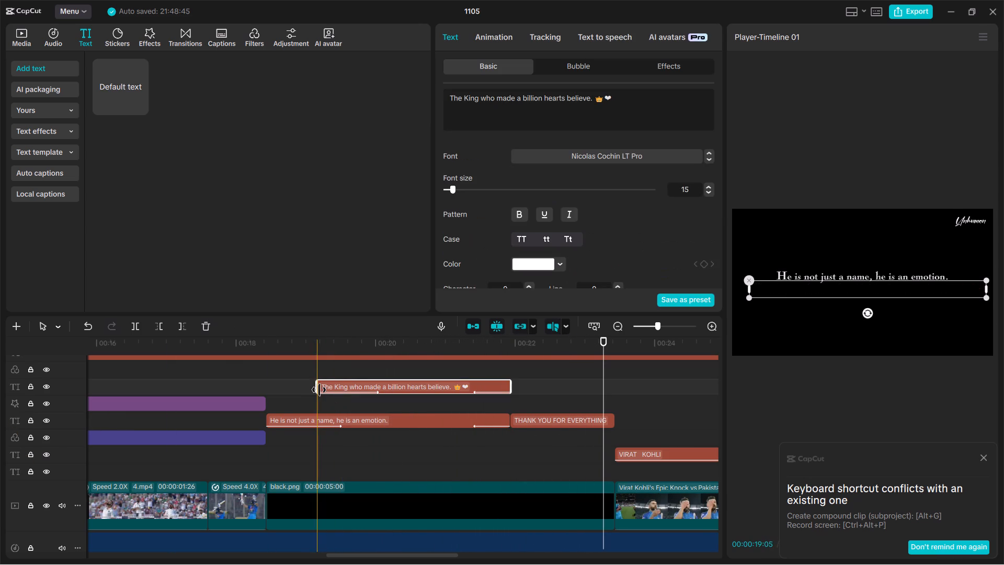
left_click_drag(319, 390, 347, 390)
key("space")
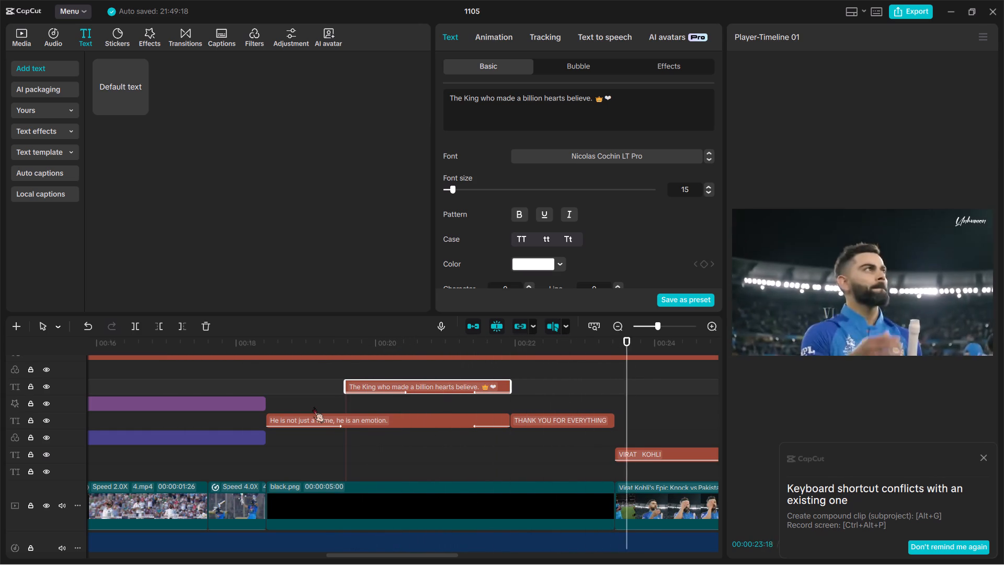
key("space")
Widen the word spacing in the "THANK YOU FOR EVERYTHING" title by adding an extra space before and after FOR.
left_click(584, 423)
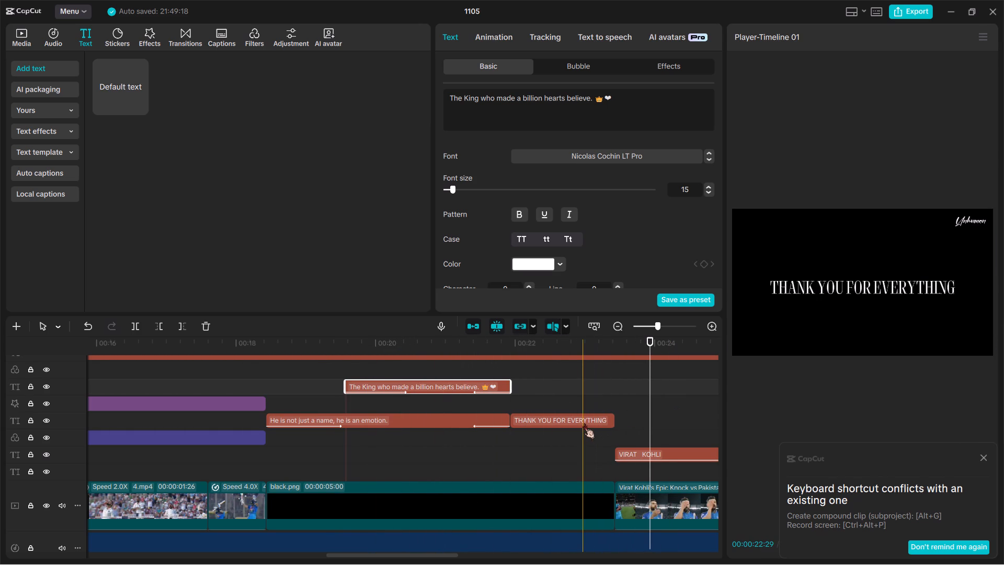
left_click(507, 101)
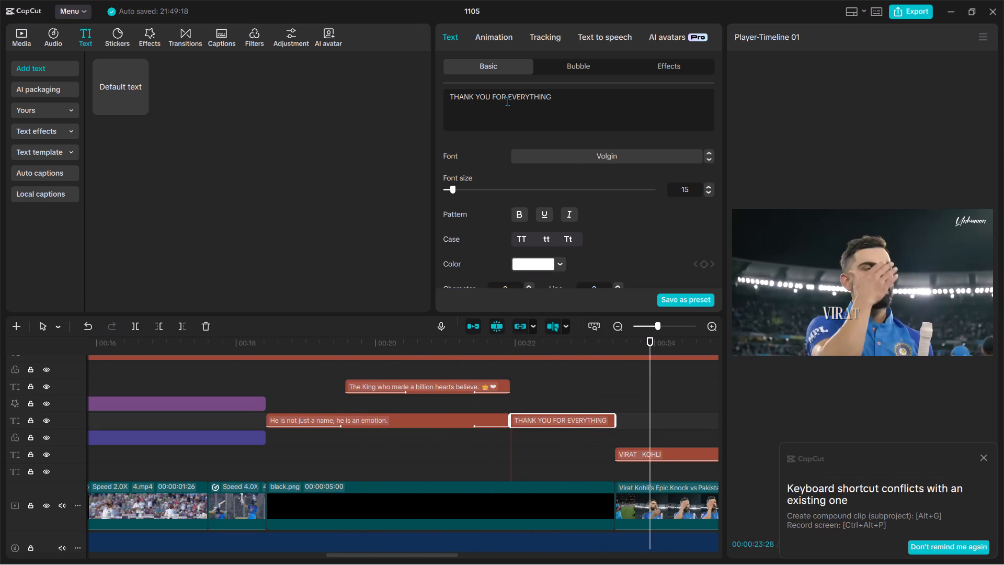
key("space")
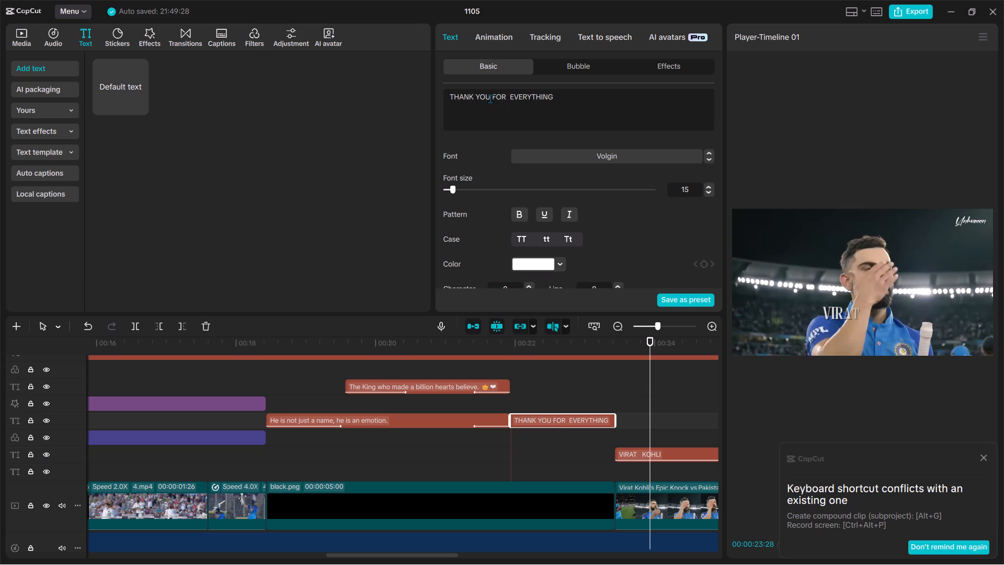
left_click(490, 98)
key("space")
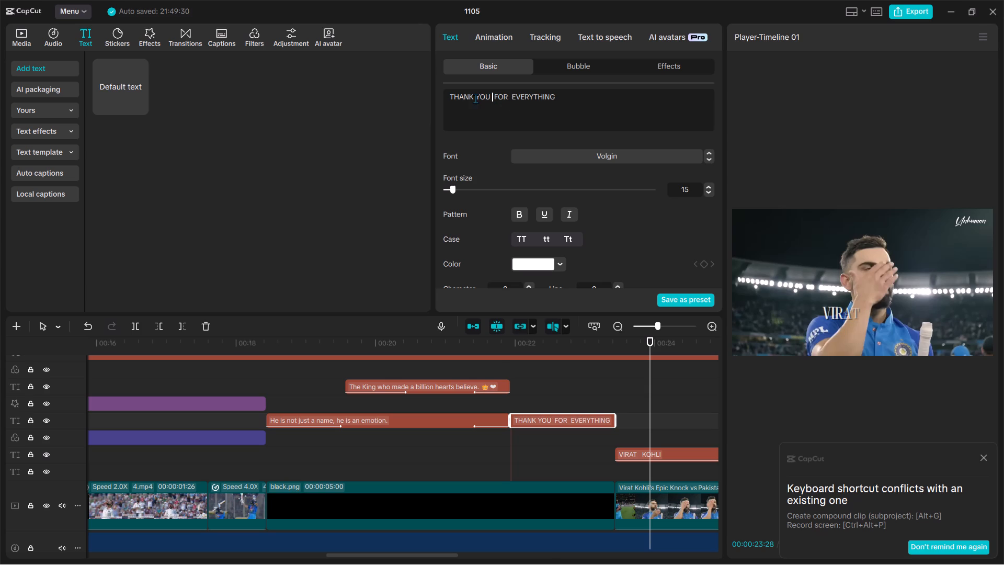
key("space")
key("space")
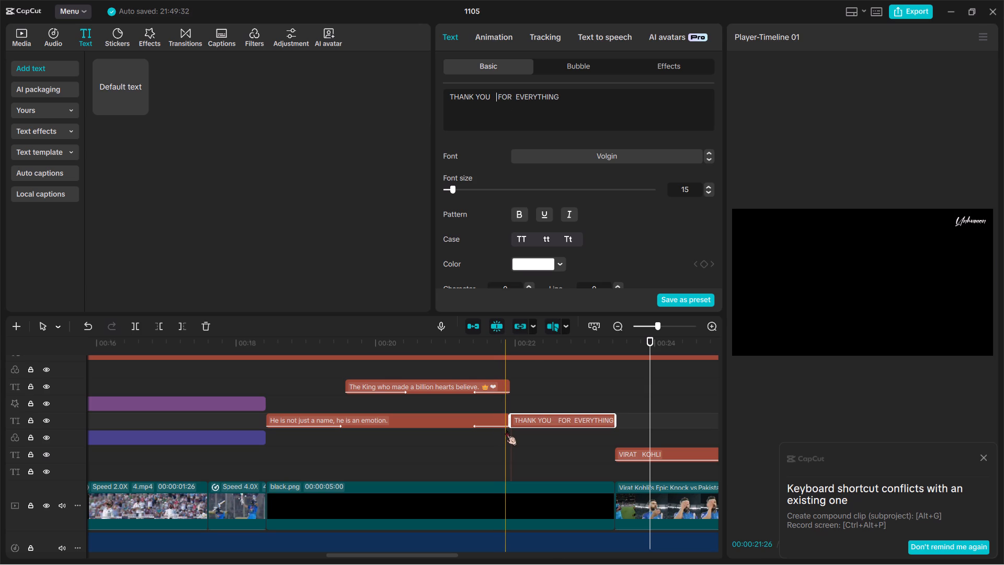
key("BackSpace")
key("BackSpace")
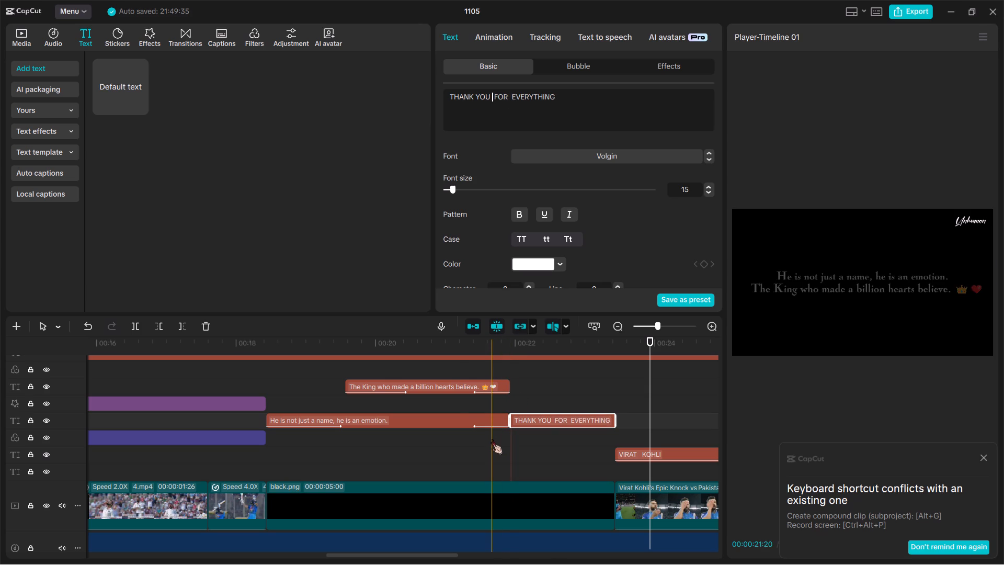
left_click(478, 450)
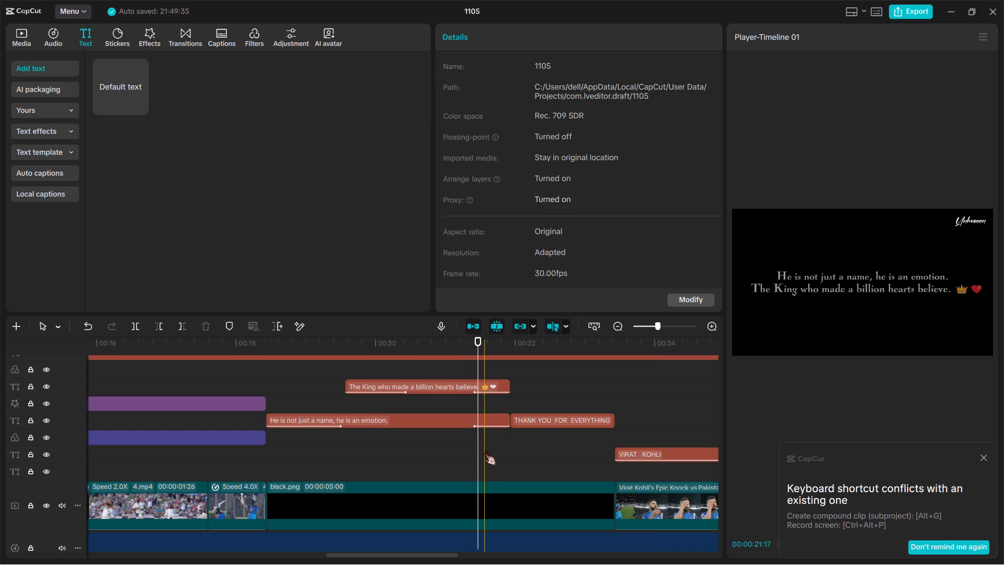
Play back the video from the "The King who made a billion hearts believe." title through to its end to check the remaining titles.
key("space")
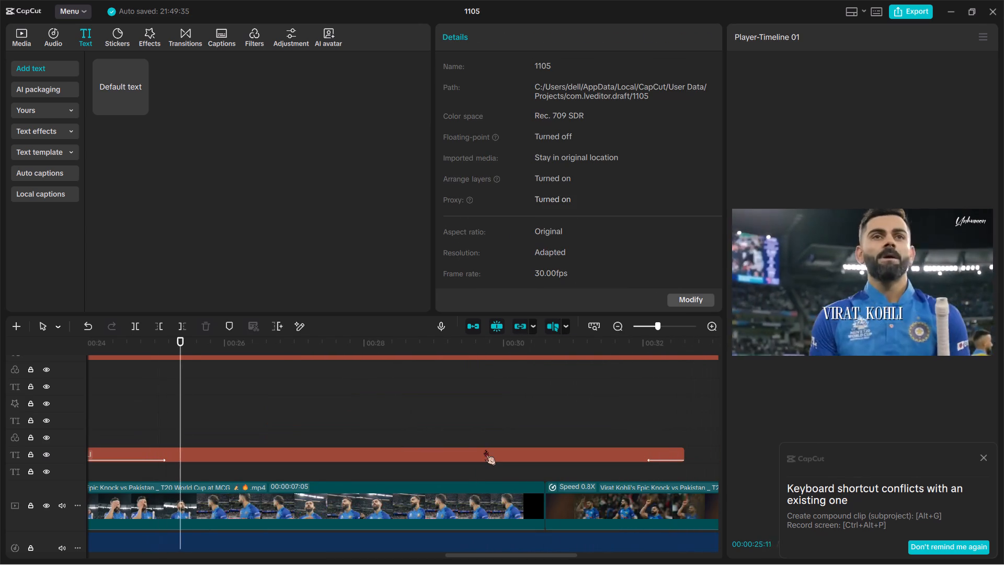
scroll(485, 450, "down", 9)
scroll(485, 450, "down", 7, "ctrl")
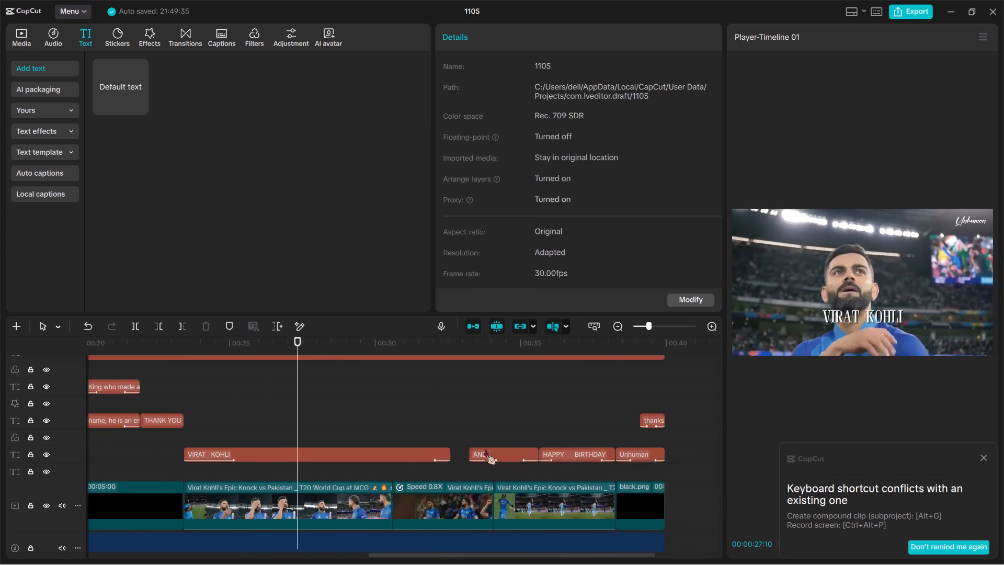
scroll(485, 450, "down", 5, "ctrl")
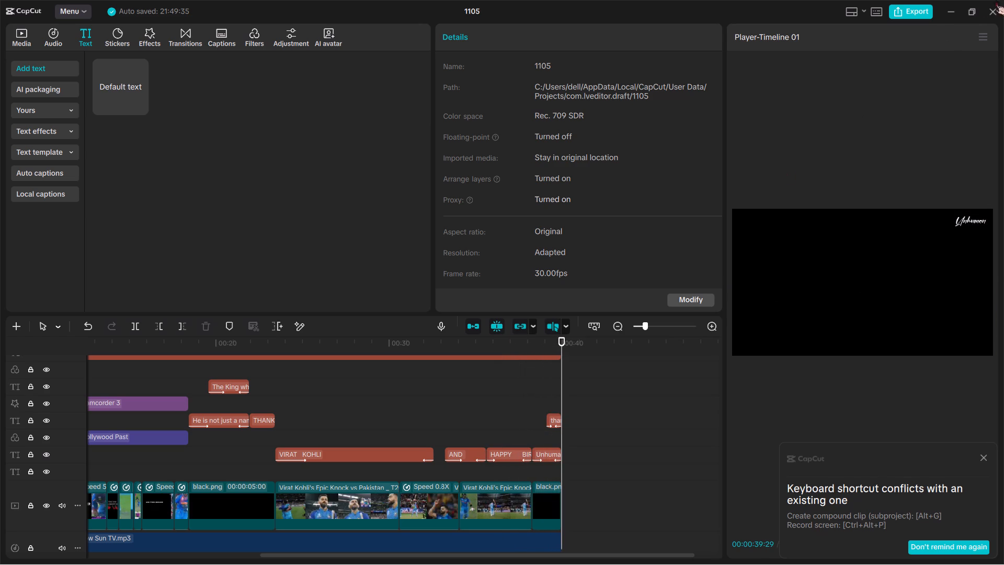
Export the finished video under the name "FINAL CHAPTER", without sharing it to TikTok or YouTube.
left_click(898, 15)
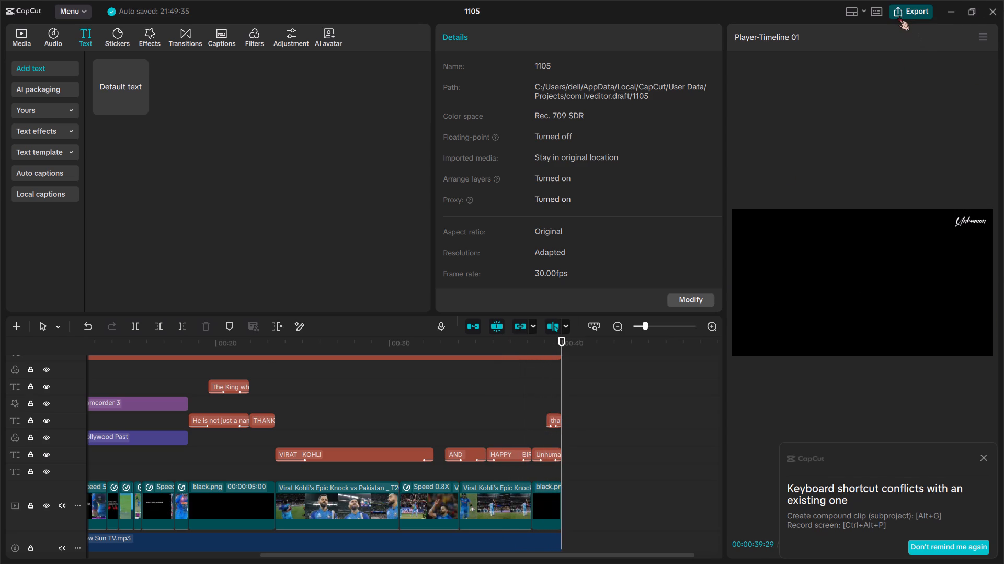
left_click_drag(613, 130, 486, 151)
key("BackSpace")
type("FINAL CHAPTER")
key("Return")
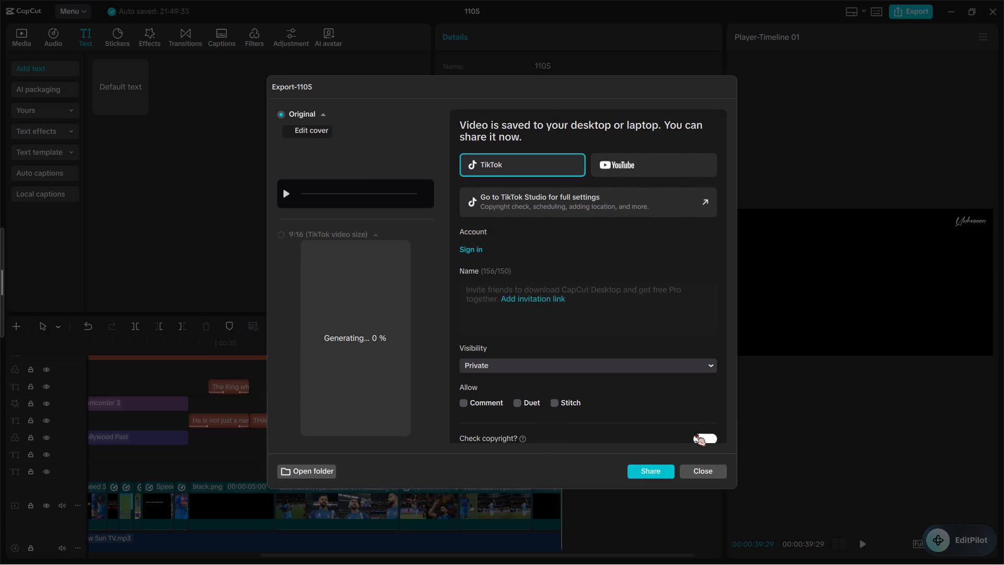
left_click(690, 471)
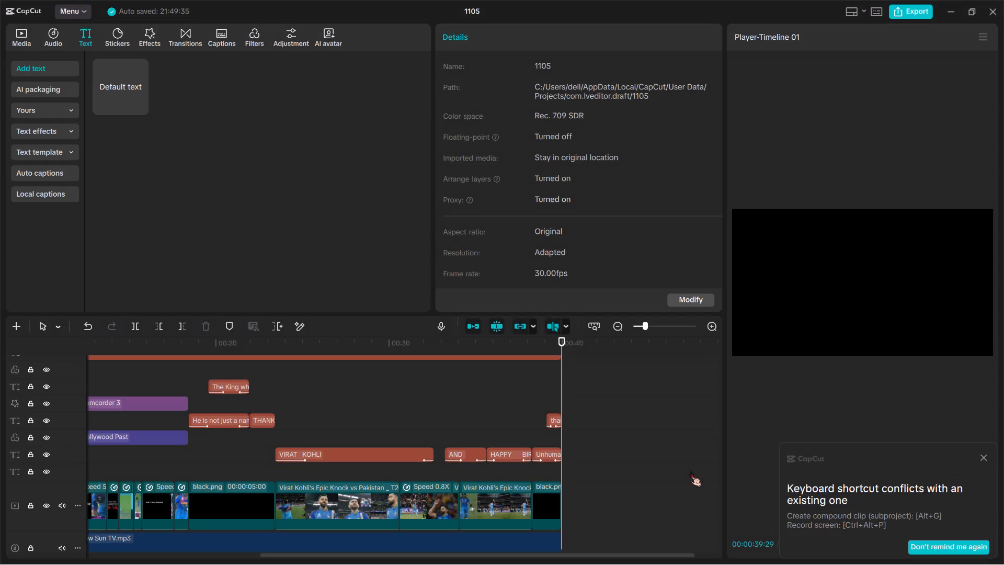